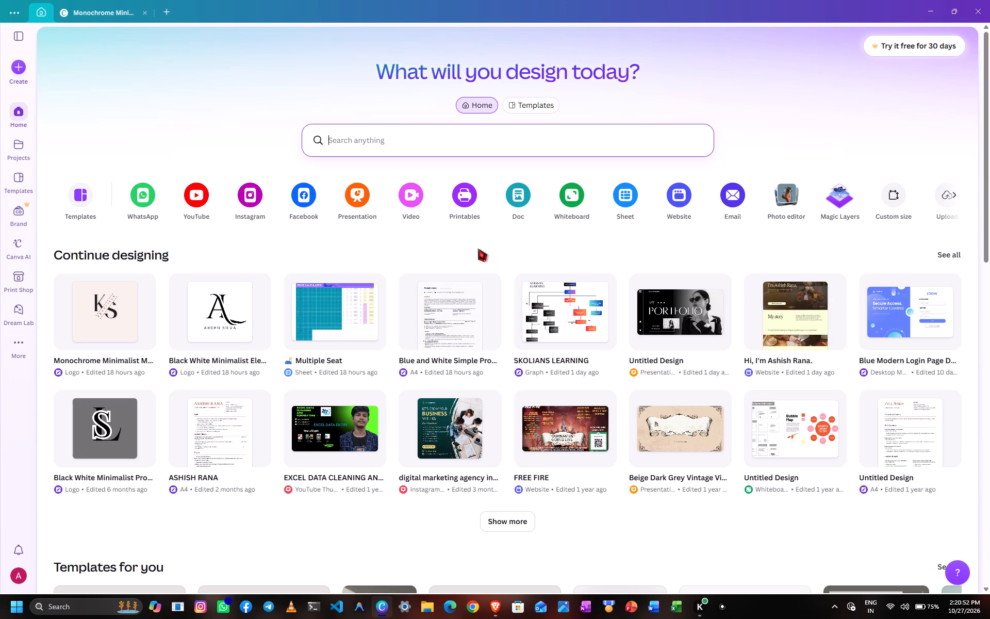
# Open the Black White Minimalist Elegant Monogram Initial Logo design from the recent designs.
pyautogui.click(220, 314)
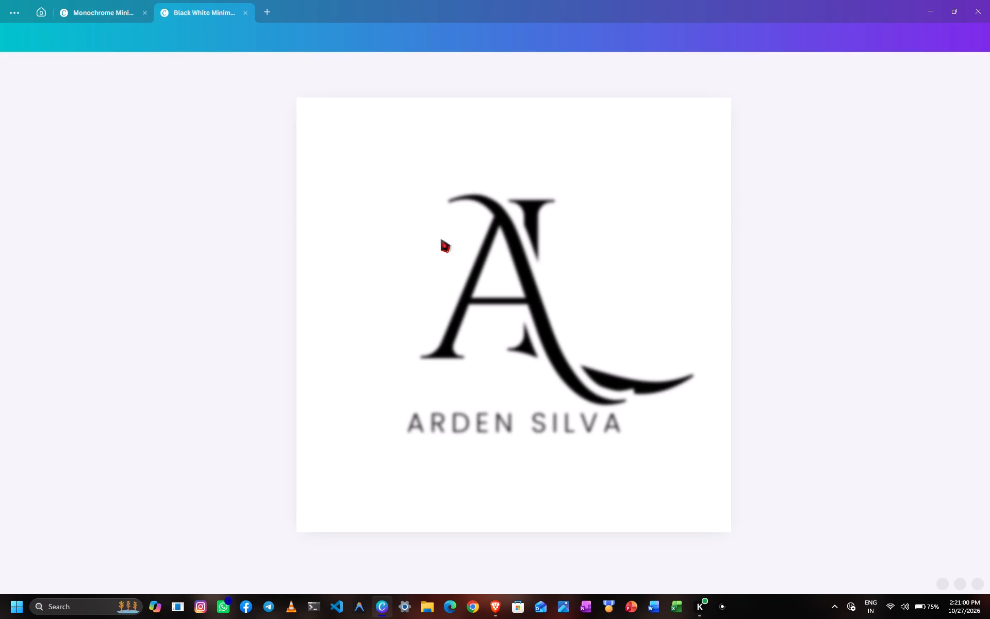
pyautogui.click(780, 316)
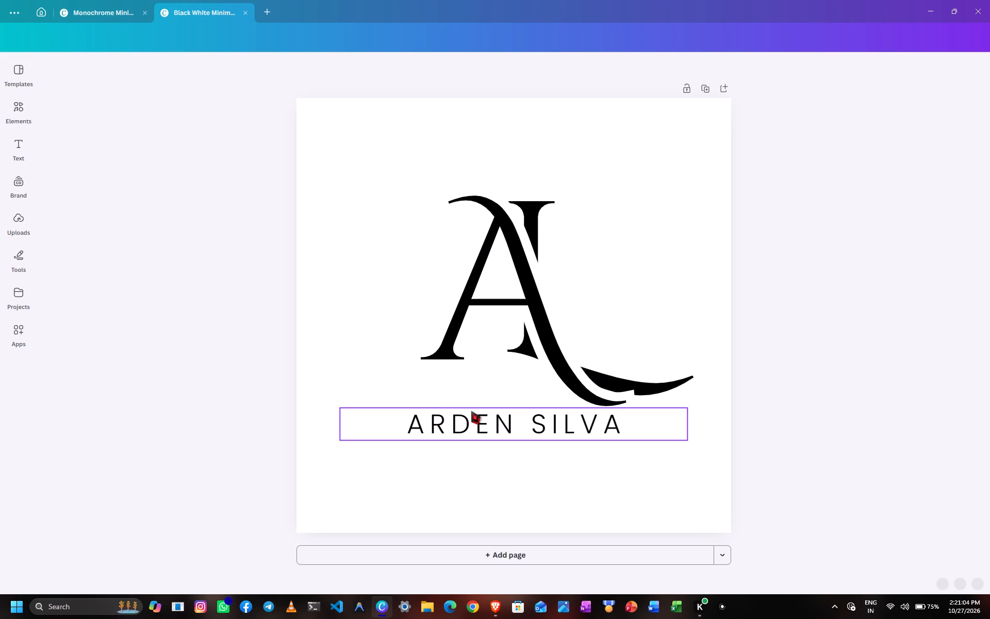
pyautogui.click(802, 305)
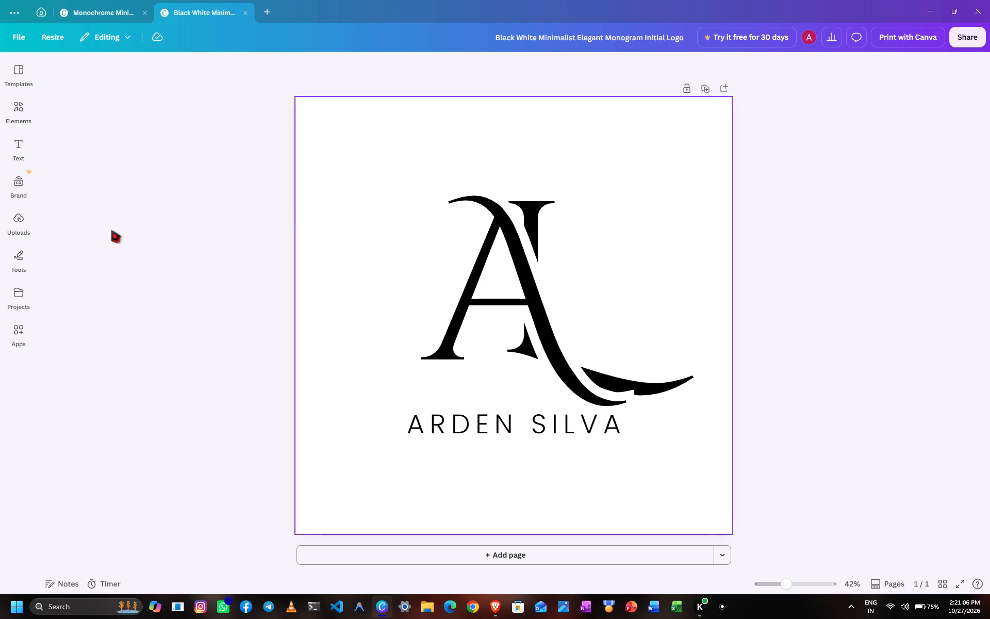
# Show the logo templates in the Monochrome Minimalist Marketing Logo design and close the Black White monogram logo design.
pyautogui.click(119, 10)
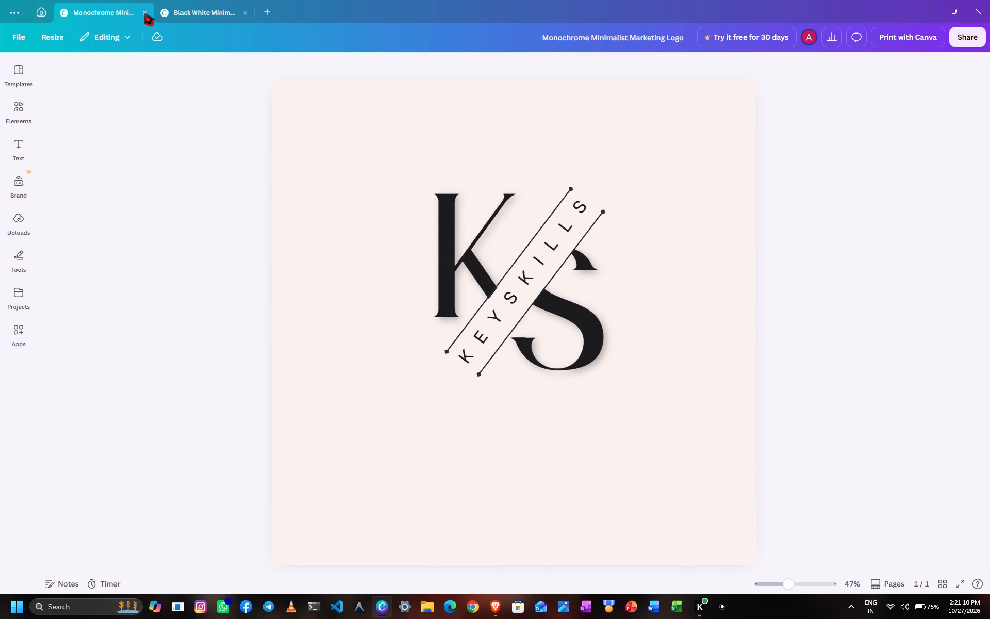
pyautogui.click(18, 73)
pyautogui.click(245, 12)
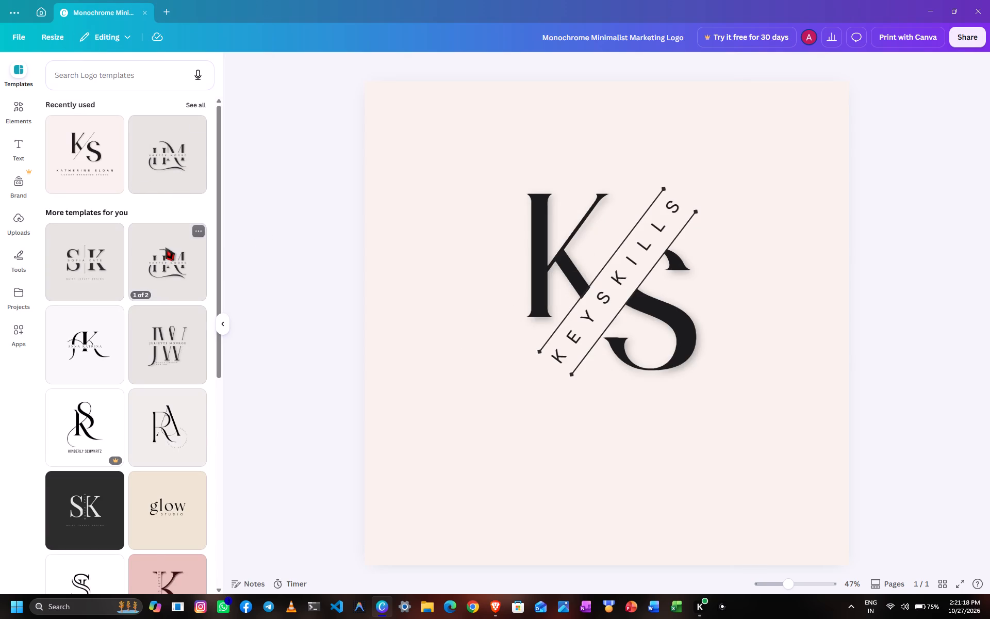
# Try to use the Black and White Elegant Initials Logo template with the SL monogram.
pyautogui.scroll(-6, 166, 248)
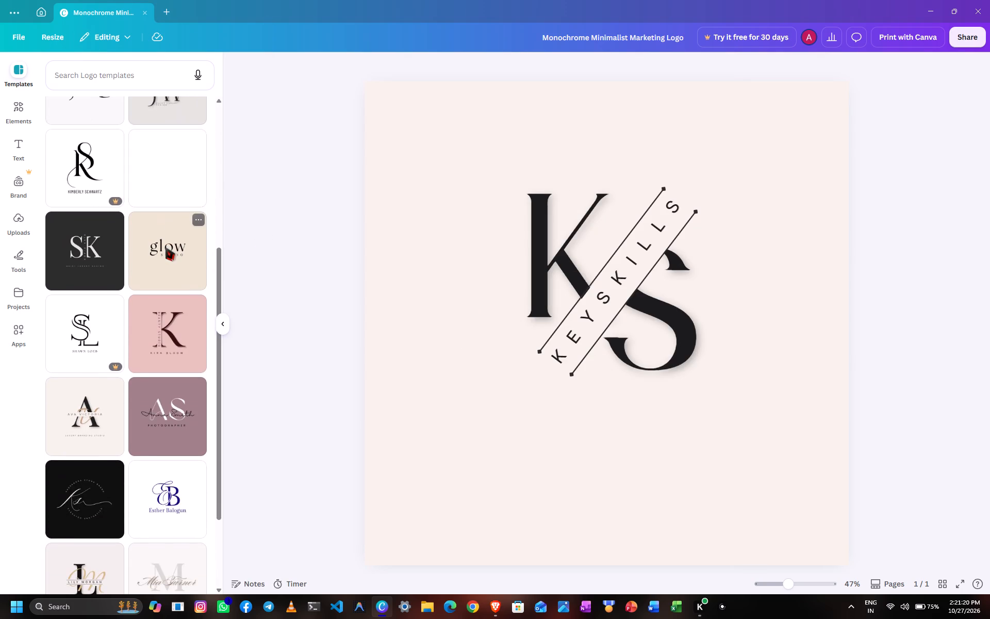
pyautogui.scroll(-2, 166, 248)
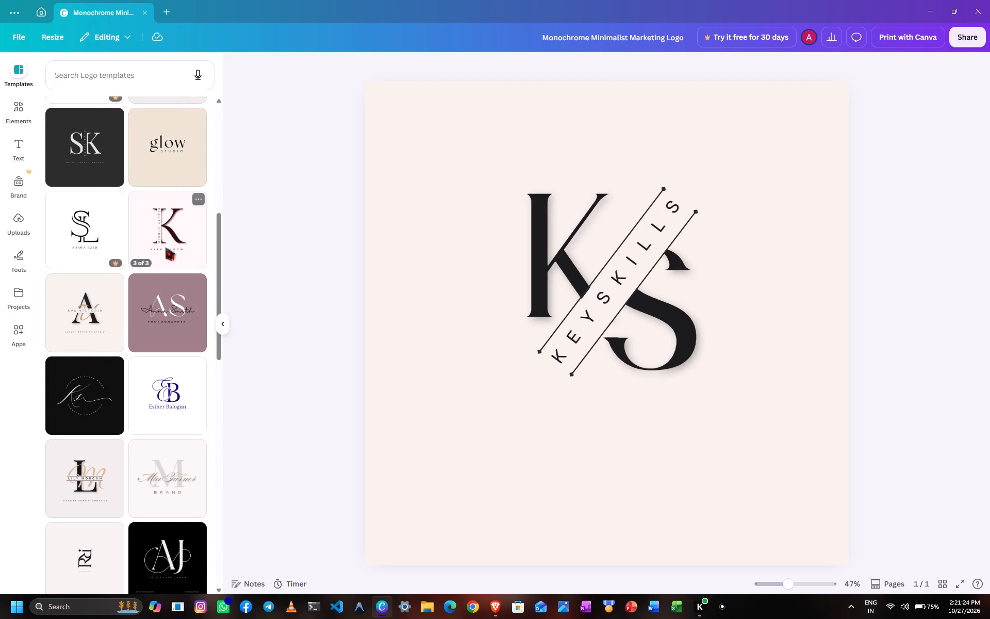
pyautogui.click(82, 225)
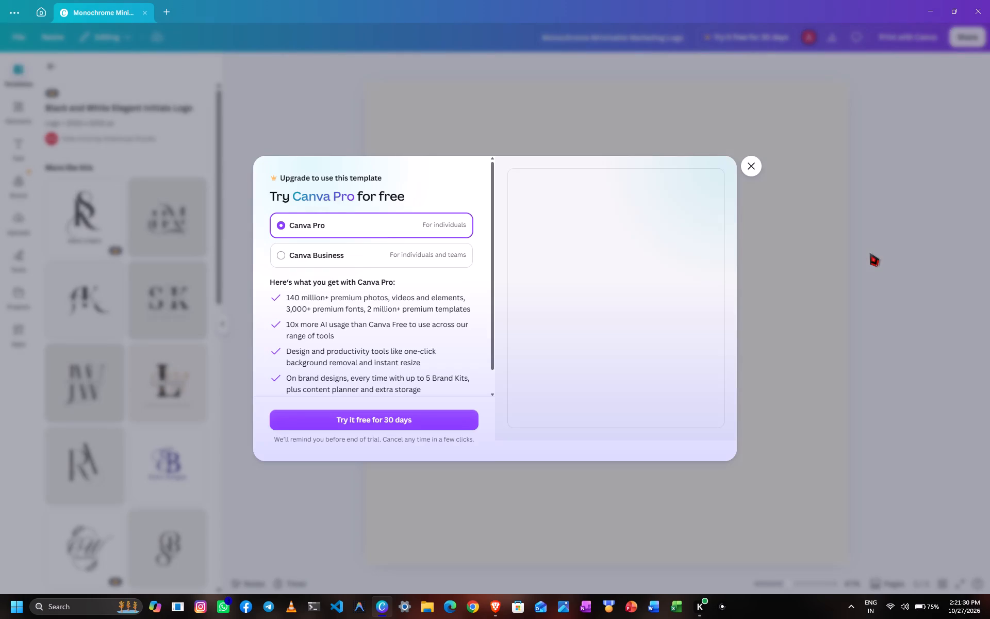
pyautogui.click(752, 163)
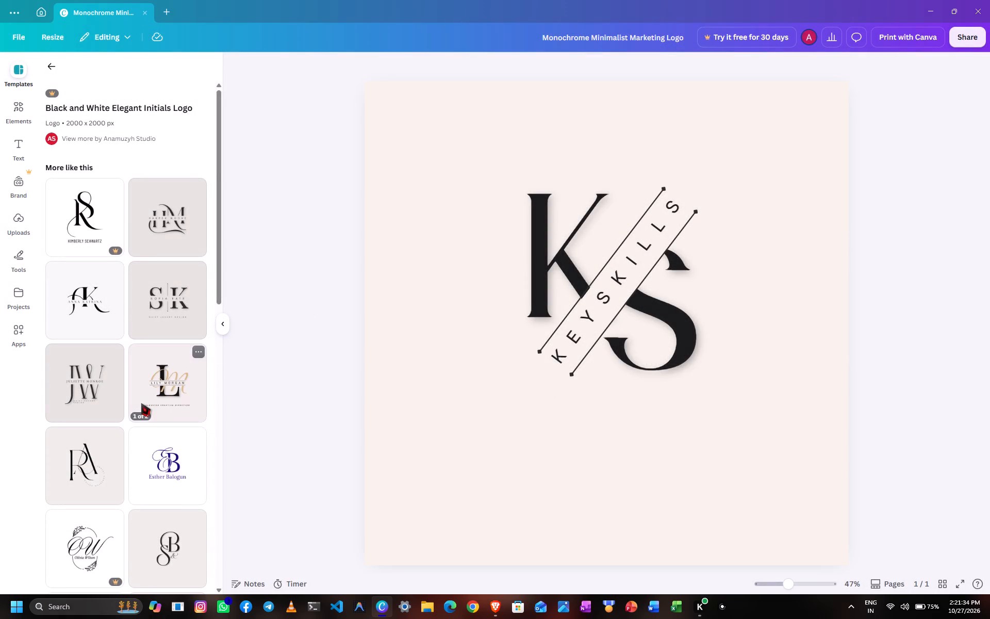
# Examine the initials logo templates similar to Black and White Elegant Initials Logo for a suitable monogram style.
pyautogui.scroll(-3, 141, 403)
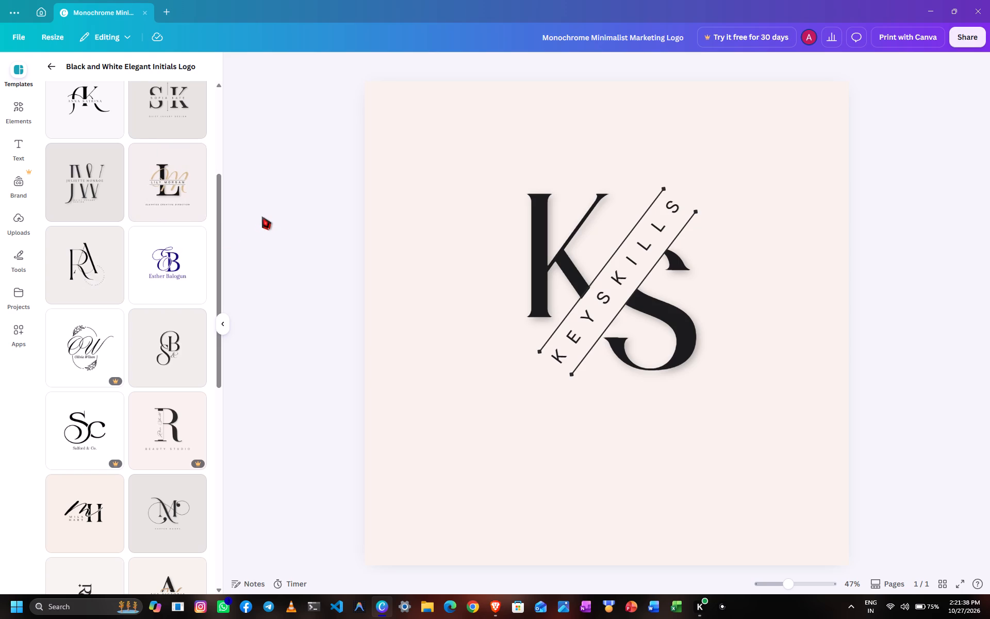
pyautogui.scroll(-3, 162, 493)
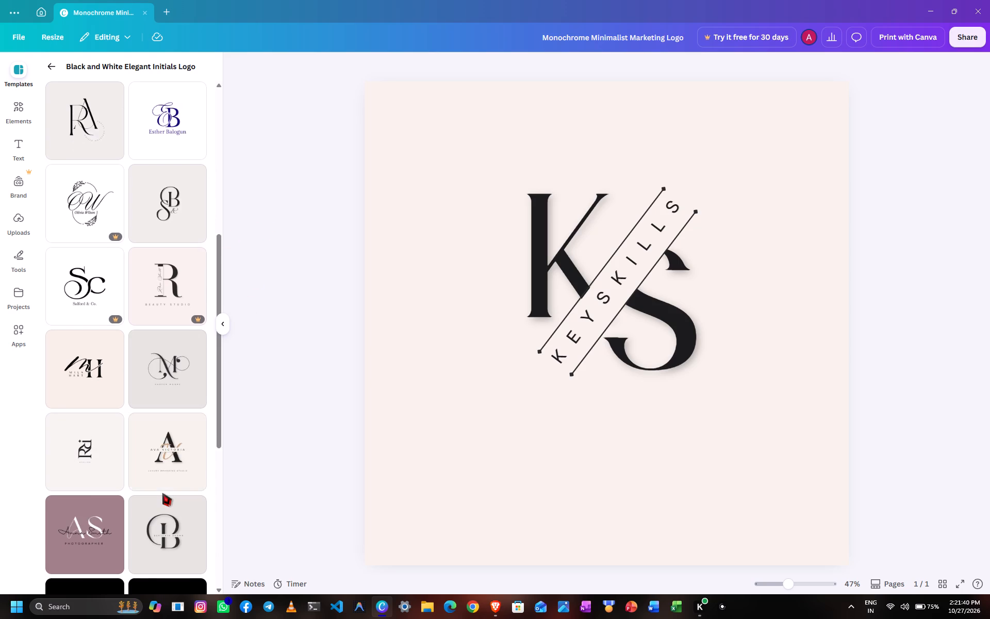
pyautogui.scroll(-4, 162, 493)
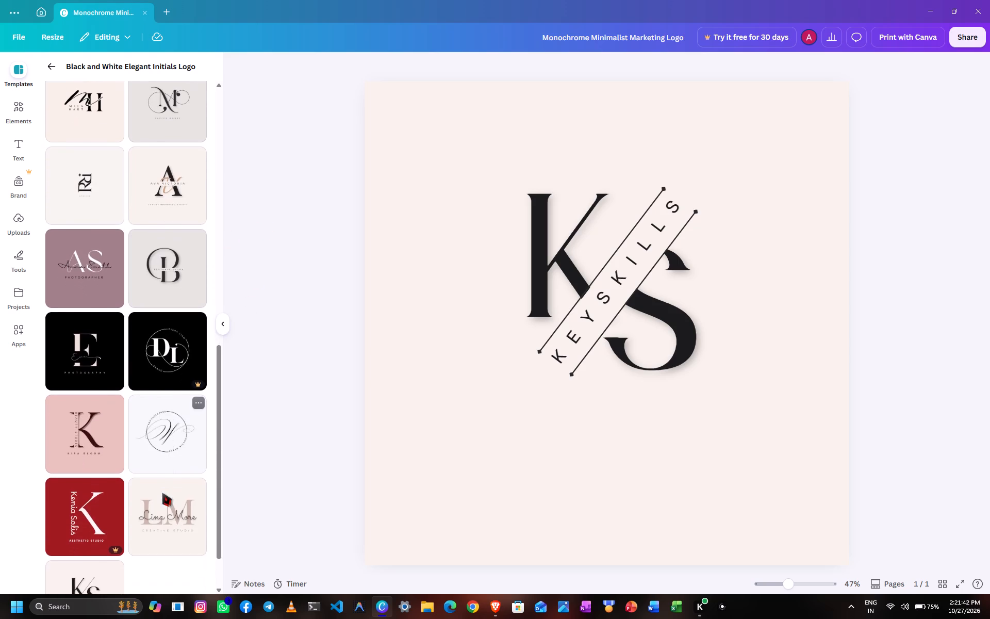
pyautogui.scroll(-3, 162, 493)
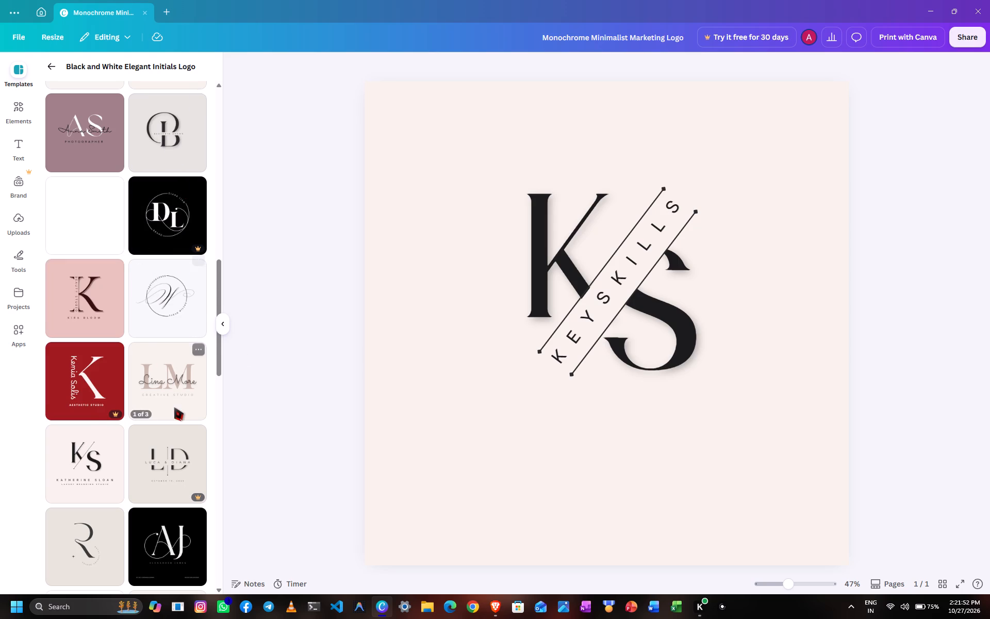
pyautogui.scroll(-5, 174, 408)
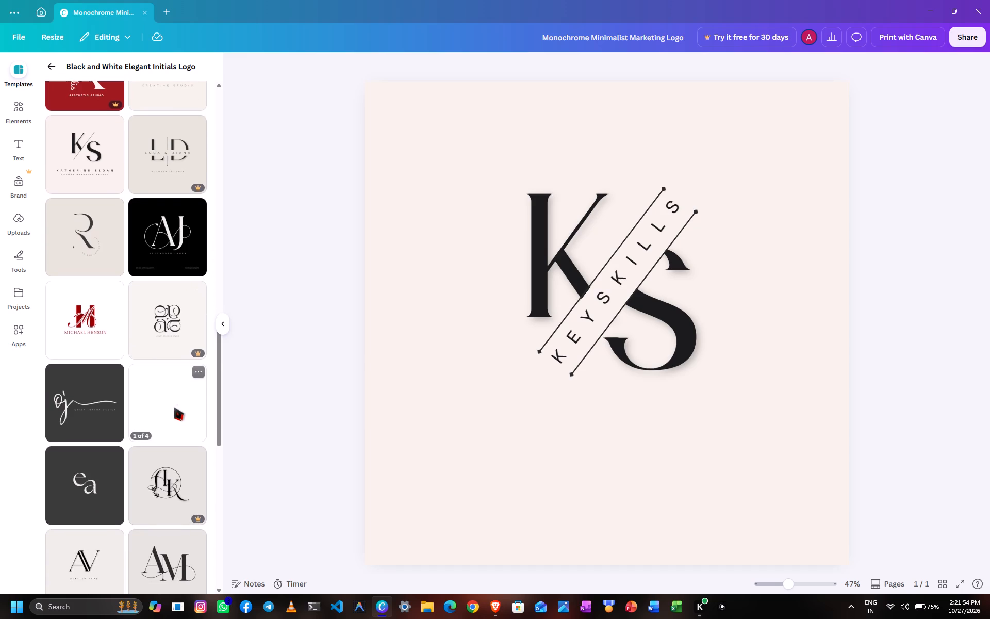
pyautogui.scroll(-6, 174, 408)
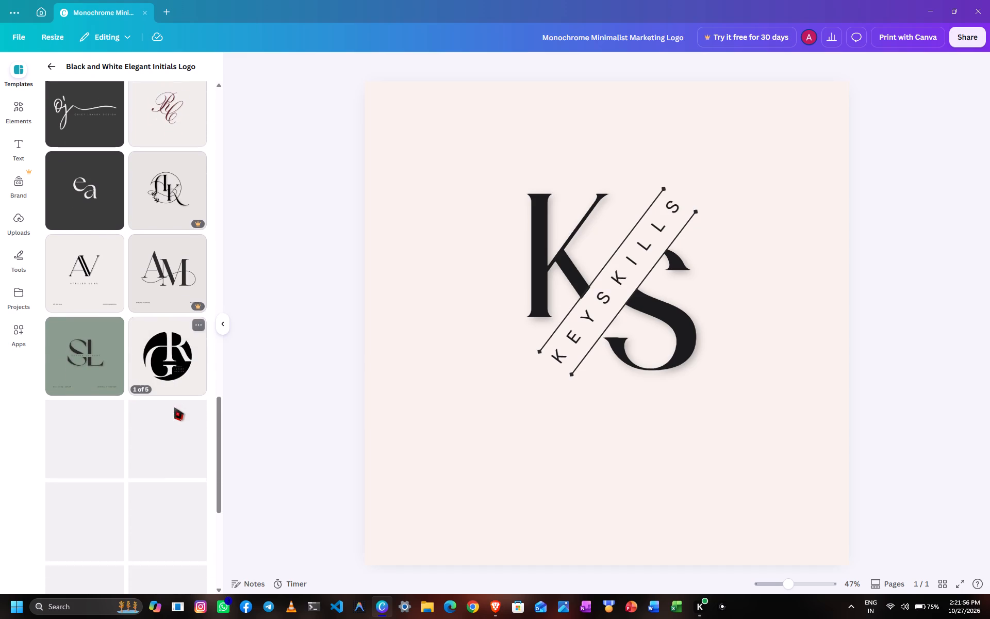
pyautogui.scroll(-1, 174, 408)
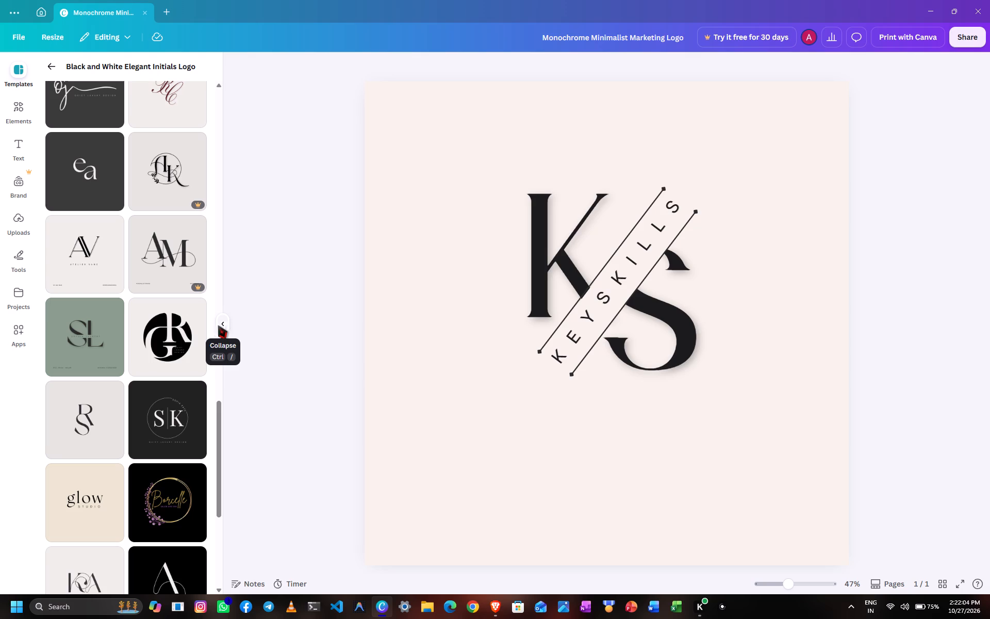
pyautogui.scroll(-7, 175, 362)
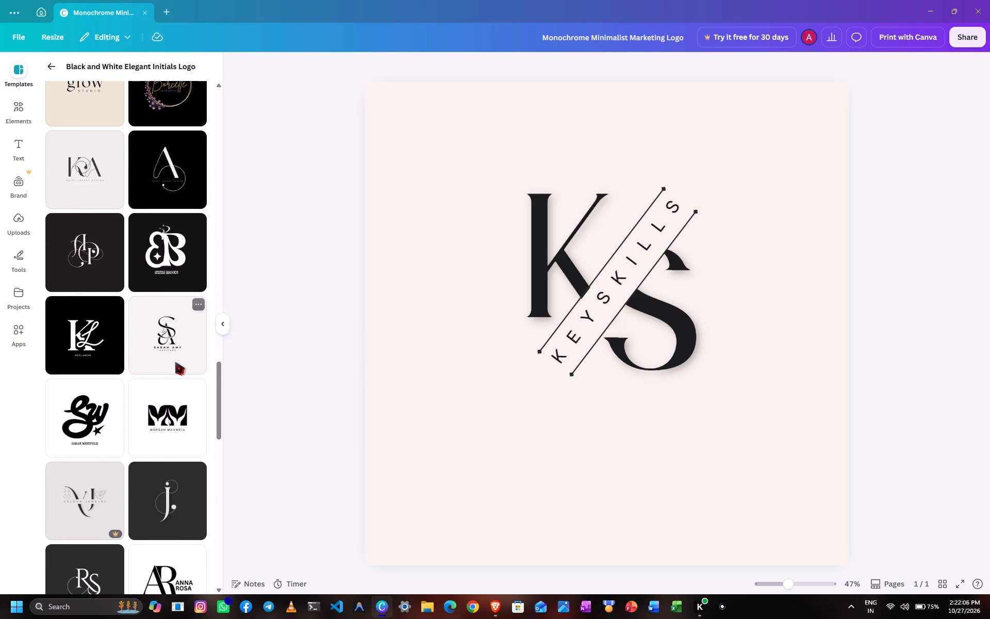
pyautogui.scroll(-1, 175, 362)
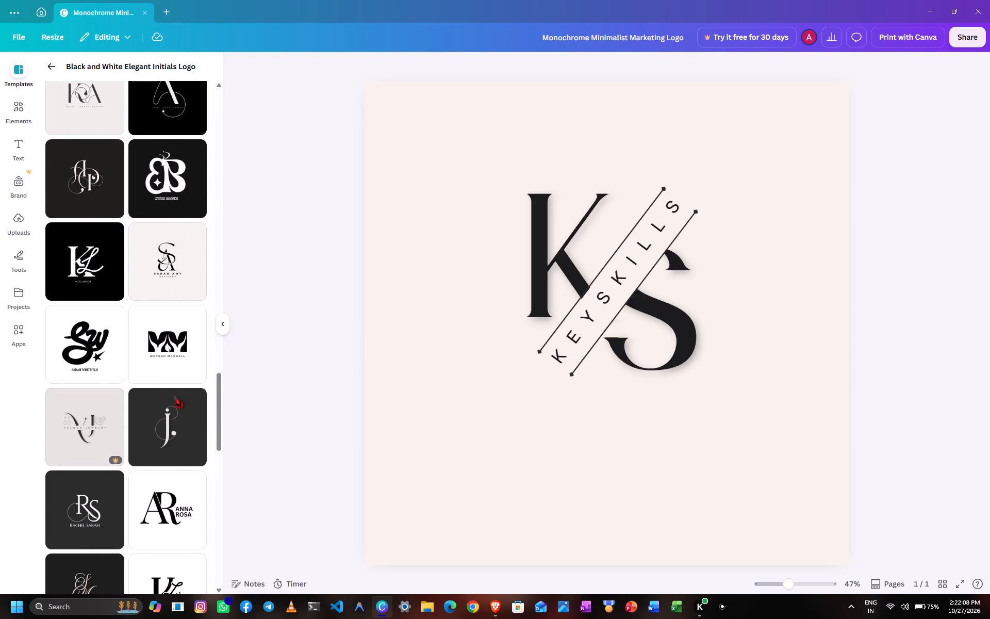
pyautogui.scroll(-5, 163, 425)
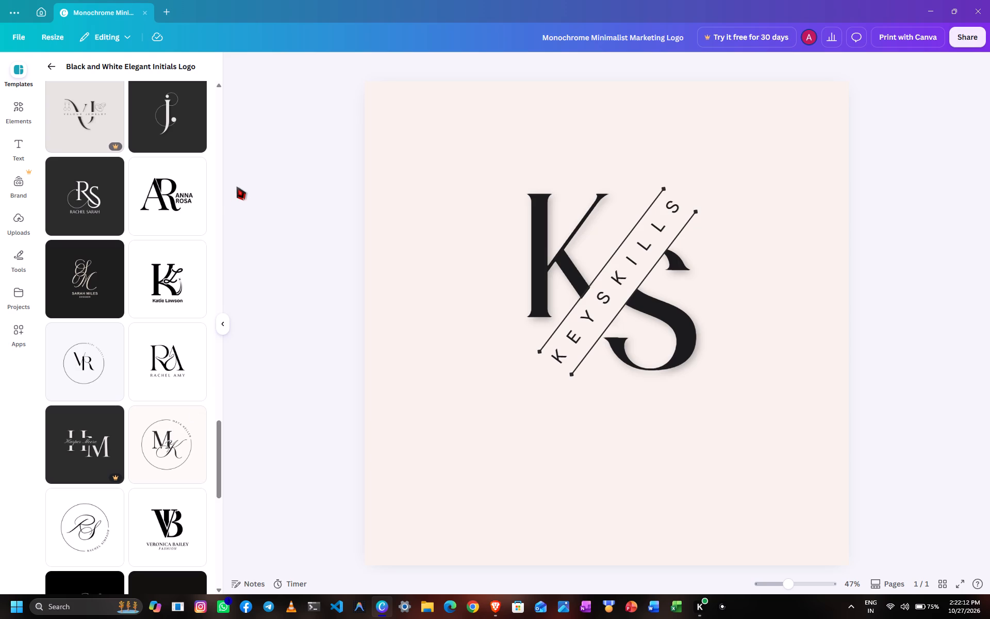
pyautogui.scroll(-4, 175, 393)
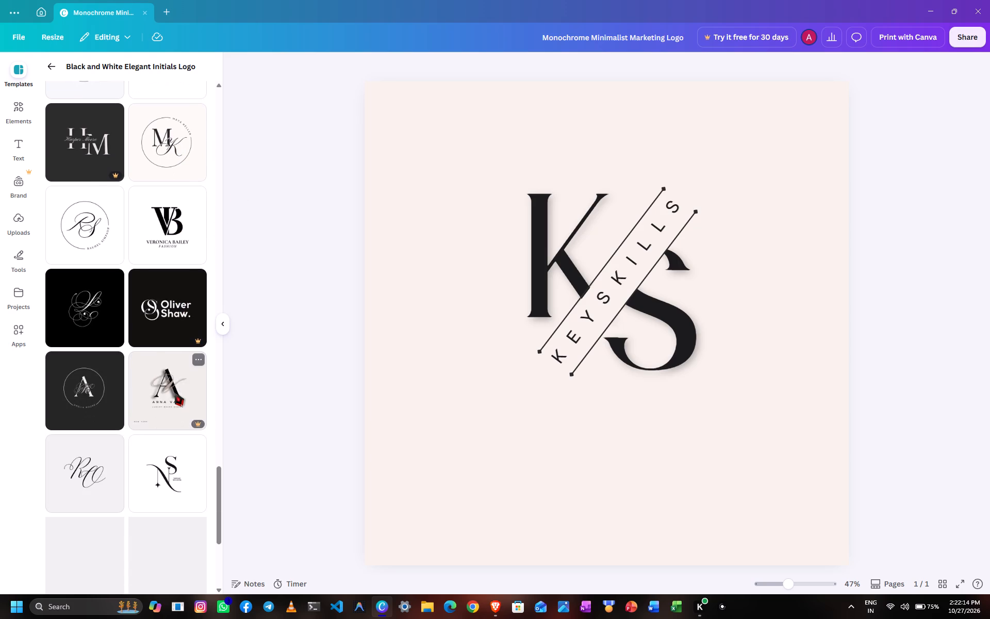
pyautogui.scroll(-2, 175, 393)
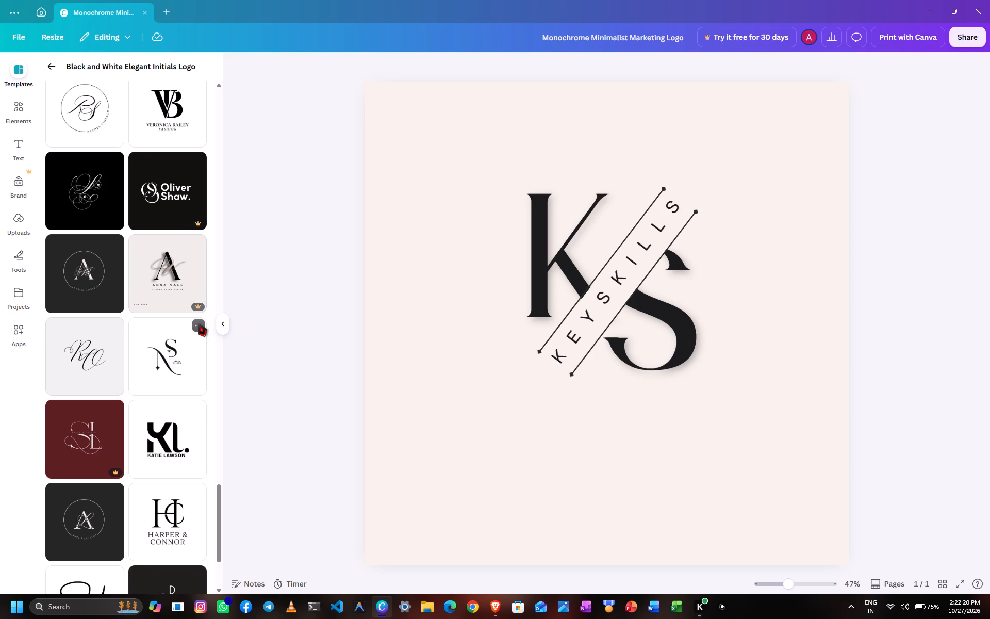
pyautogui.click(198, 323)
pyautogui.click(275, 237)
pyautogui.scroll(-2, 146, 283)
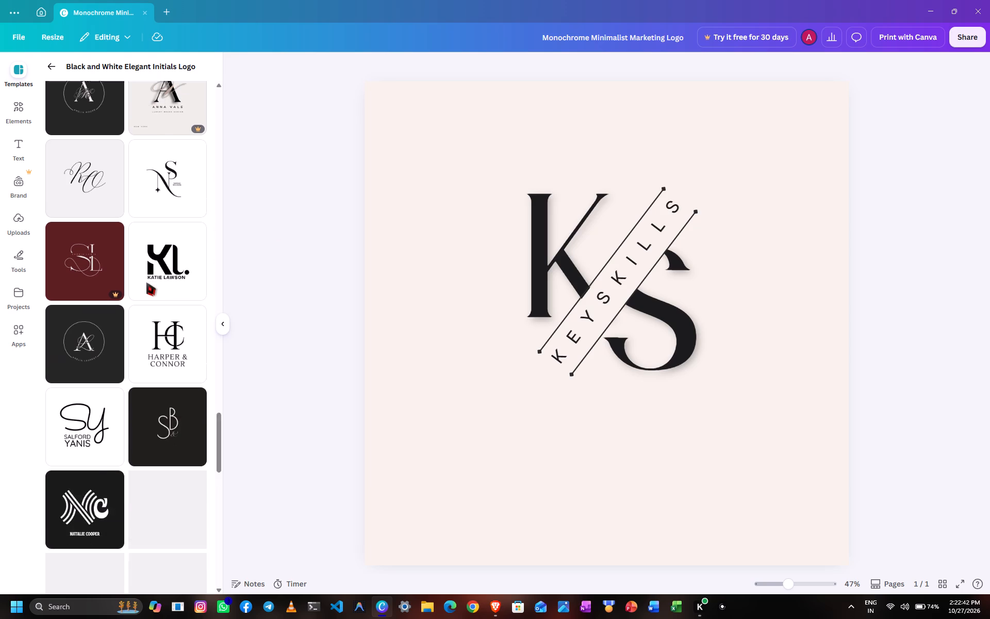
pyautogui.scroll(-3, 146, 283)
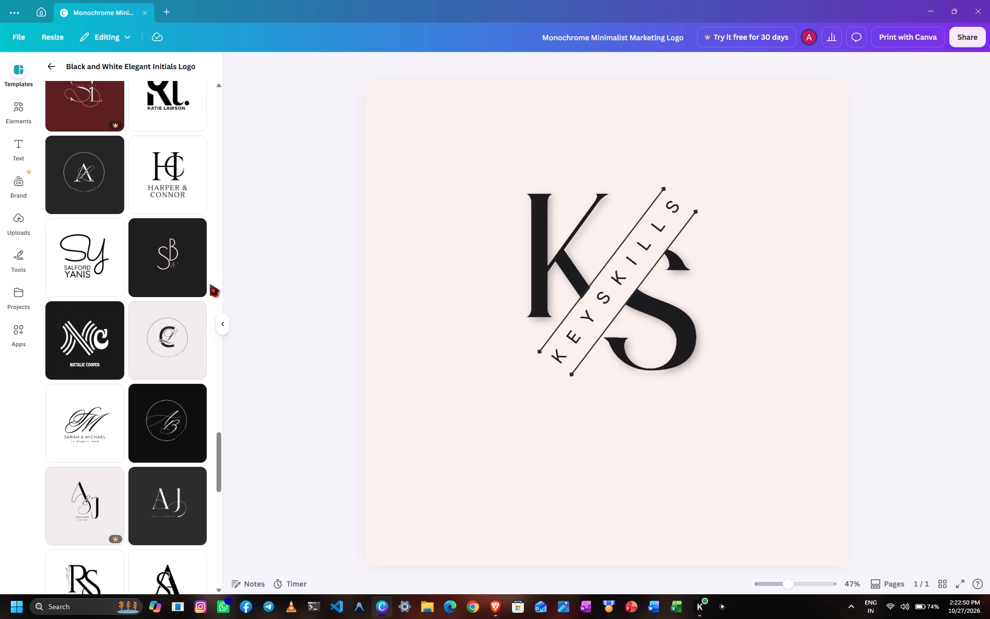
# Examine the whole list of templates similar to Black and White Elegant Initials Logo, from its beginning to its end.
pyautogui.moveTo(218, 448); pyautogui.dragTo(218, 0)
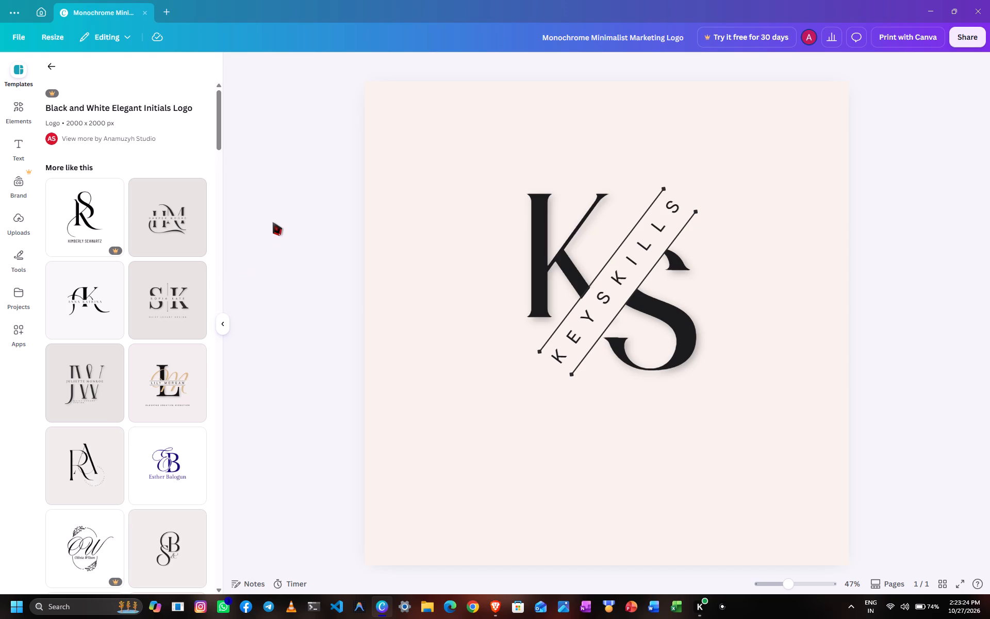
pyautogui.scroll(-1, 150, 341)
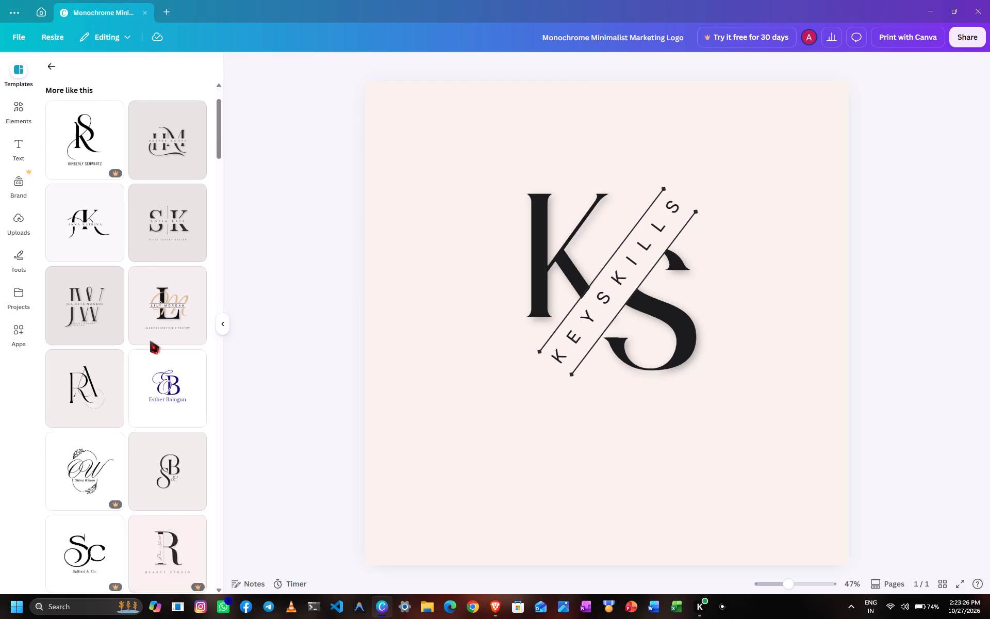
pyautogui.scroll(-5, 150, 341)
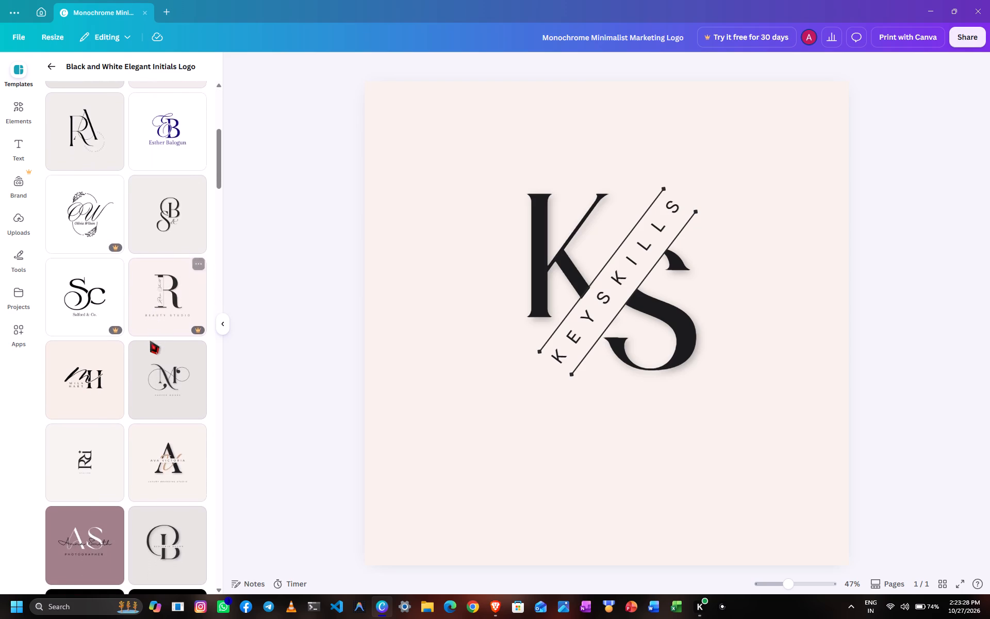
pyautogui.scroll(-1, 150, 341)
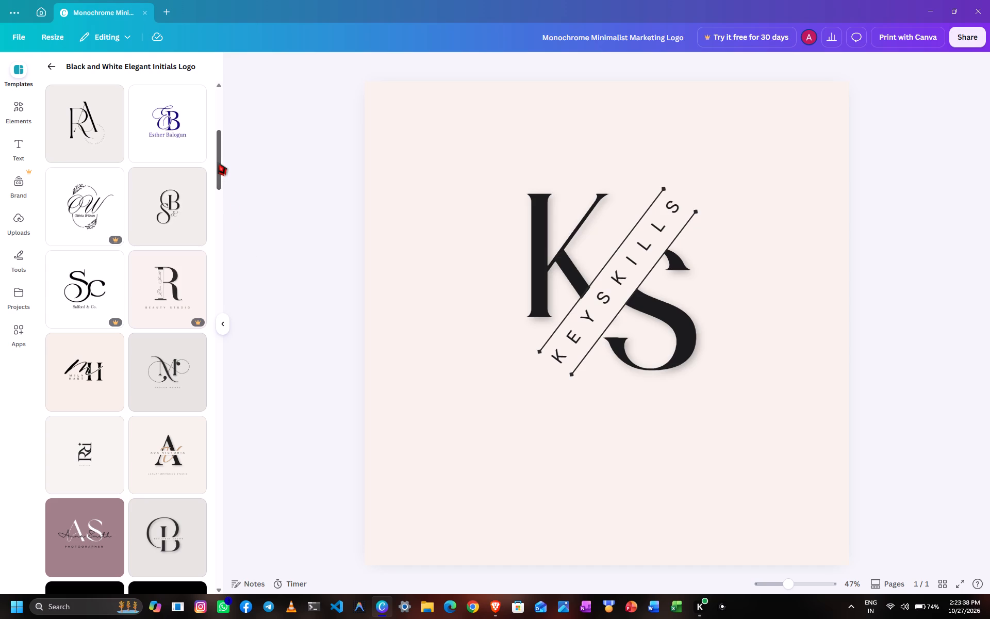
pyautogui.moveTo(218, 159); pyautogui.dragTo(218, 183)
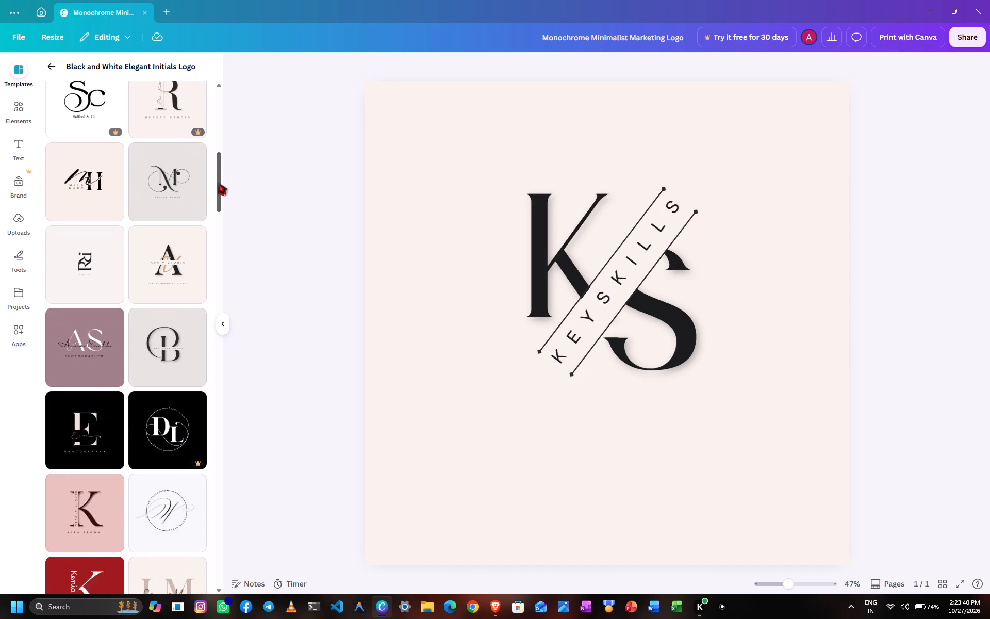
pyautogui.moveTo(218, 183); pyautogui.dragTo(216, 204)
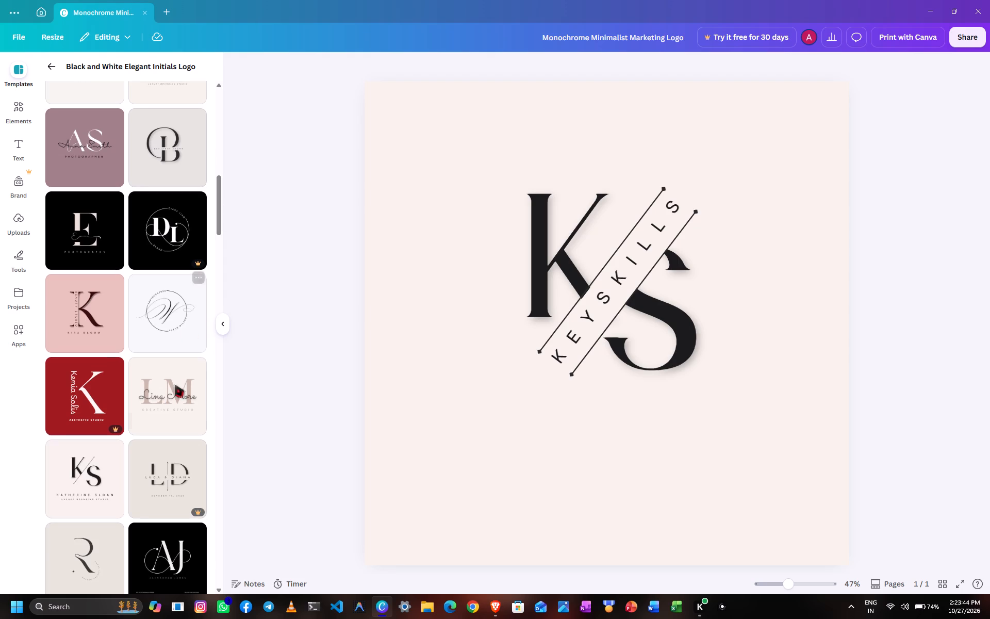
pyautogui.scroll(-7, 171, 421)
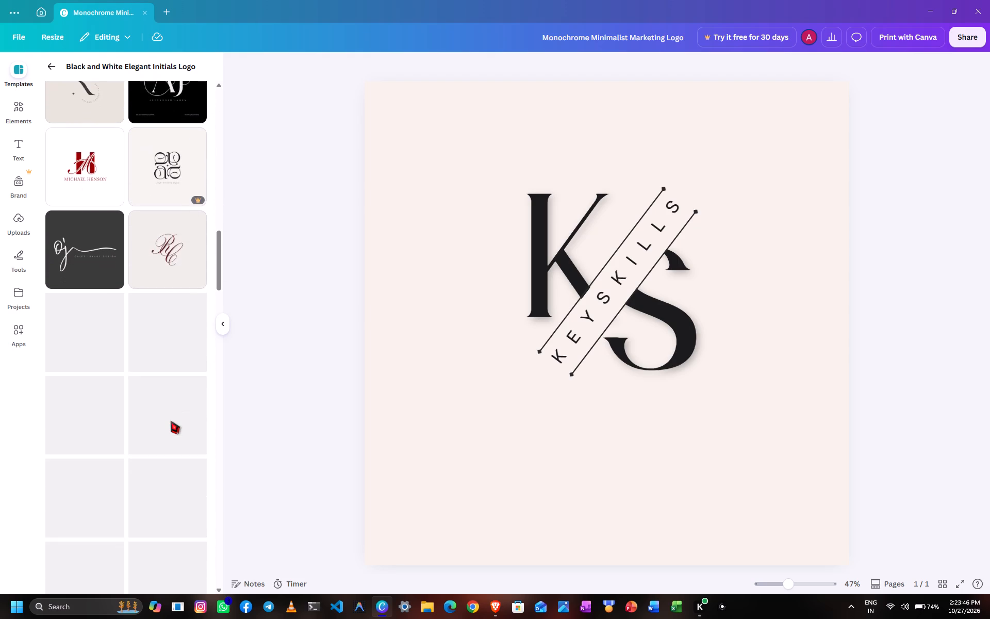
pyautogui.scroll(-2, 171, 421)
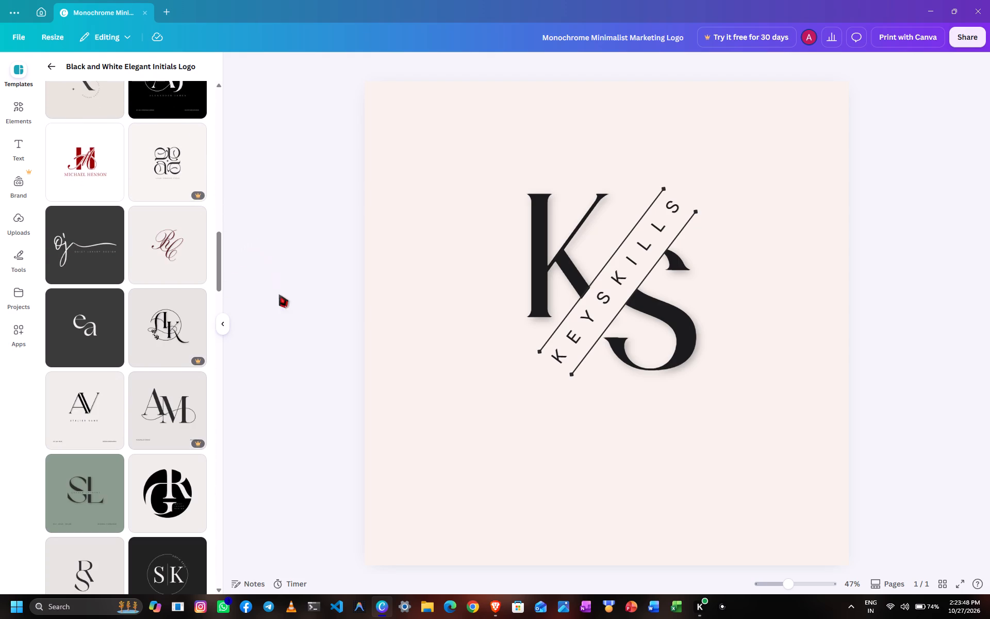
pyautogui.scroll(-5, 227, 389)
pyautogui.scroll(-6, 158, 411)
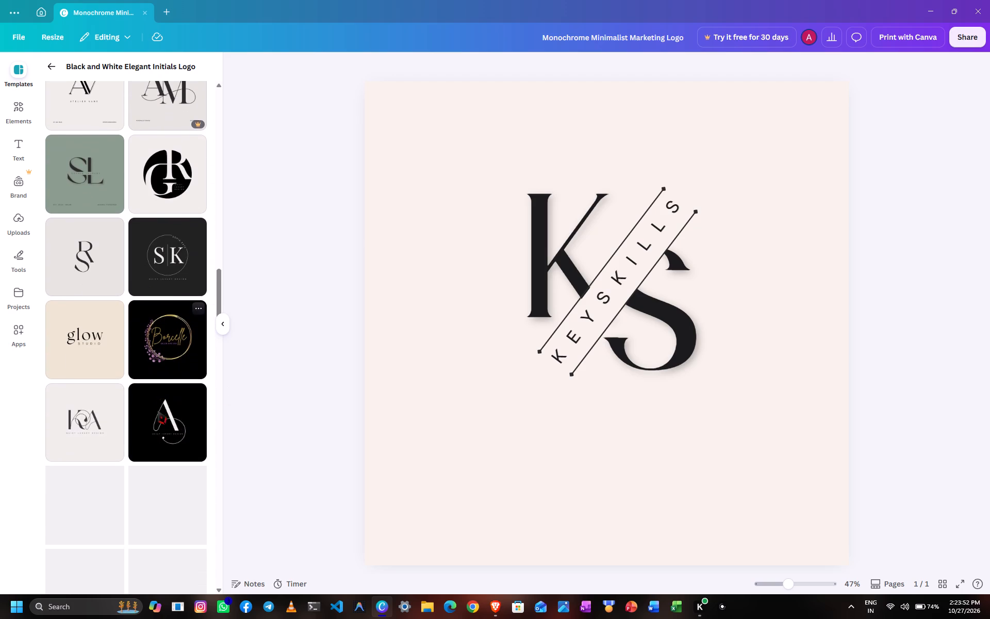
pyautogui.scroll(-2, 166, 438)
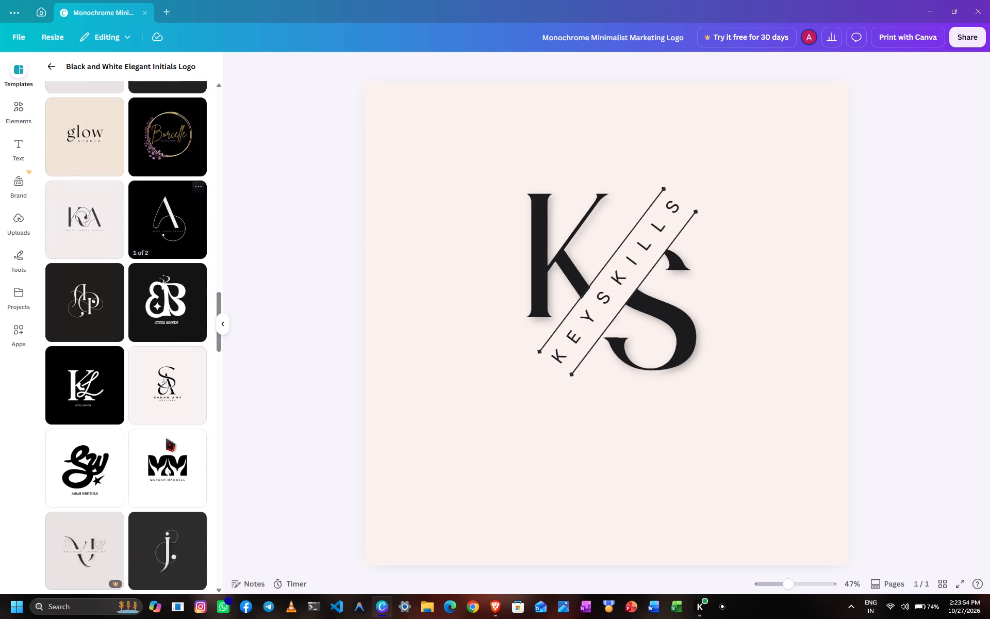
pyautogui.scroll(-6, 166, 438)
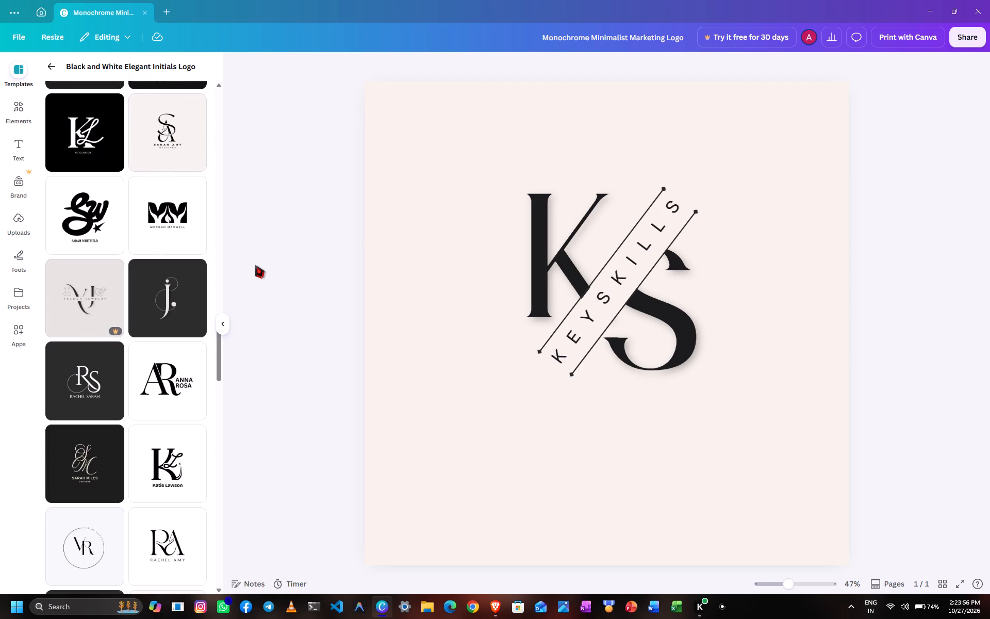
pyautogui.scroll(-4, 155, 448)
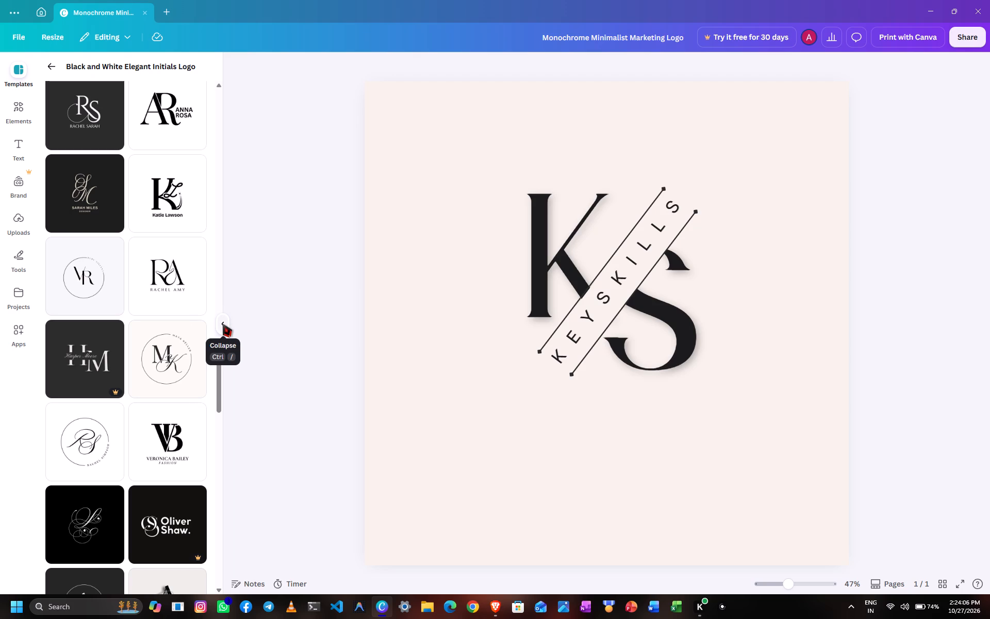
pyautogui.scroll(-4, 160, 405)
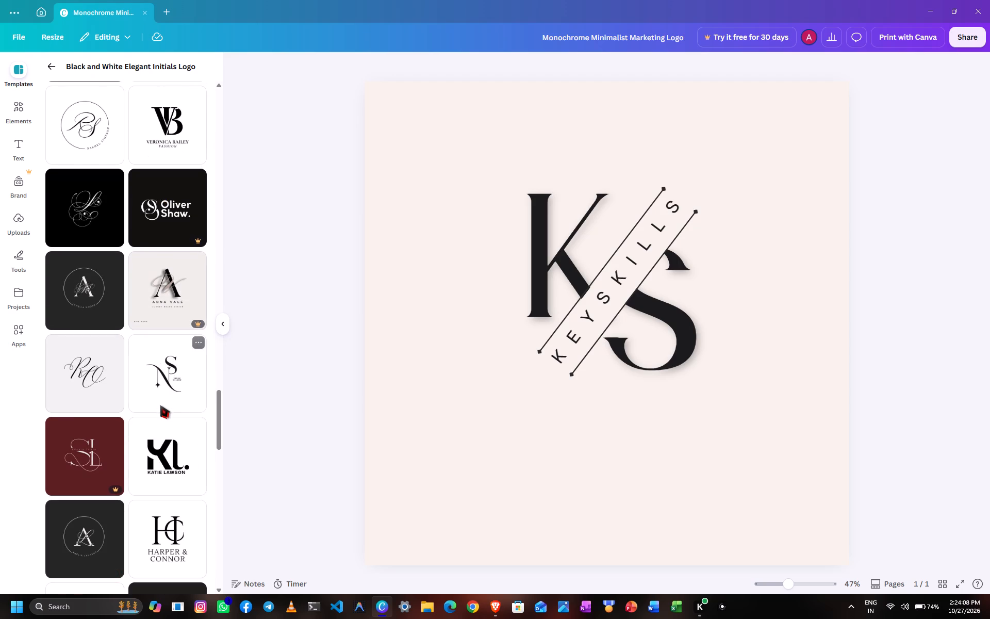
pyautogui.scroll(-3, 160, 405)
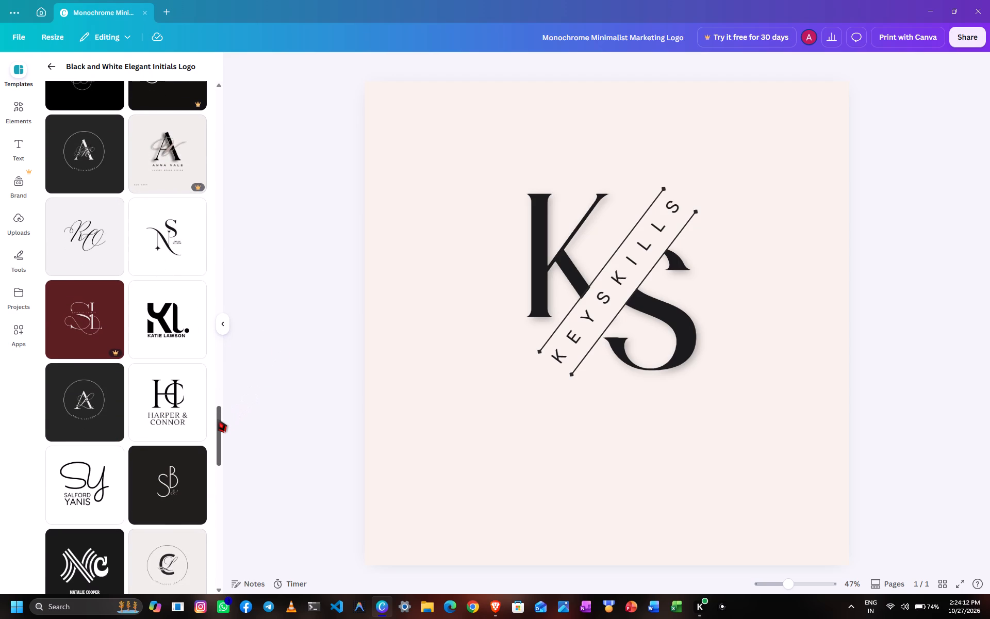
pyautogui.moveTo(218, 419); pyautogui.dragTo(216, 450)
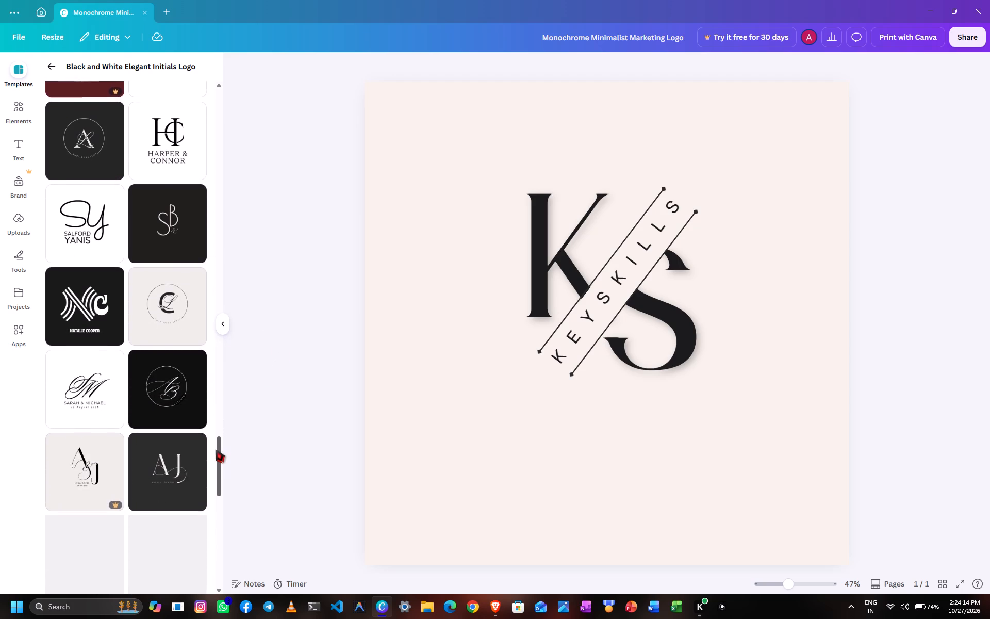
pyautogui.moveTo(216, 450); pyautogui.dragTo(214, 461)
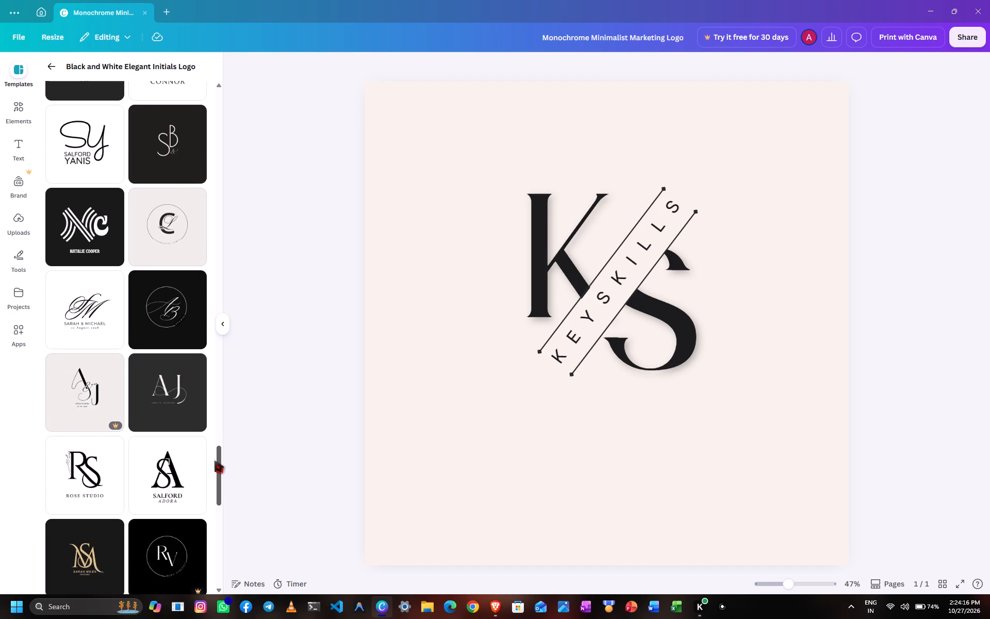
pyautogui.moveTo(214, 461); pyautogui.dragTo(214, 484)
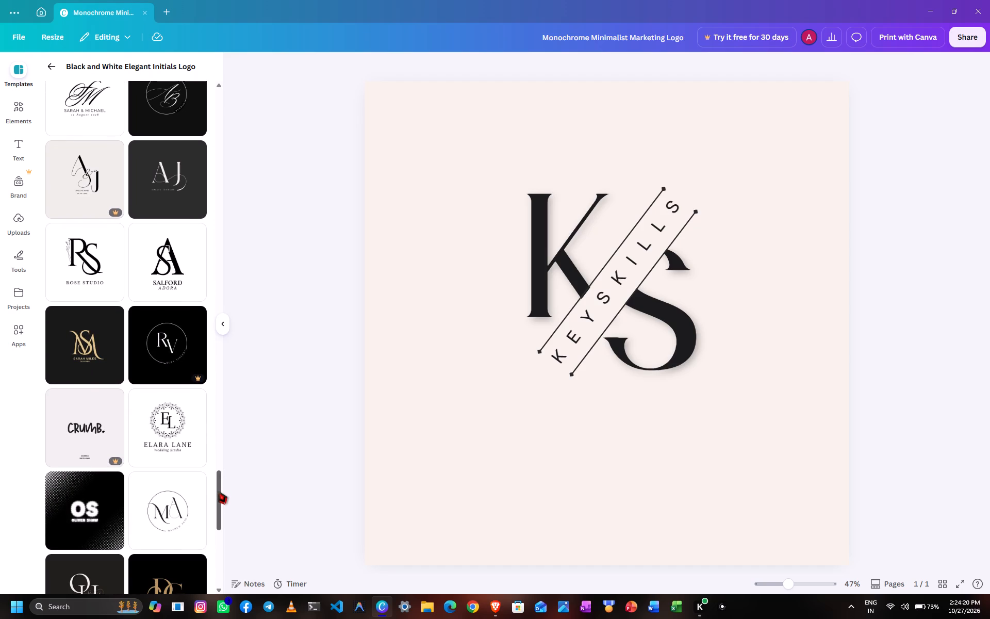
pyautogui.moveTo(218, 491); pyautogui.dragTo(219, 518)
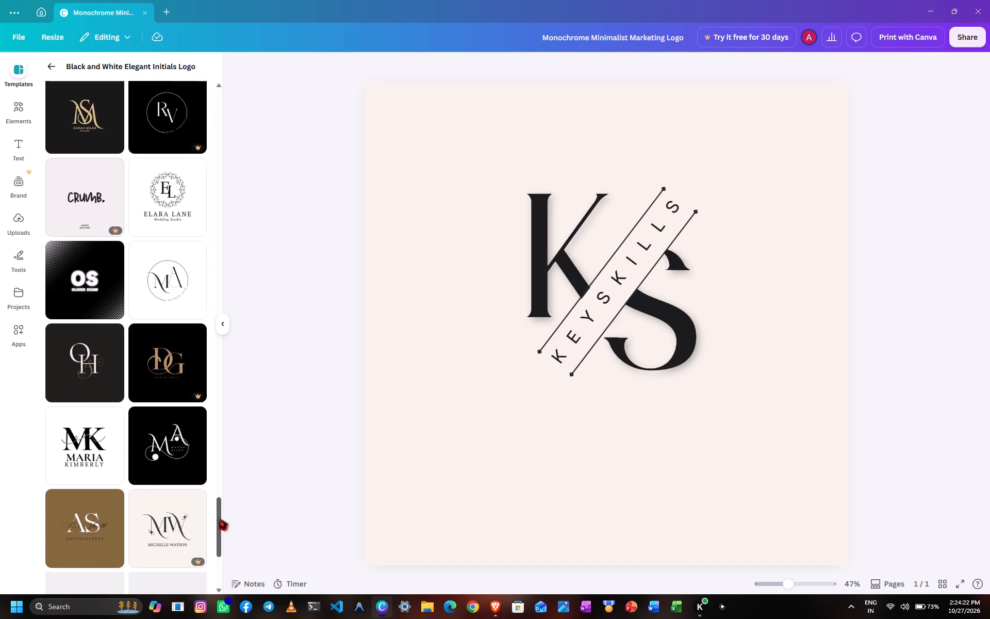
pyautogui.moveTo(219, 518); pyautogui.dragTo(218, 565)
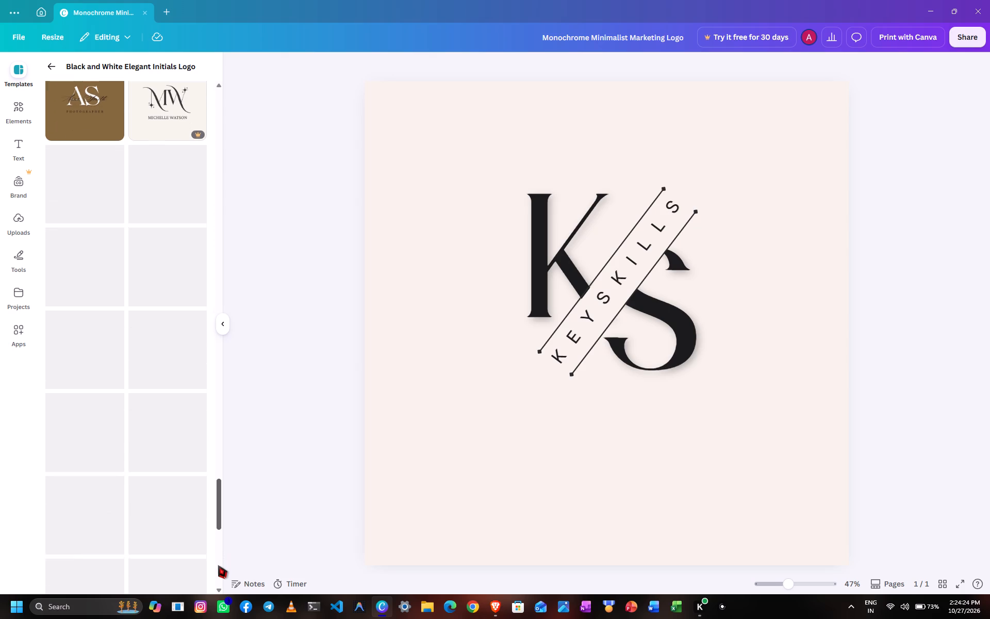
pyautogui.moveTo(218, 565); pyautogui.dragTo(219, 554)
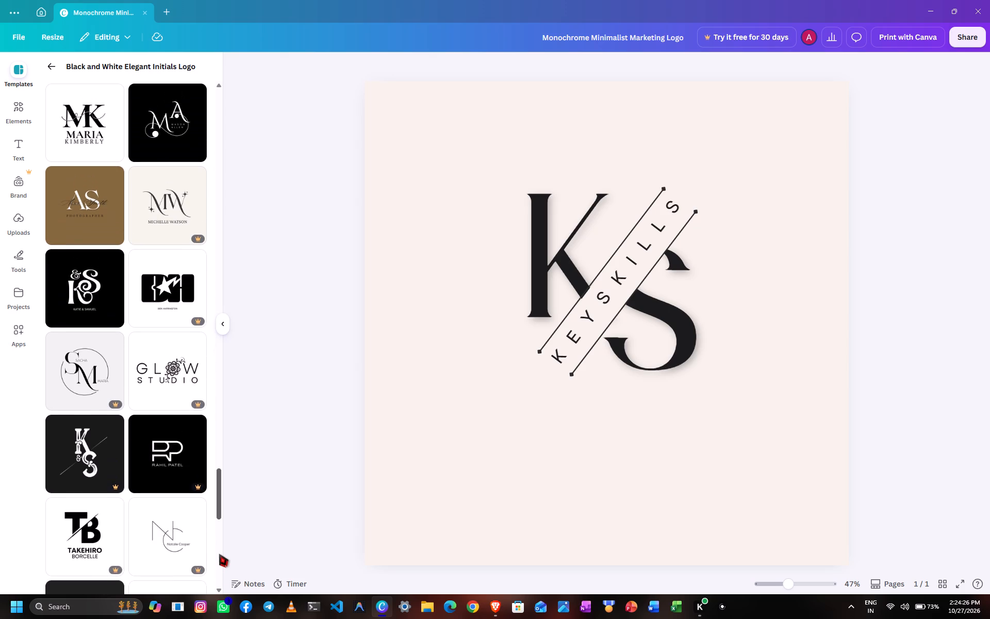
pyautogui.moveTo(219, 554); pyautogui.dragTo(221, 583)
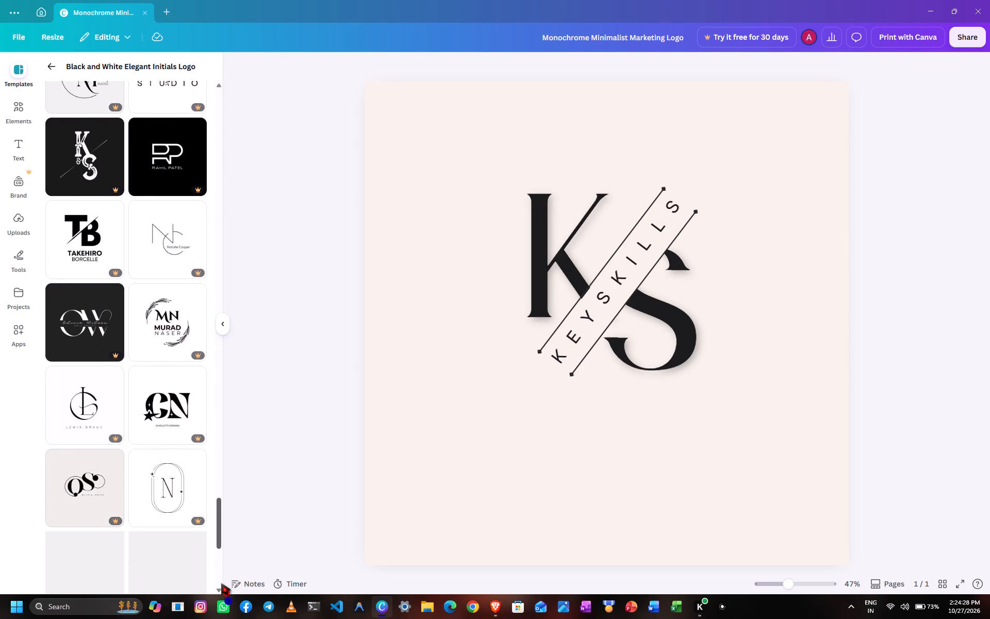
pyautogui.moveTo(221, 583); pyautogui.dragTo(218, 618)
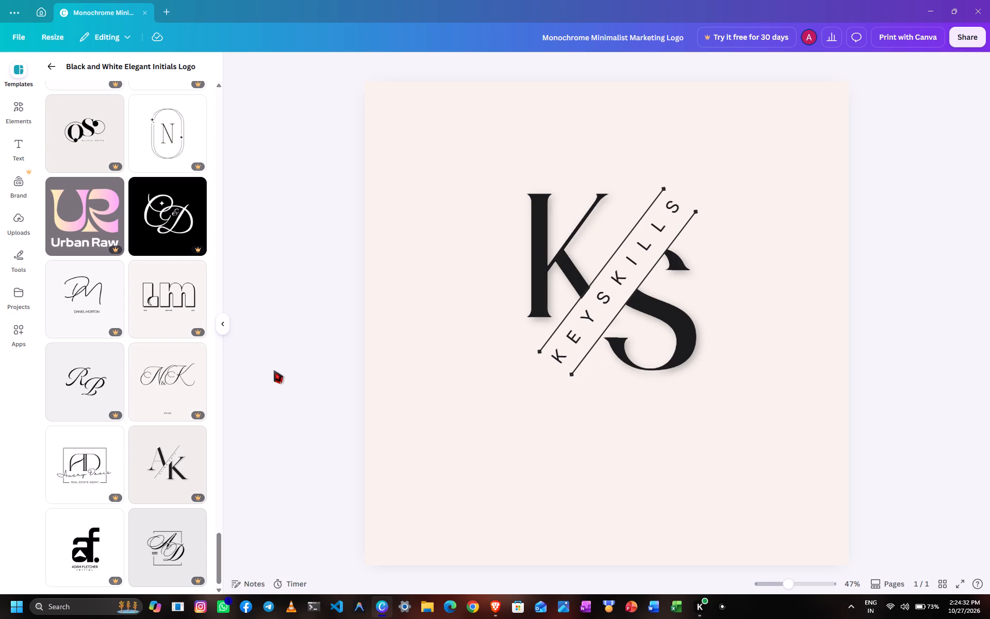
# Re-examine the last templates in the similar initials logos list, going back up past the KS and MK monograms.
pyautogui.scroll(-5, 157, 404)
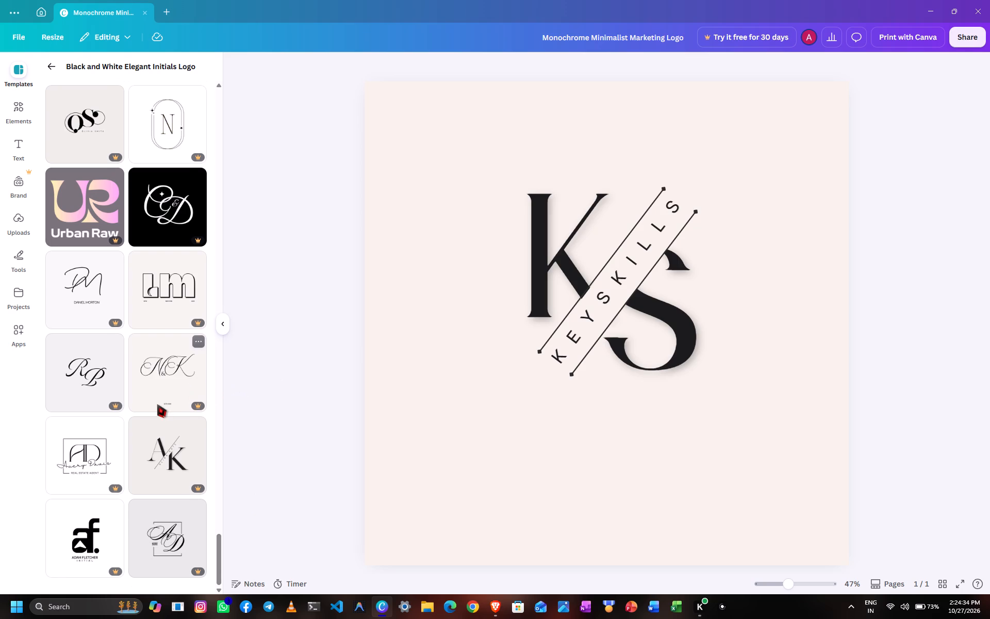
pyautogui.scroll(-6, 157, 404)
pyautogui.scroll(7, 157, 404)
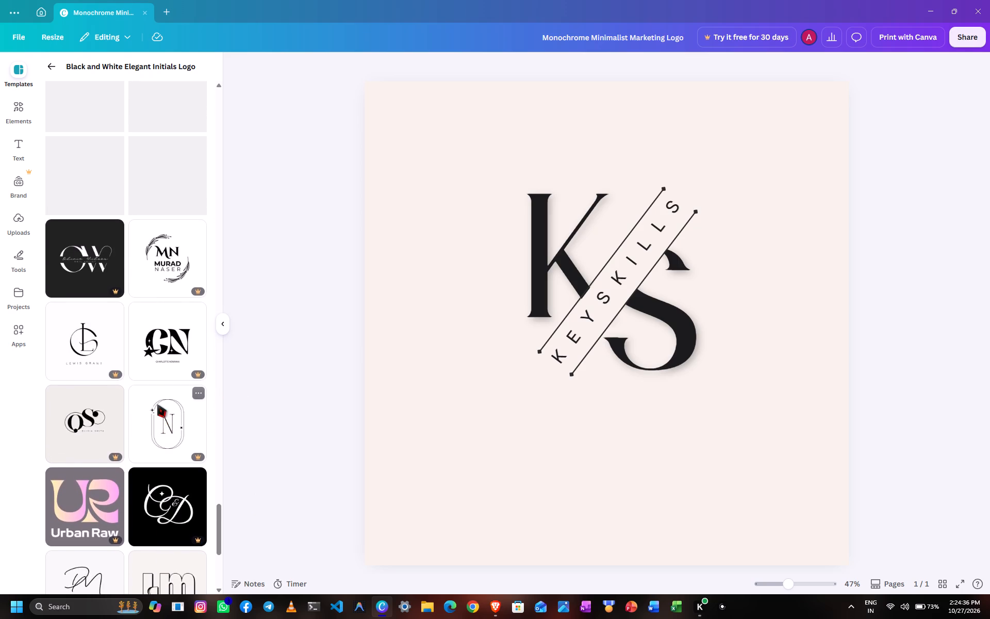
pyautogui.scroll(4, 157, 404)
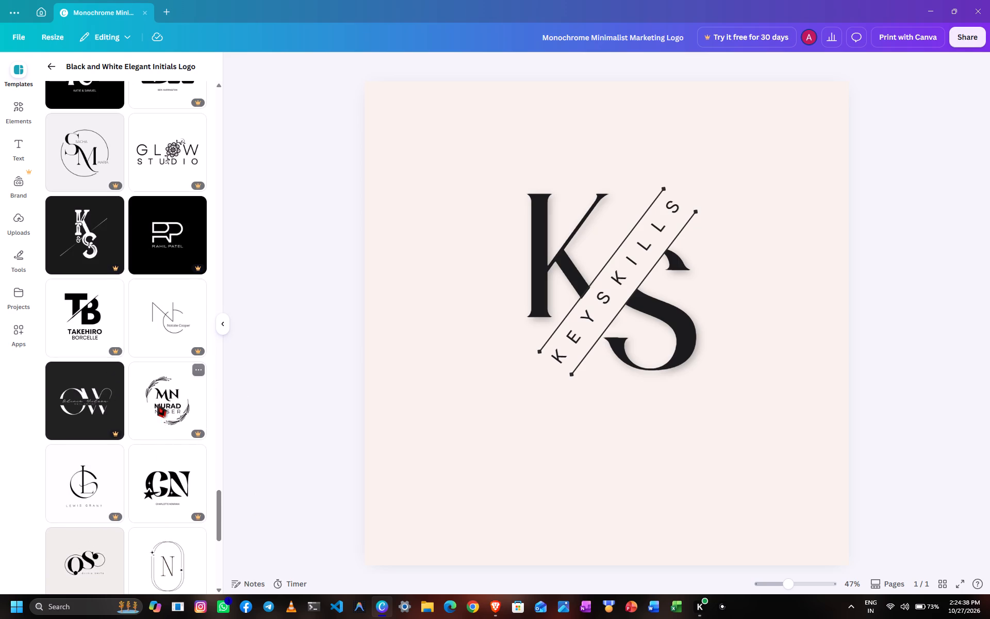
pyautogui.scroll(2, 157, 404)
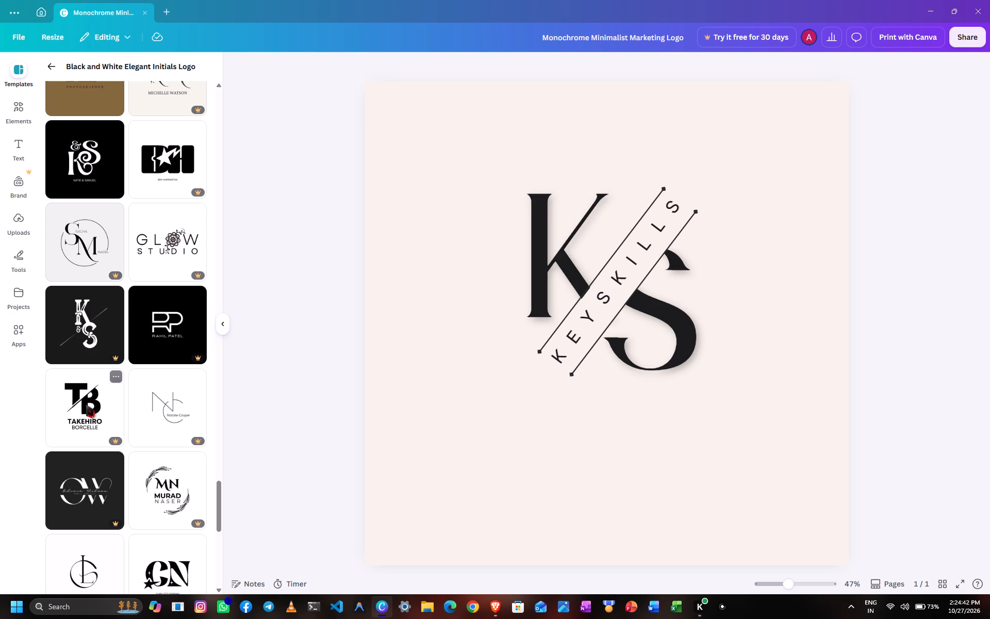
pyautogui.scroll(3, 137, 330)
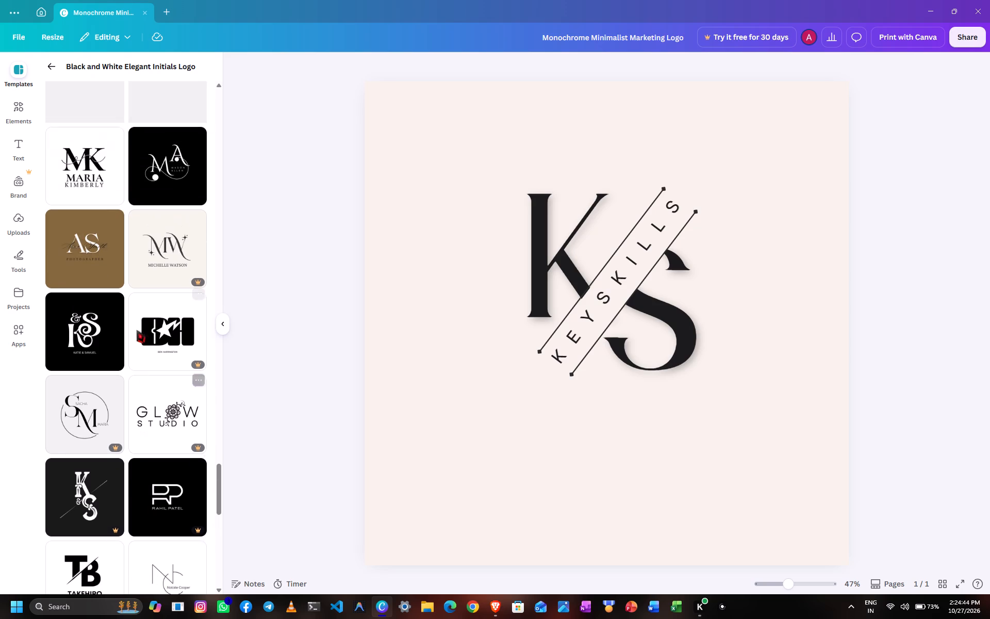
pyautogui.scroll(5, 137, 330)
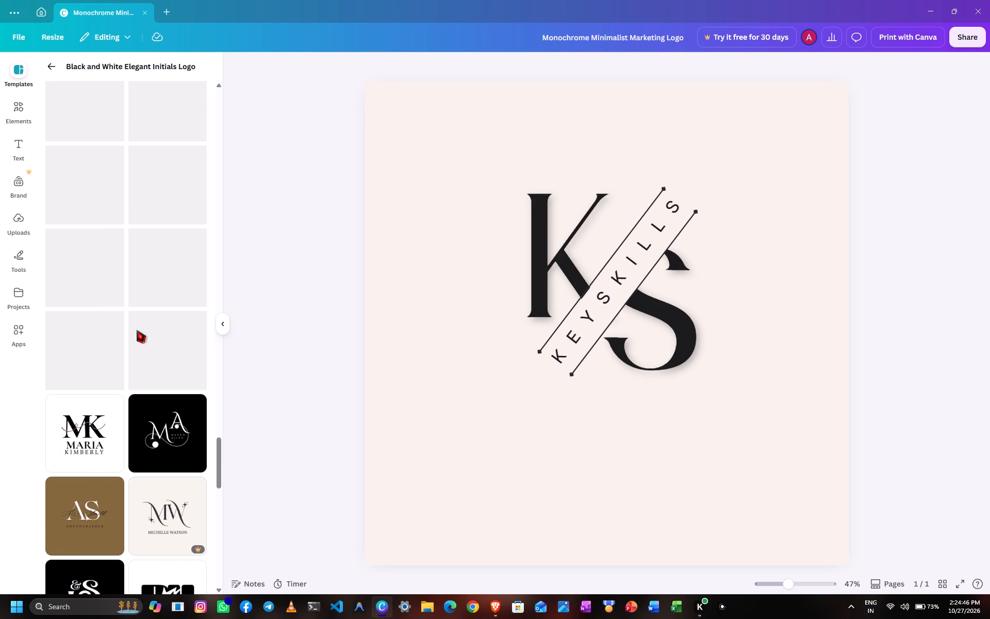
# Replace the large letter K of the KEYSKILLS monogram with a capital I.
pyautogui.click(546, 245)
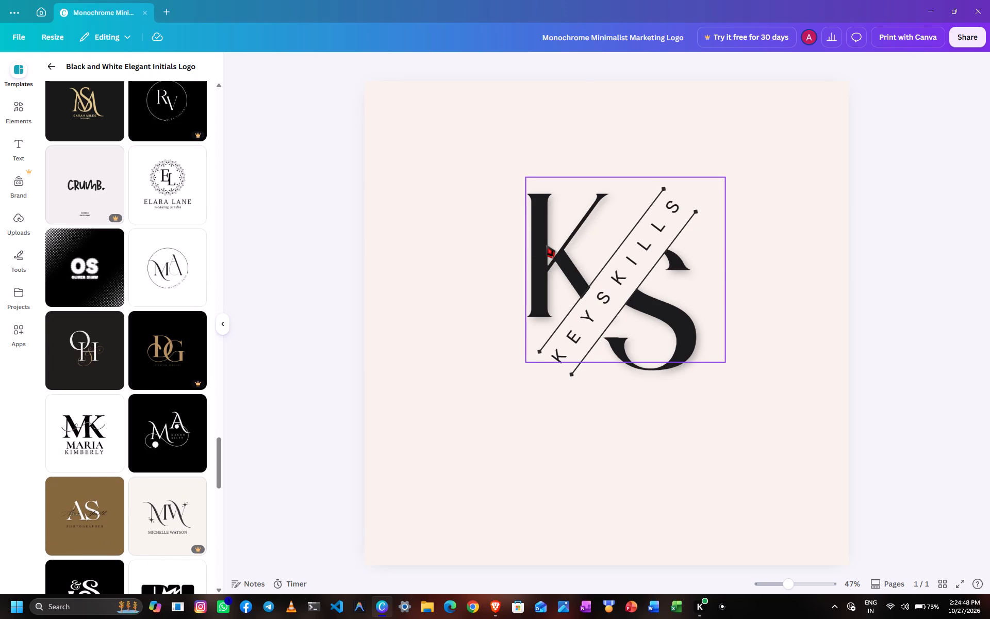
pyautogui.click(546, 245)
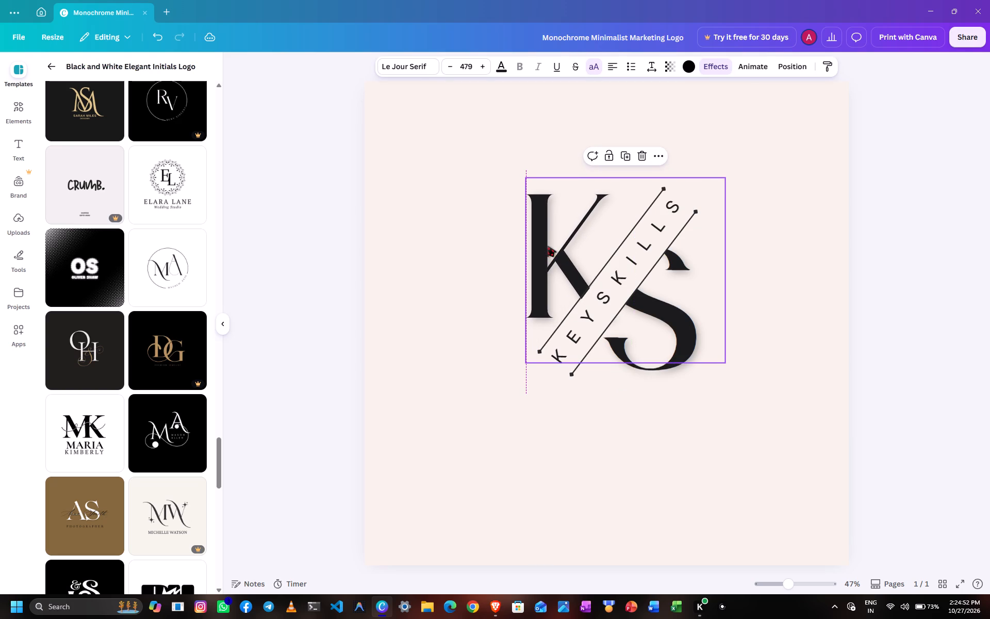
pyautogui.click(548, 246)
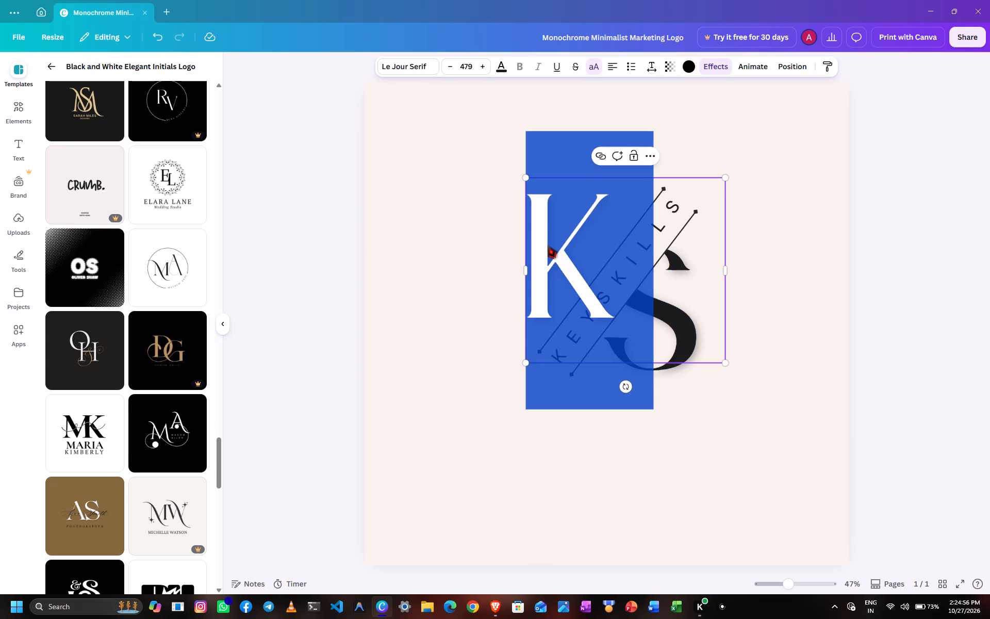
pyautogui.hotkey('shift', 'i')
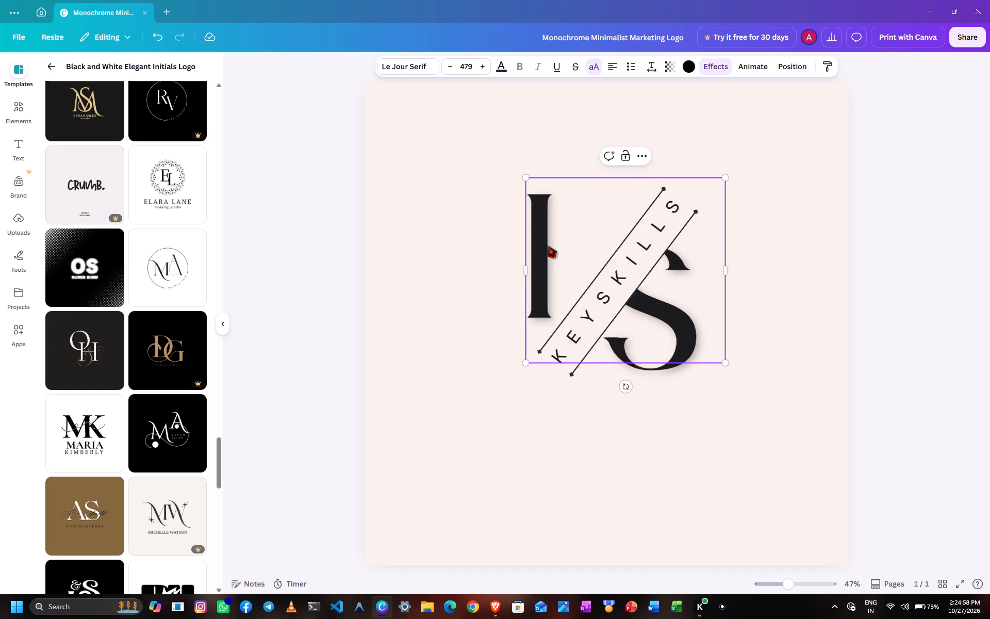
pyautogui.moveTo(542, 248); pyautogui.dragTo(567, 251)
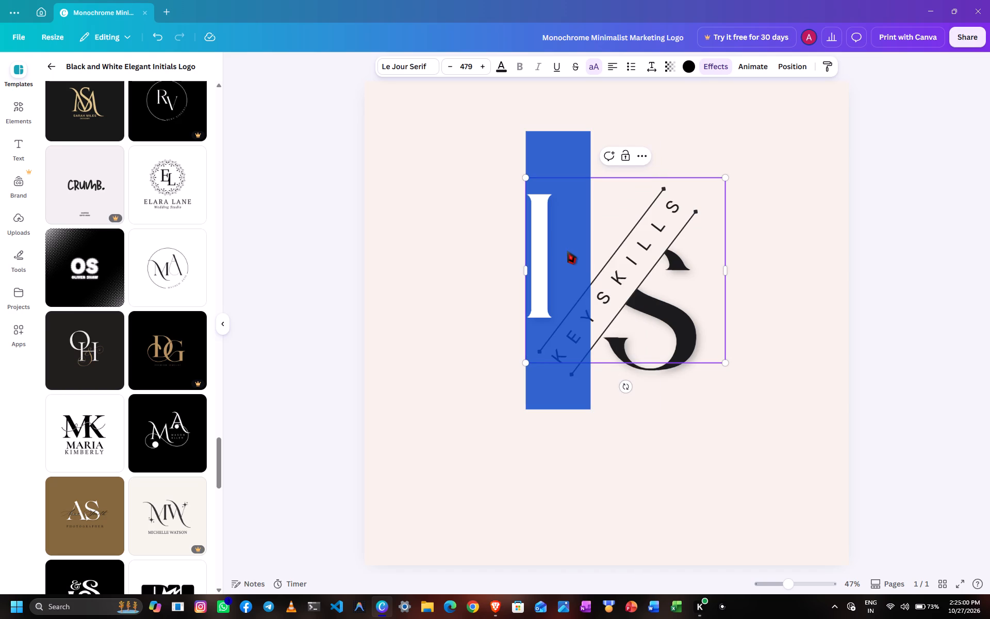
pyautogui.moveTo(567, 251); pyautogui.dragTo(568, 252)
pyautogui.click(807, 286)
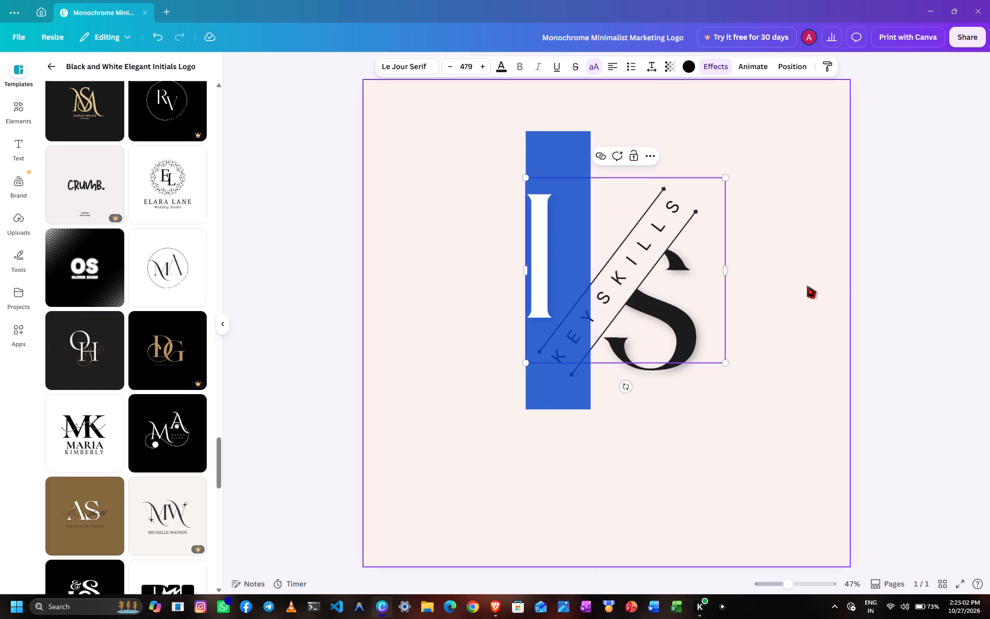
# Move the large I inward beside the large S, with its lower end tucked behind the diagonal KEYSKILLS band.
pyautogui.click(907, 266)
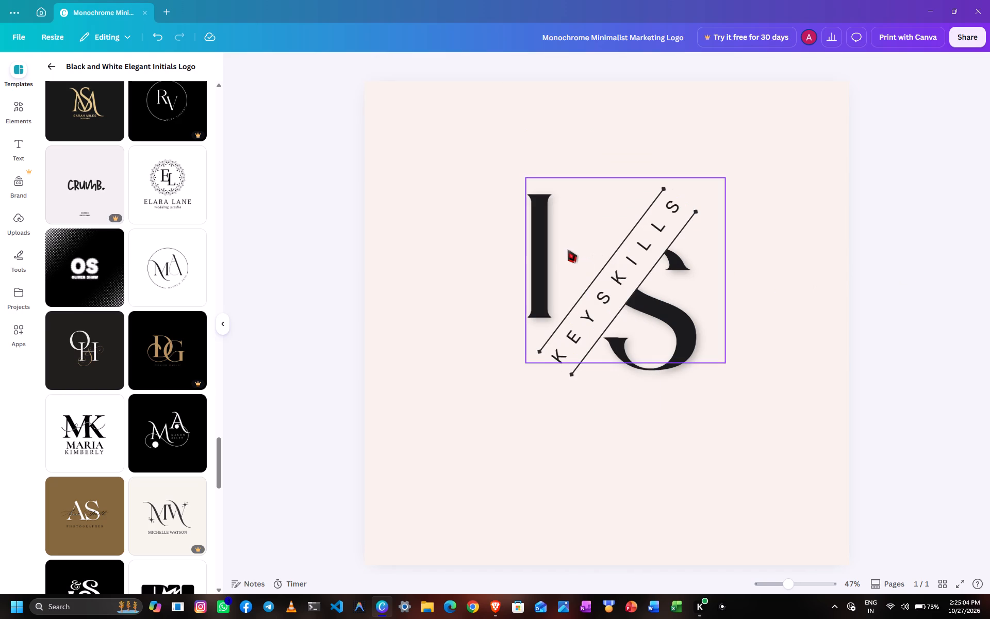
pyautogui.moveTo(548, 250); pyautogui.dragTo(579, 252)
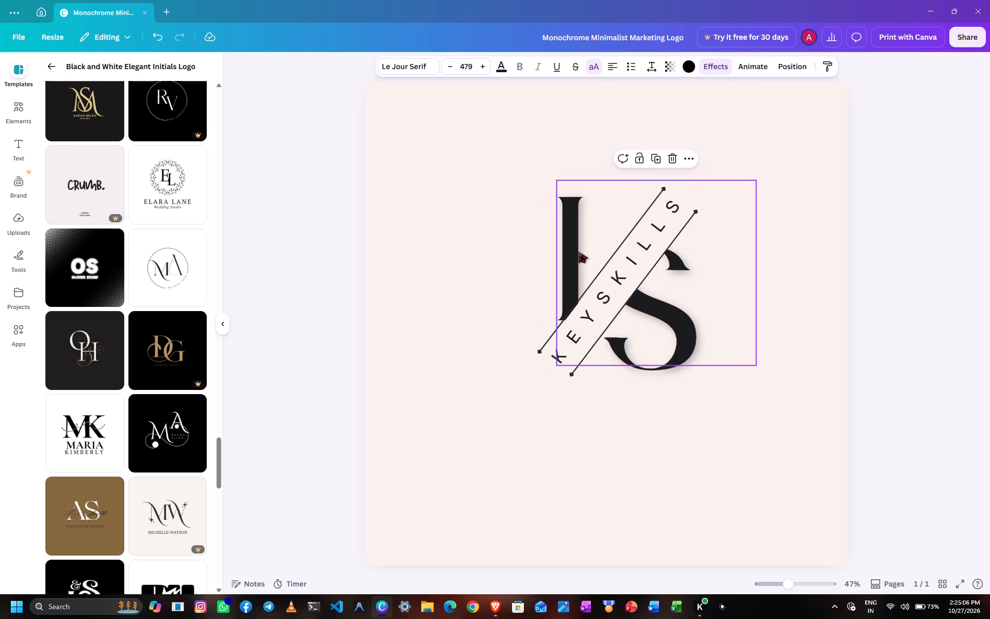
pyautogui.moveTo(579, 252); pyautogui.dragTo(593, 259)
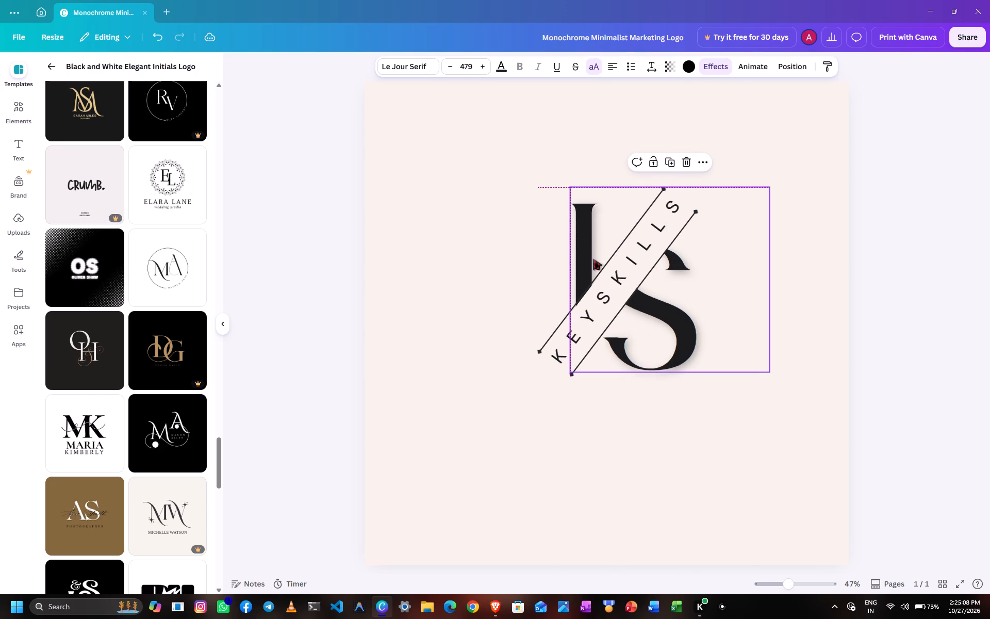
pyautogui.moveTo(593, 259); pyautogui.dragTo(594, 269)
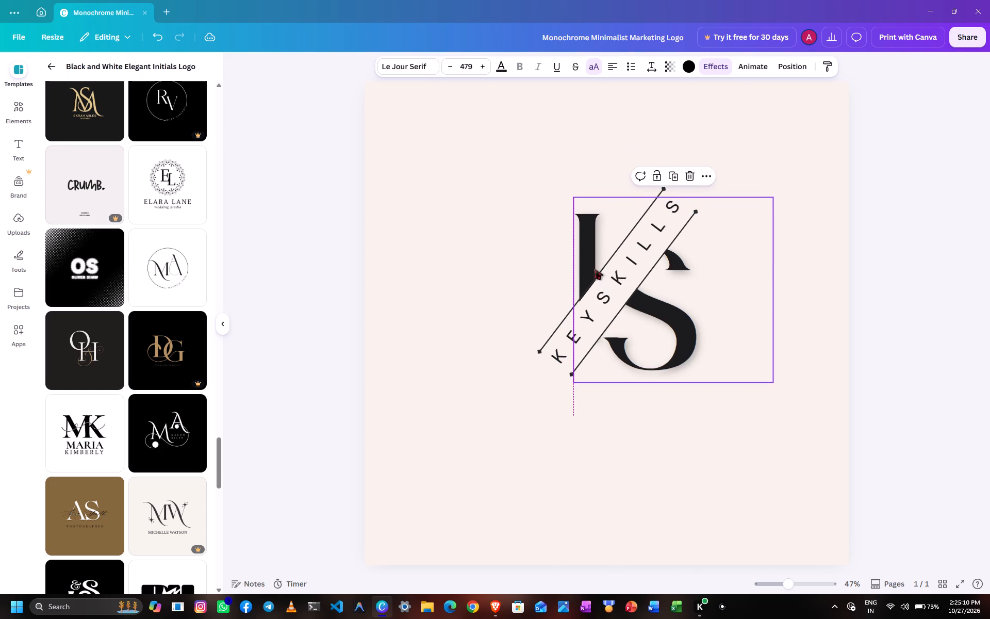
pyautogui.moveTo(594, 269); pyautogui.dragTo(593, 263)
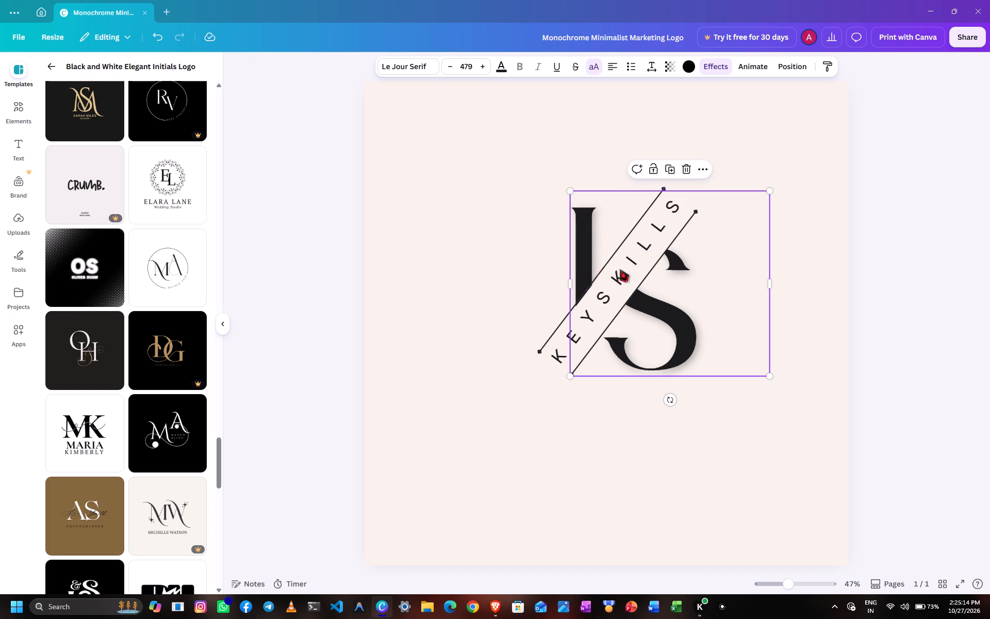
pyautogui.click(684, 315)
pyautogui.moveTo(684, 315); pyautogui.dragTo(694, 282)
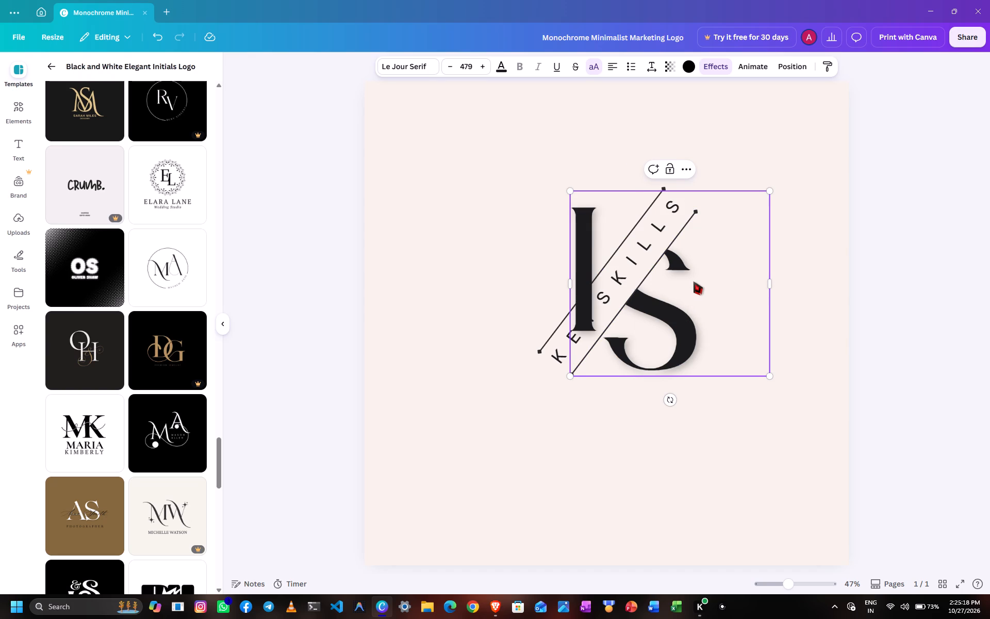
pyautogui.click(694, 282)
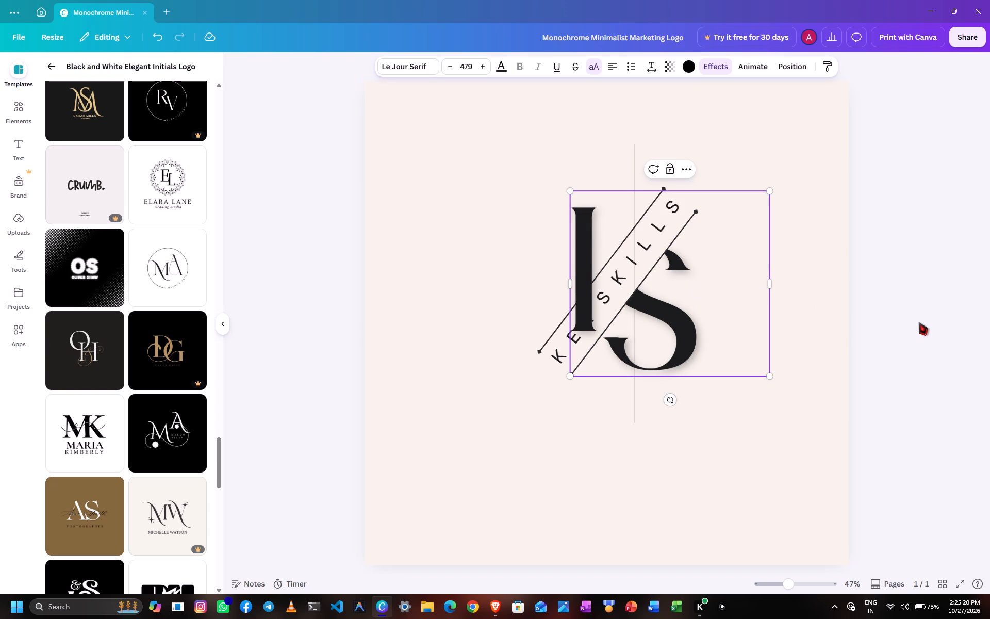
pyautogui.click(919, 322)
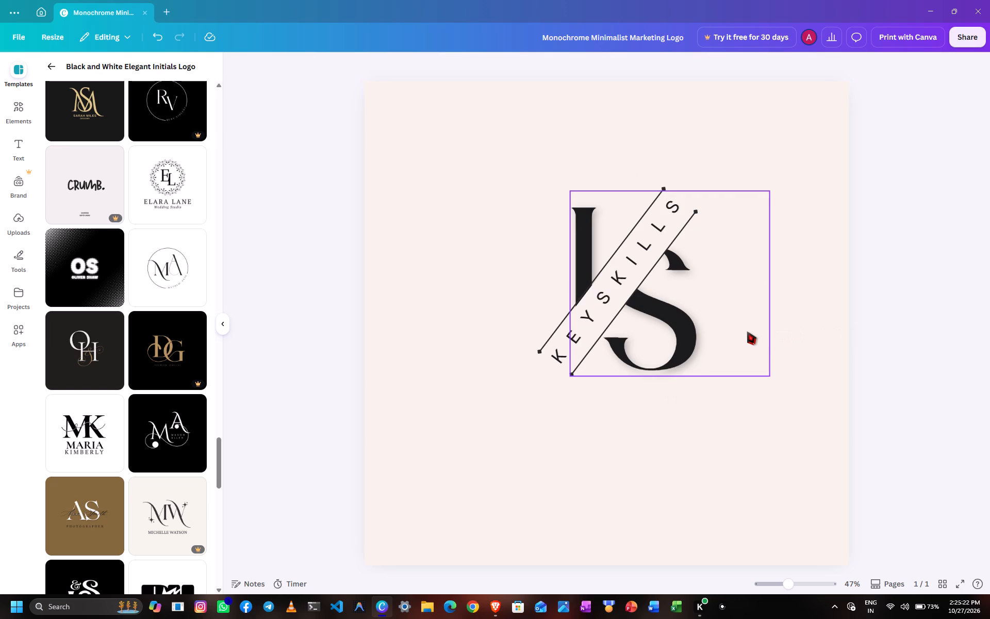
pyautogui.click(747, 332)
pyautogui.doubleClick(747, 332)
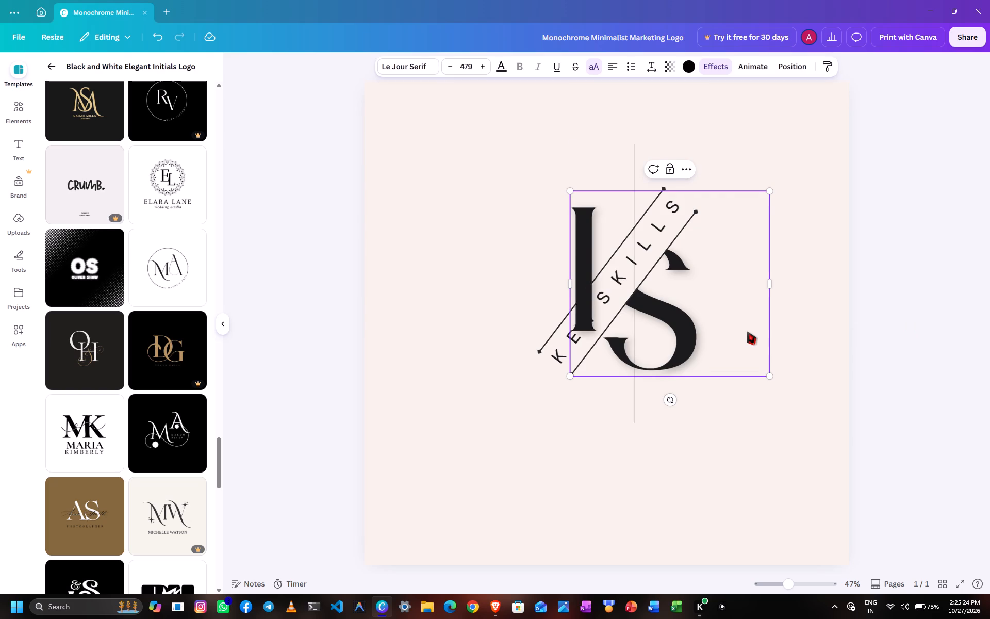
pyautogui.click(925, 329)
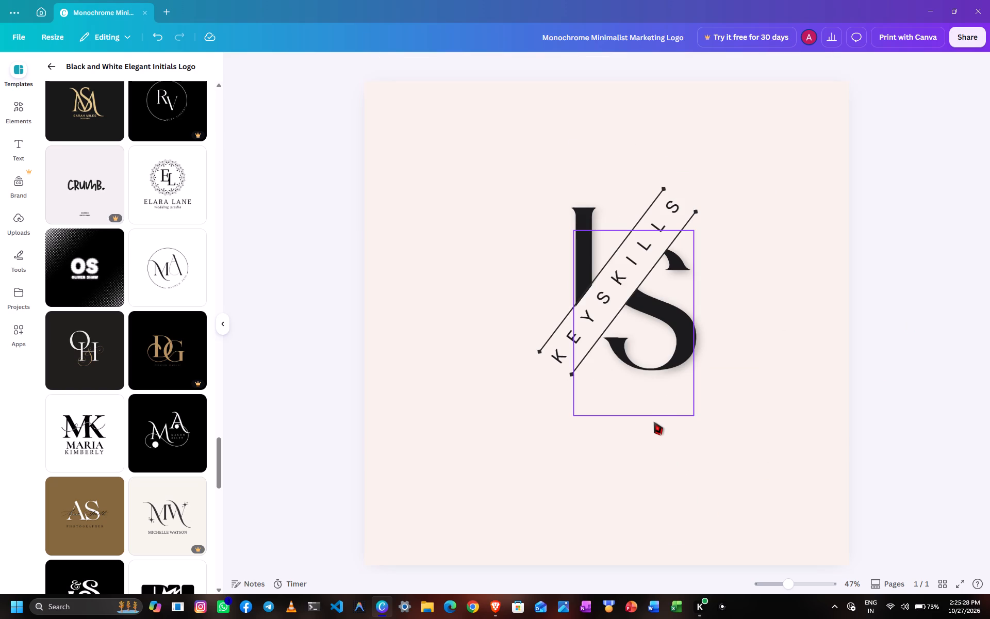
# Select the large S of the monogram.
pyautogui.click(650, 408)
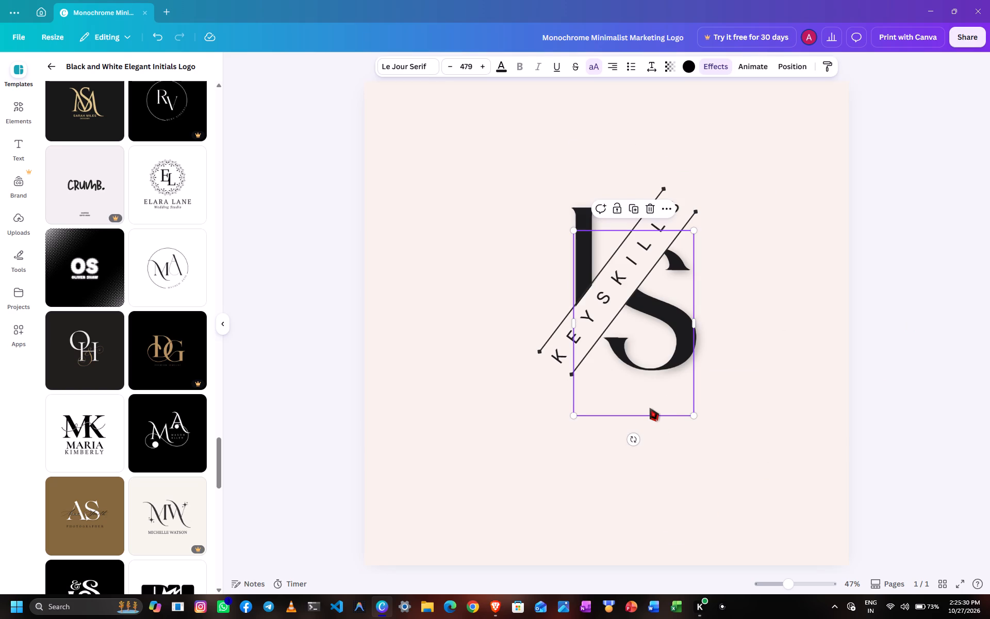
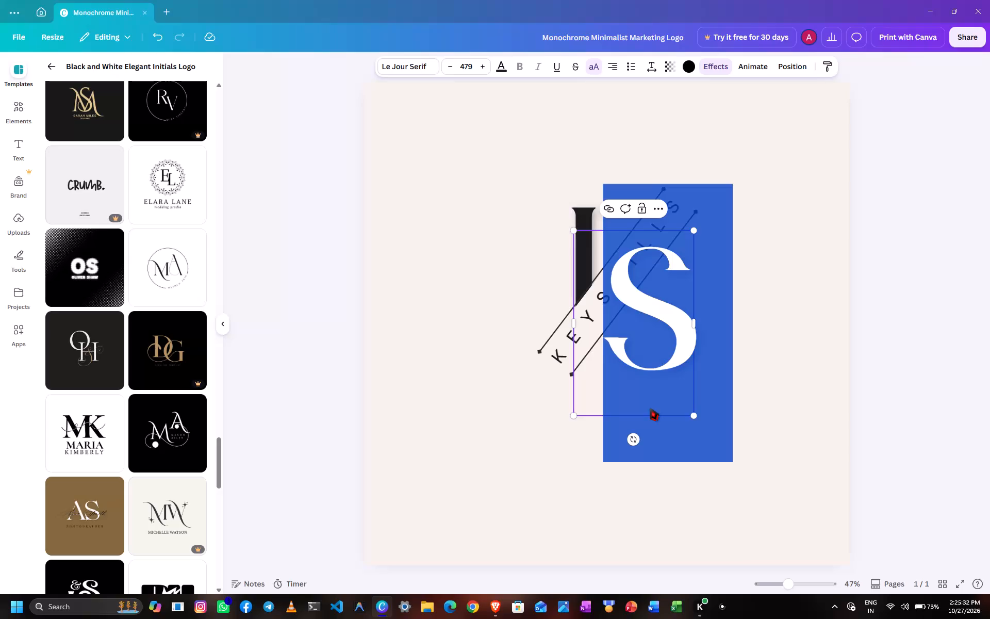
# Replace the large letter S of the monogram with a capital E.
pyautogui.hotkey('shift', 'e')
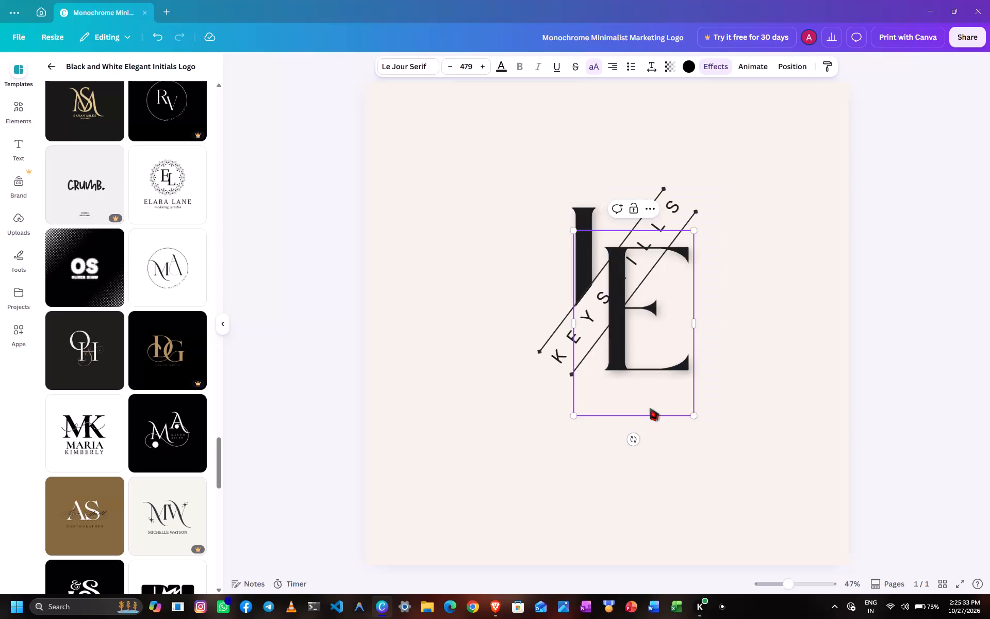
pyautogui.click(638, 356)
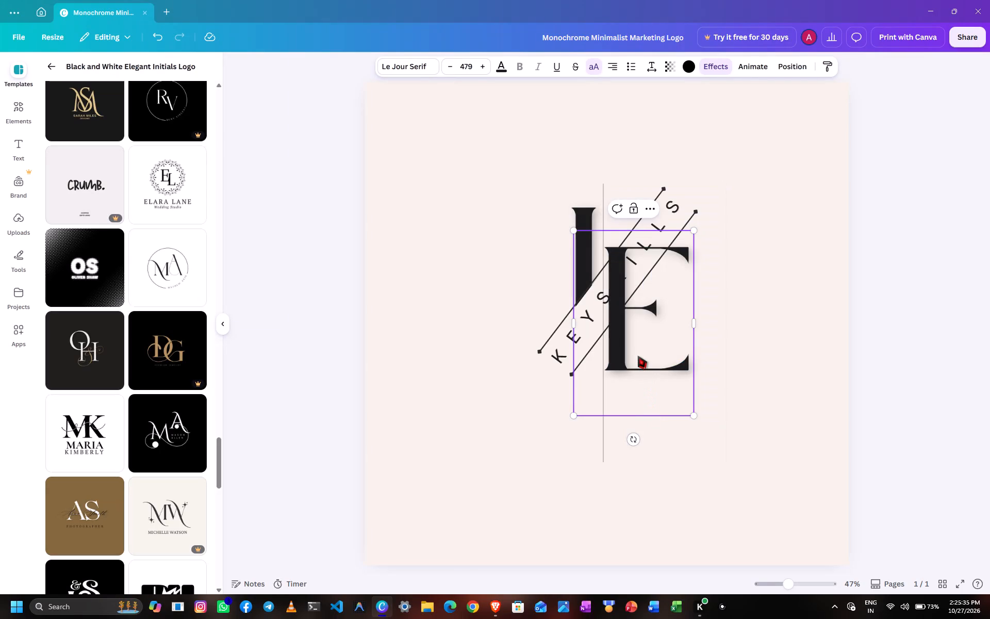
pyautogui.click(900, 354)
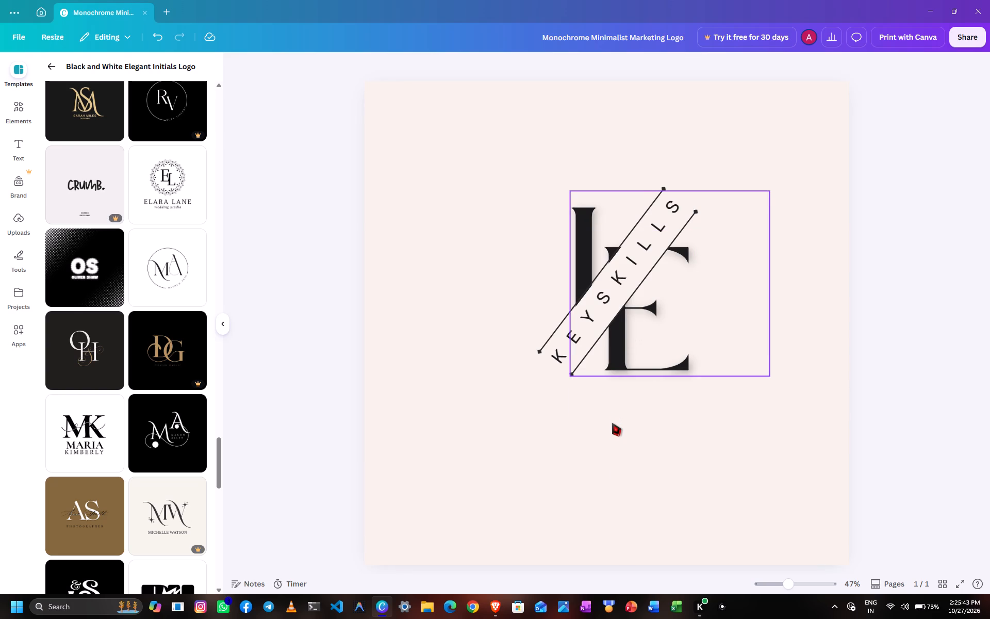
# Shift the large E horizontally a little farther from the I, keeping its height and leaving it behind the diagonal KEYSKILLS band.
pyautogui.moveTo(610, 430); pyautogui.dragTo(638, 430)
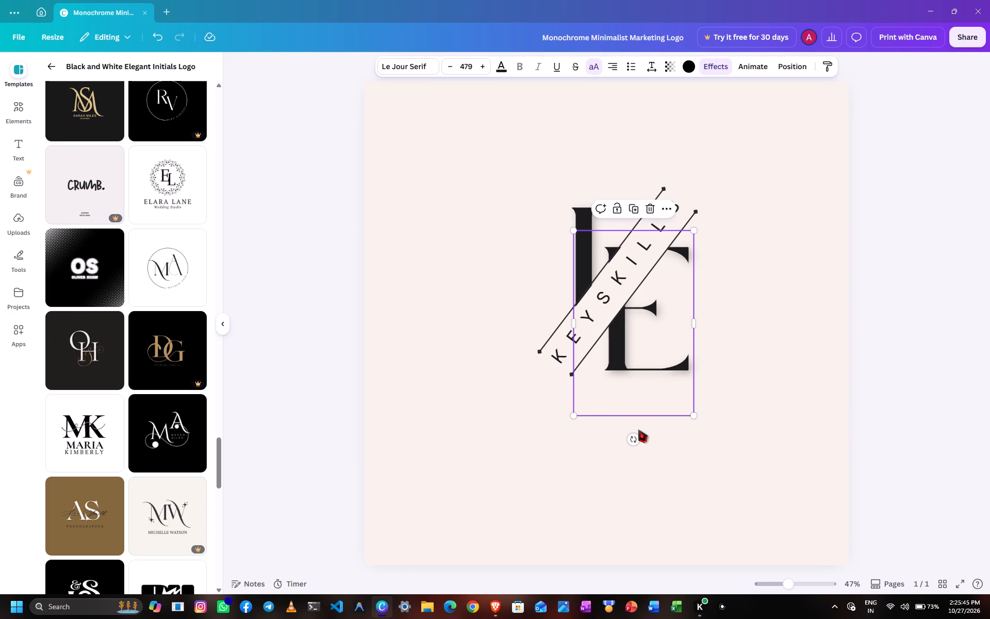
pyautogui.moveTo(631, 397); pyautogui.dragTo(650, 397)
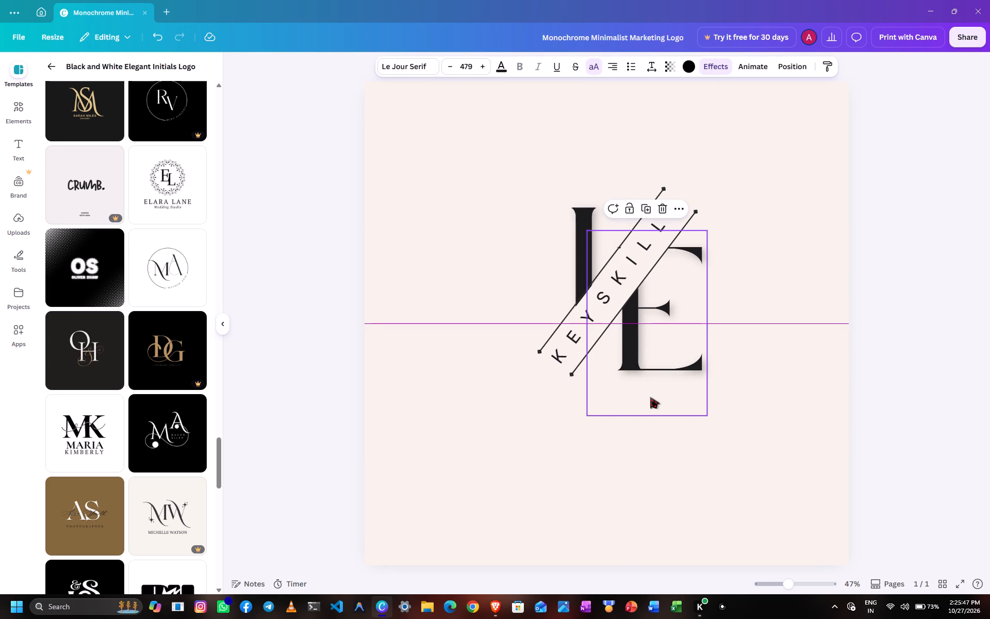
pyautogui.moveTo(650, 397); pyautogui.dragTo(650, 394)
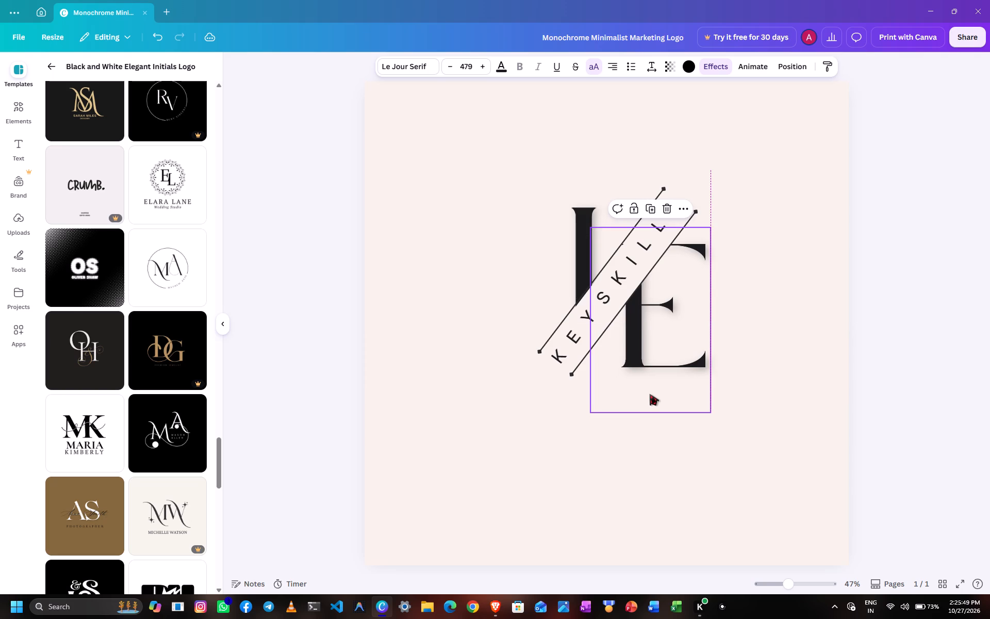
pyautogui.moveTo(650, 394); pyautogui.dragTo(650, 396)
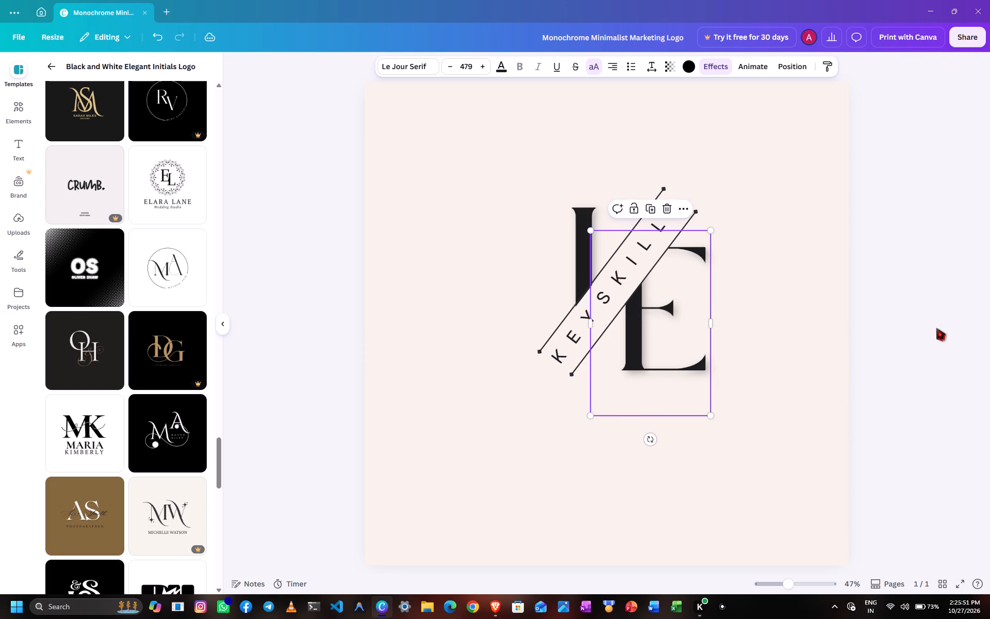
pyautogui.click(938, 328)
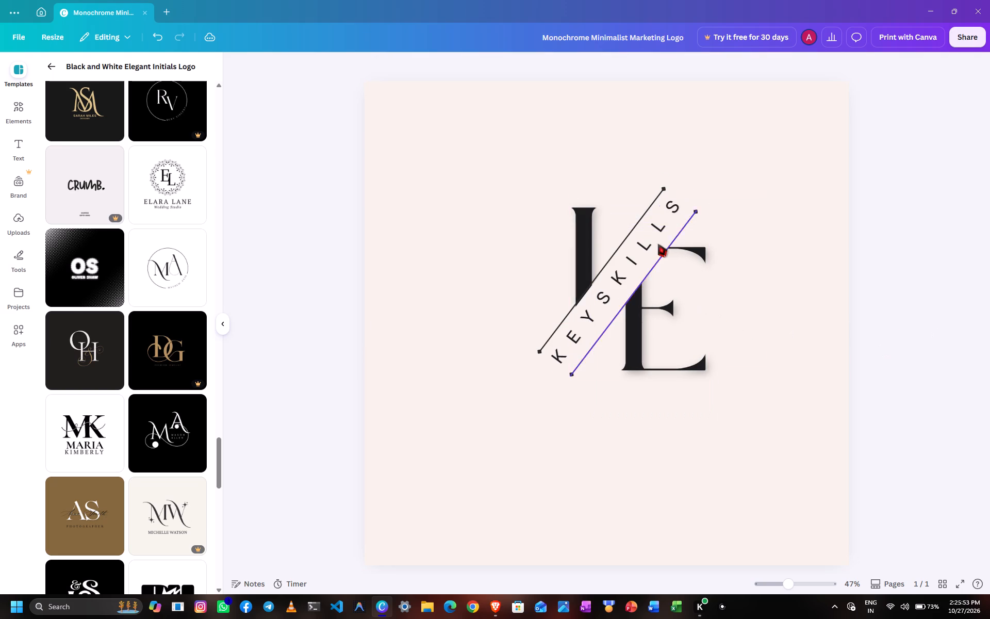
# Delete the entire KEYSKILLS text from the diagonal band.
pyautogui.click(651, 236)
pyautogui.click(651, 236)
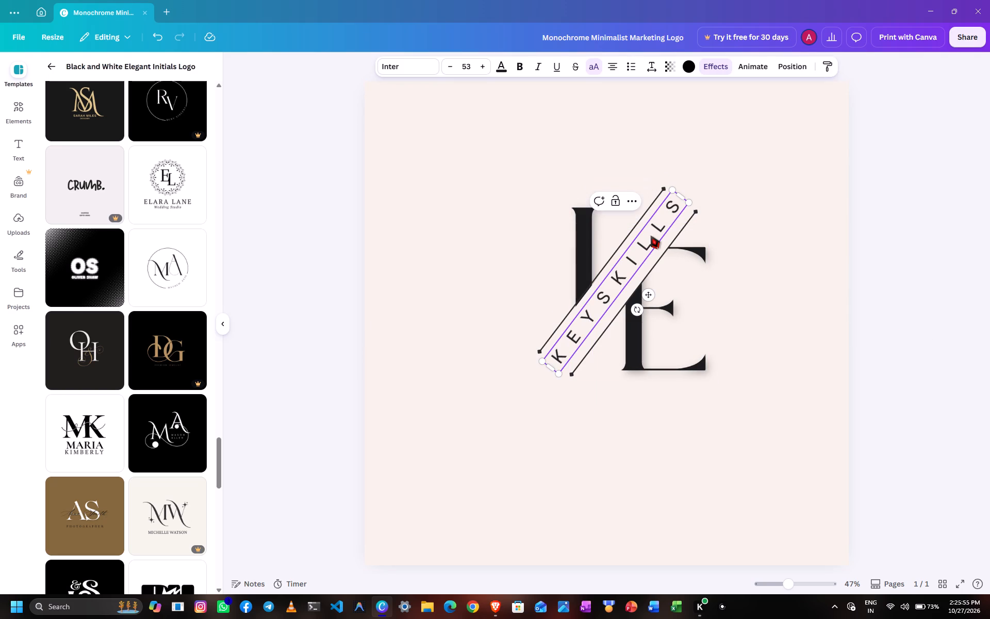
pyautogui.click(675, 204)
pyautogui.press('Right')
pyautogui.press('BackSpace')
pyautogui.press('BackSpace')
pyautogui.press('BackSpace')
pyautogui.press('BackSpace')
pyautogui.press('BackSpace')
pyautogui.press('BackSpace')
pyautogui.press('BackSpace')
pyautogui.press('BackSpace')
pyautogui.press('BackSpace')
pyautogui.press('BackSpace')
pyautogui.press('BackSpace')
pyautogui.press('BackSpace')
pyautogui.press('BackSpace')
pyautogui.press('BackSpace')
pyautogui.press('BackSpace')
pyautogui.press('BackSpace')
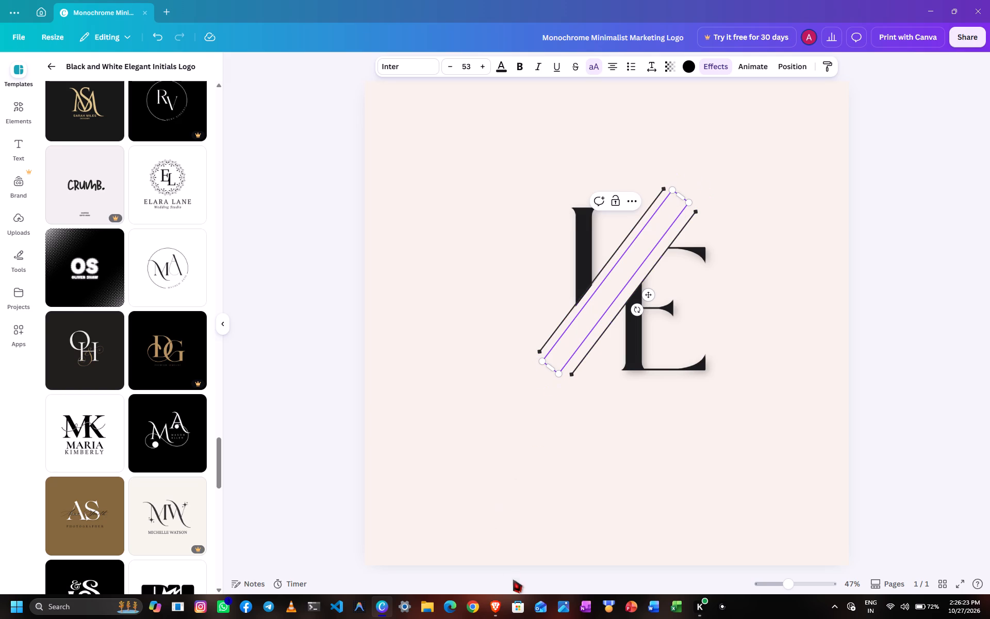
# Switch to the Brave browser and play the KALYANI music video mix from the YouTube home page at 360p quality.
pyautogui.click(498, 610)
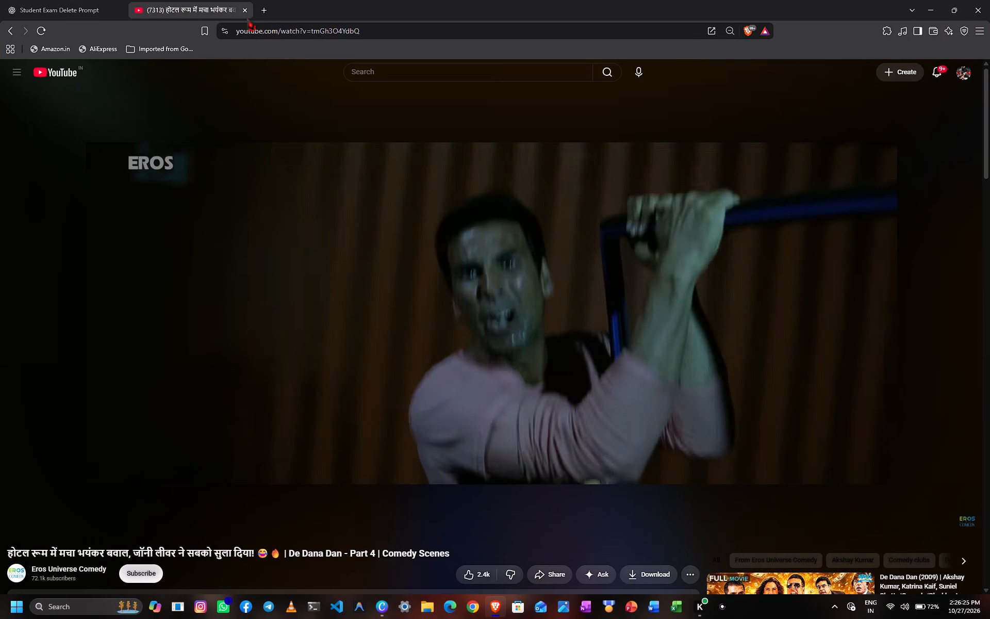
pyautogui.click(19, 69)
pyautogui.click(52, 103)
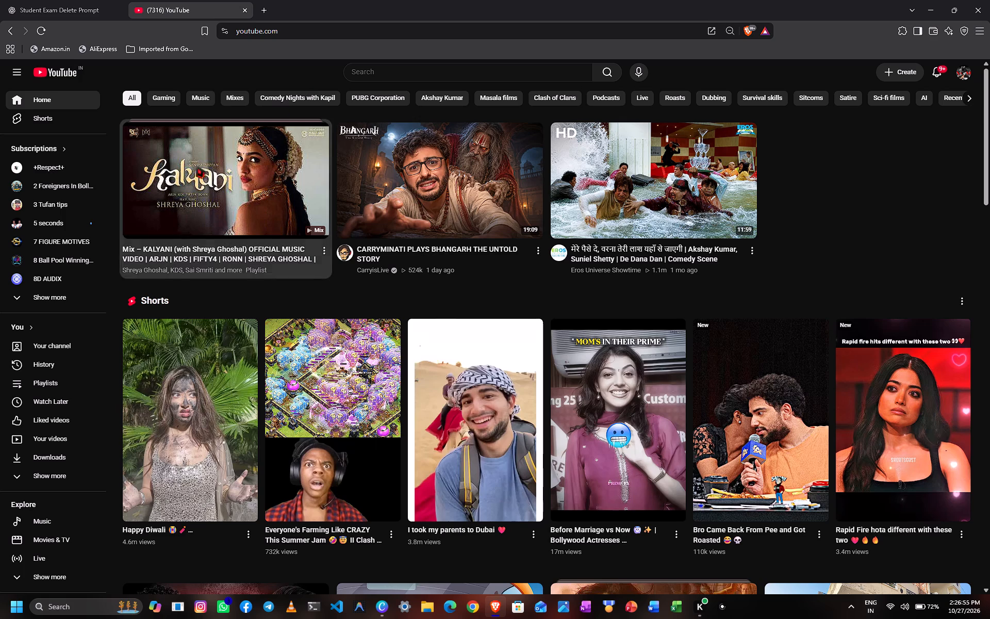
pyautogui.click(242, 188)
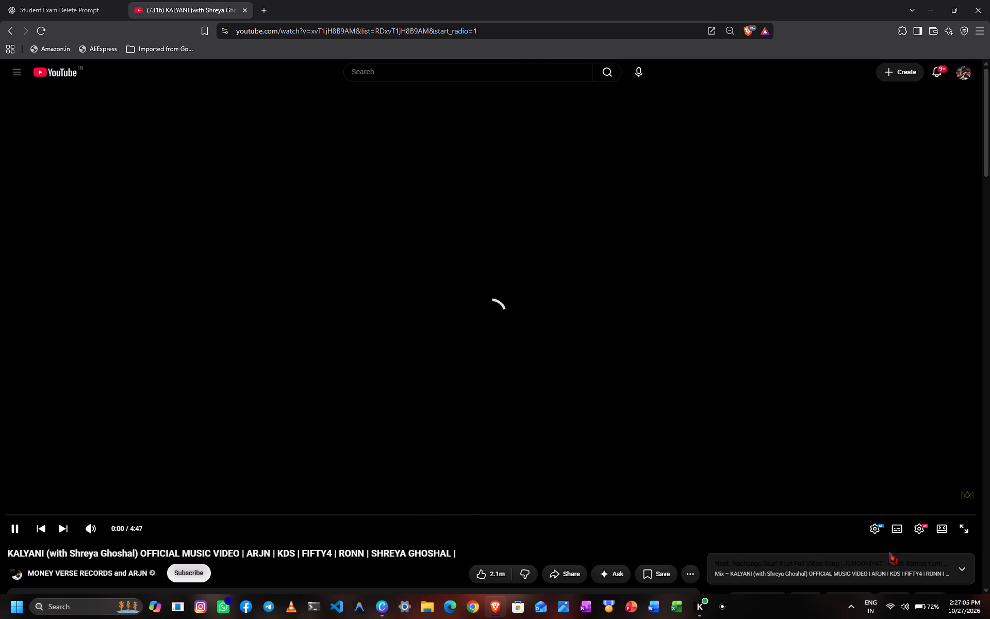
pyautogui.click(918, 528)
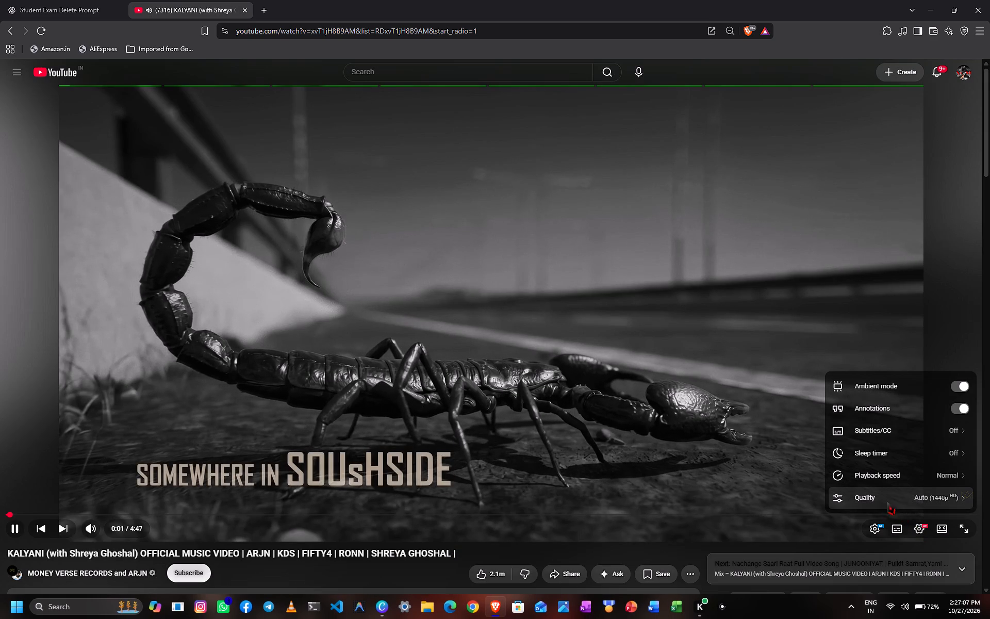
pyautogui.click(883, 494)
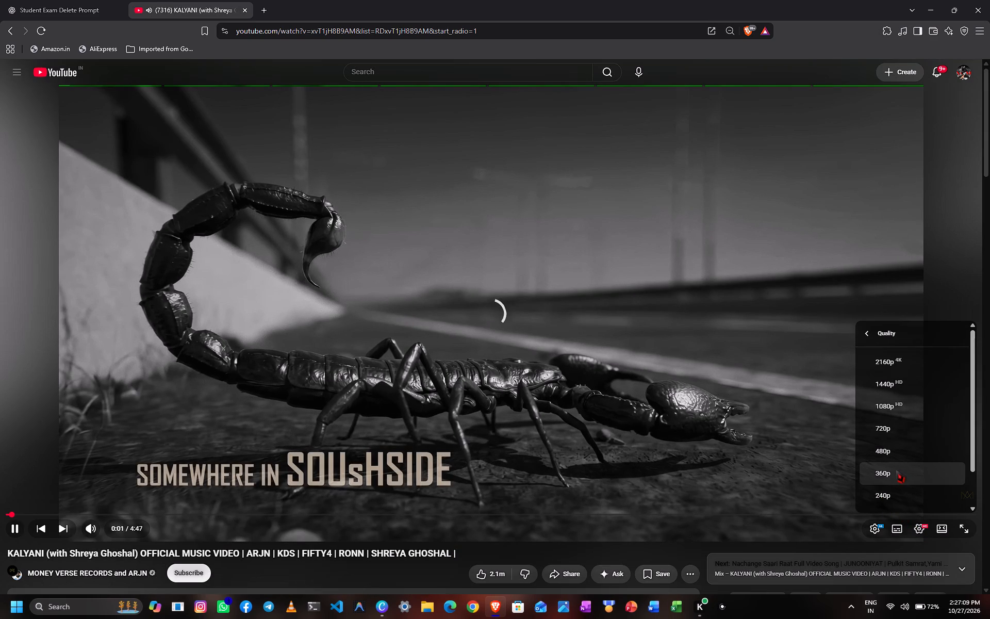
pyautogui.click(894, 472)
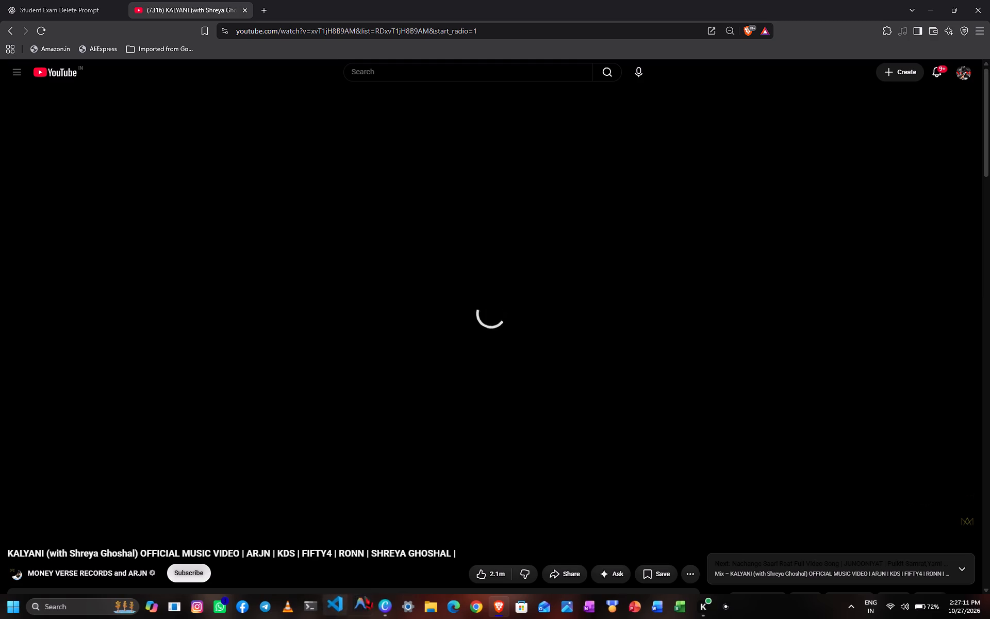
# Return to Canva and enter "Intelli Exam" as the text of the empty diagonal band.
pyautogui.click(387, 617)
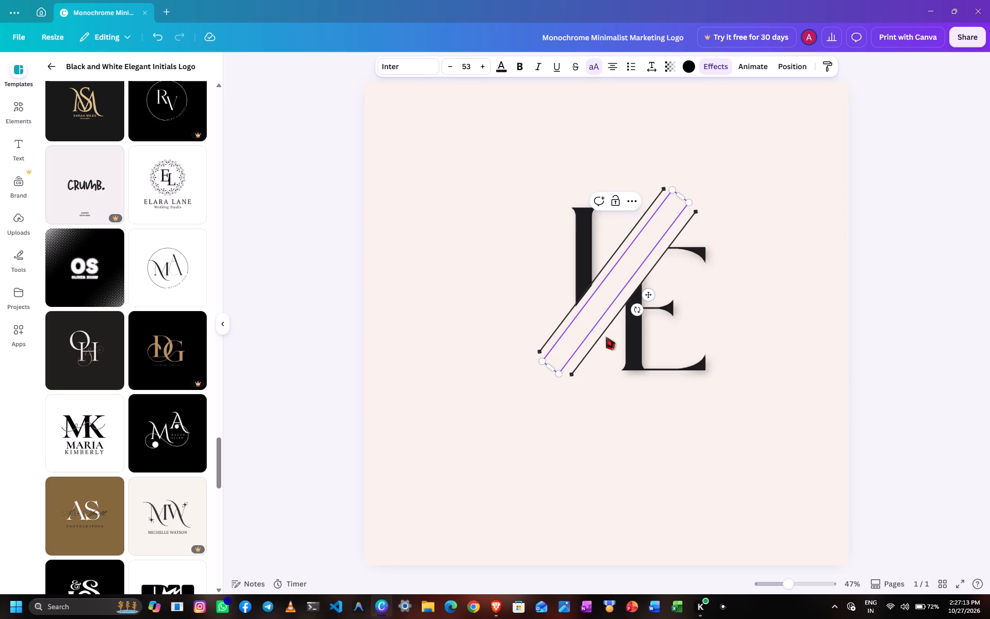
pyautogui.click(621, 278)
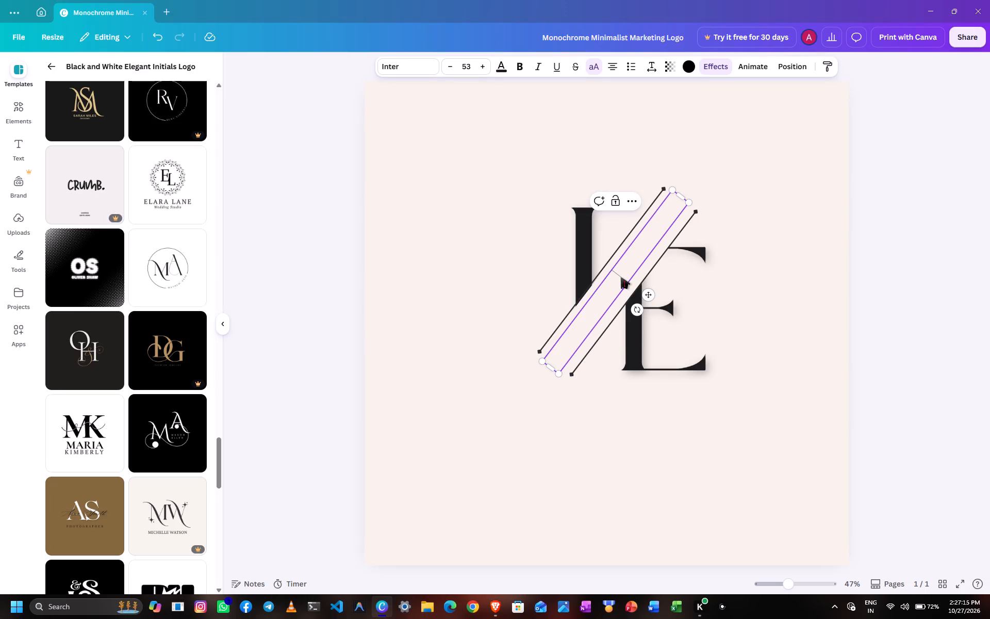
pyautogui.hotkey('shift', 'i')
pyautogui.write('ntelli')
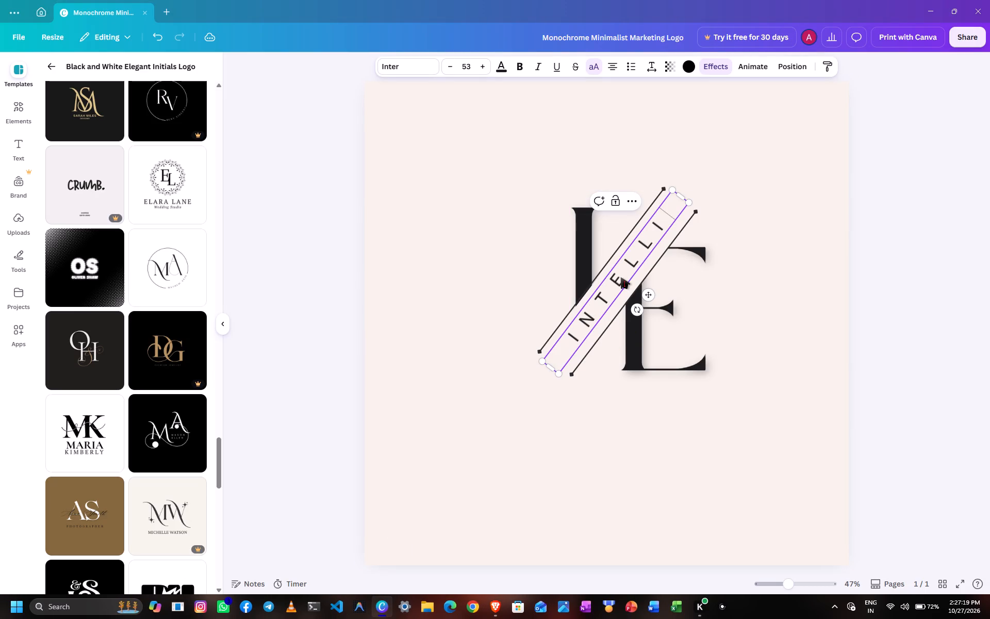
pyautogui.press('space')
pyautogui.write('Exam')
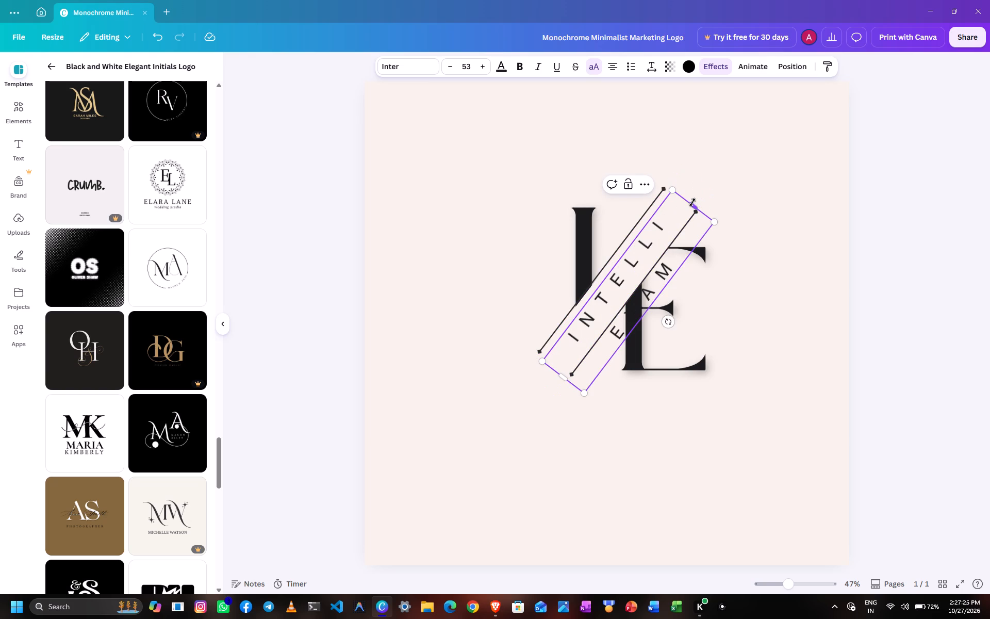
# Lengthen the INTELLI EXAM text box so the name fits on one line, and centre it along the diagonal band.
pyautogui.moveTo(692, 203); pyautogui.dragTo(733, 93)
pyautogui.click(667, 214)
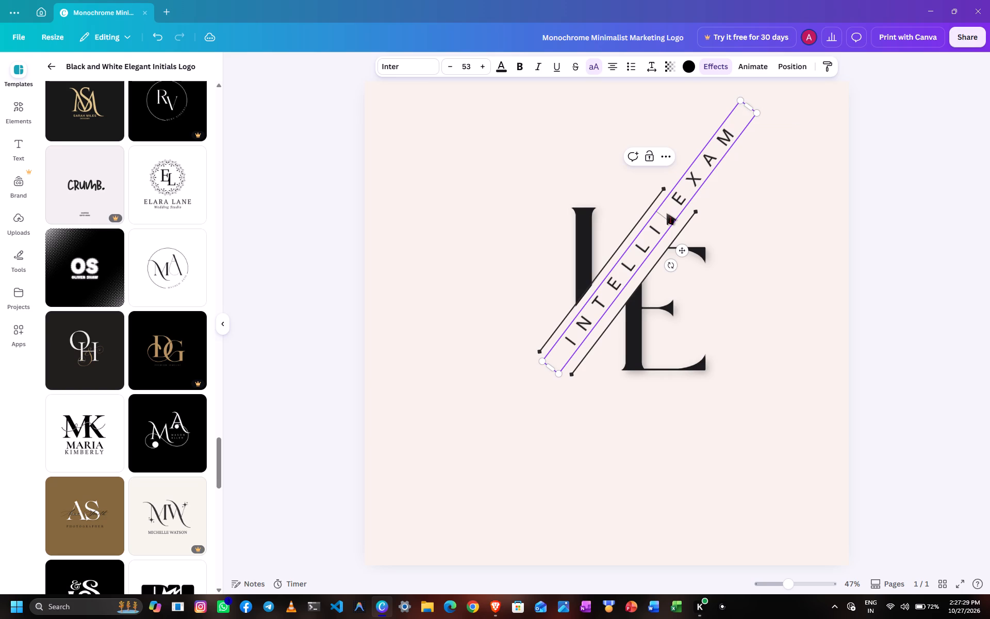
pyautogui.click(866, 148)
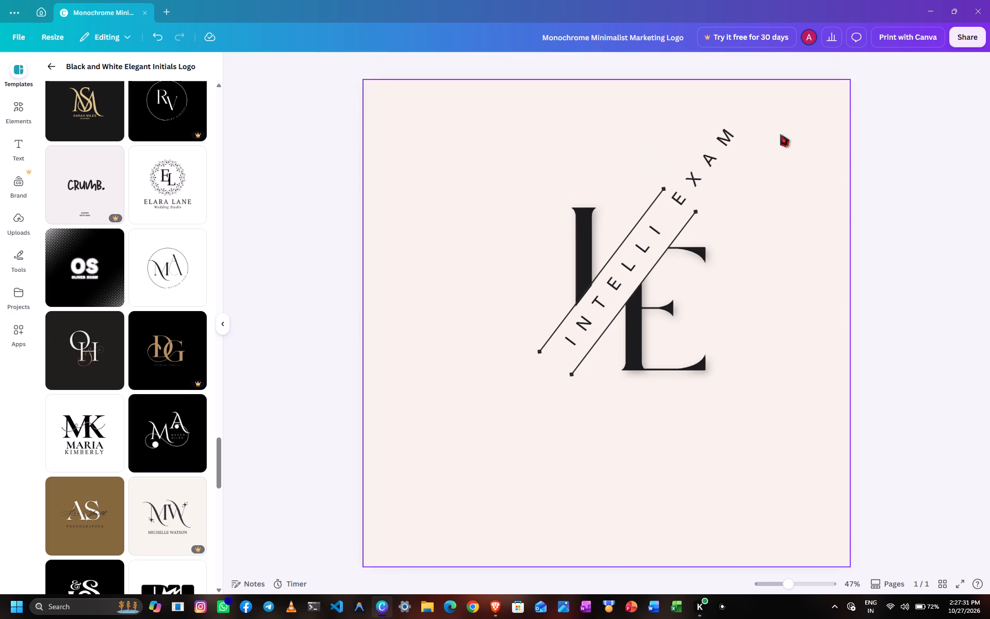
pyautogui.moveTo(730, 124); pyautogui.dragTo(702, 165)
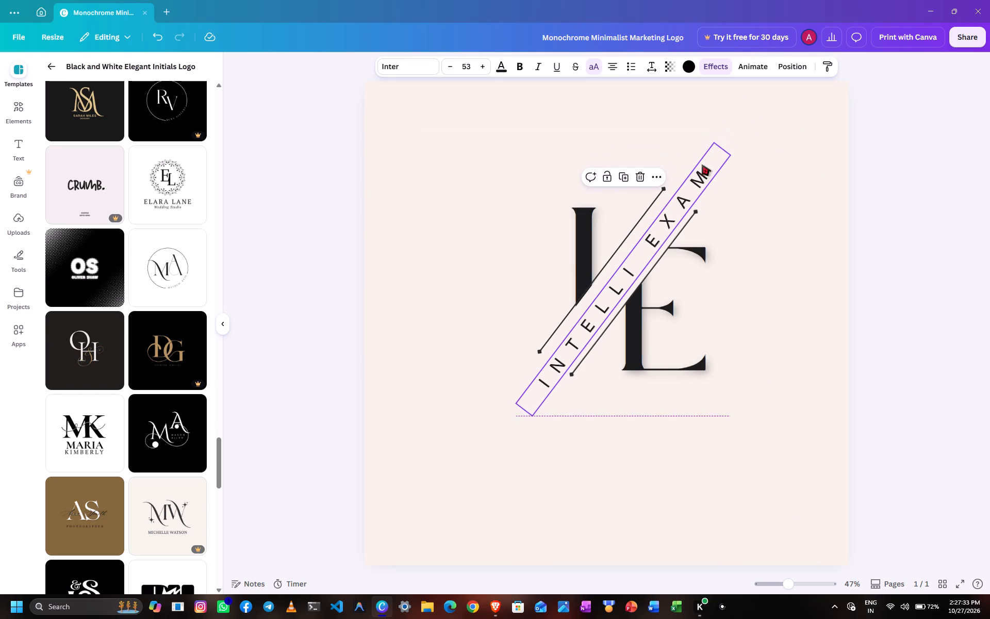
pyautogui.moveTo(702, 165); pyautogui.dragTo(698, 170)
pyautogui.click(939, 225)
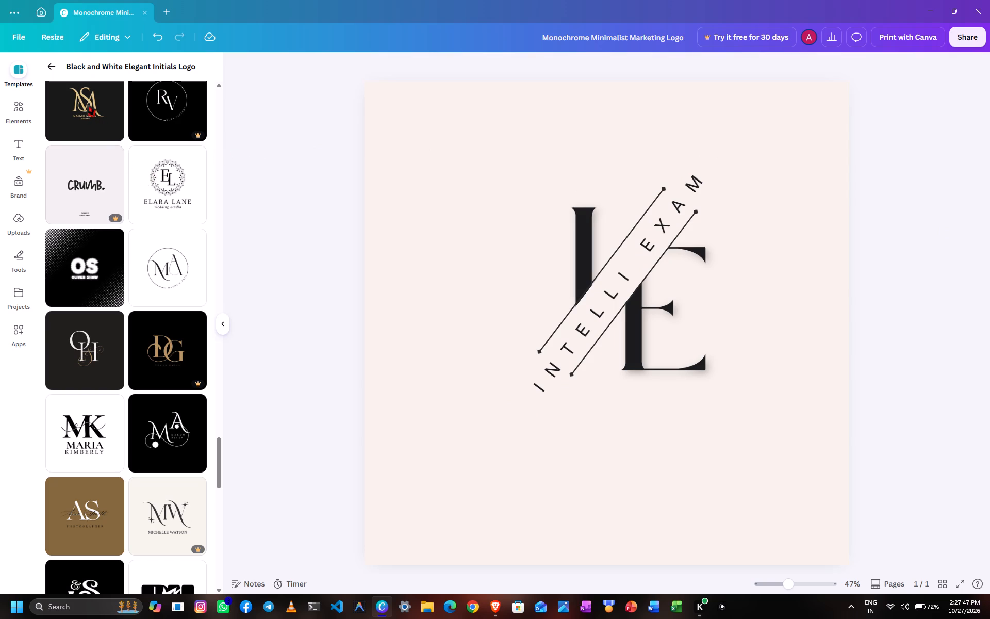
# Replace the current page with the Black and Gold Elegant Initials Monogram Personal Logo template showing the gold SM monogram.
pyautogui.scroll(3, 87, 104)
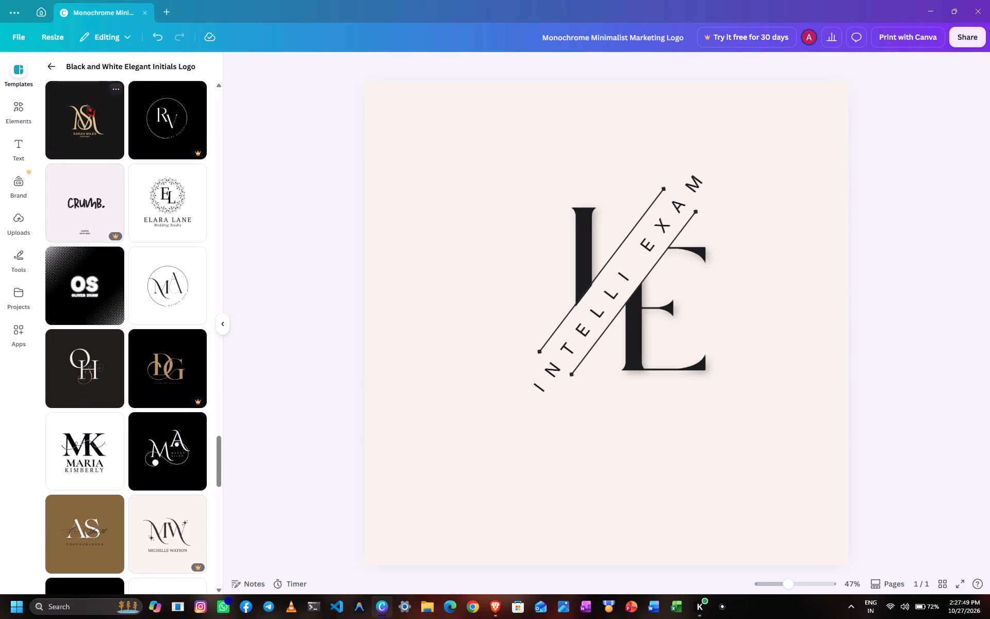
pyautogui.scroll(5, 87, 104)
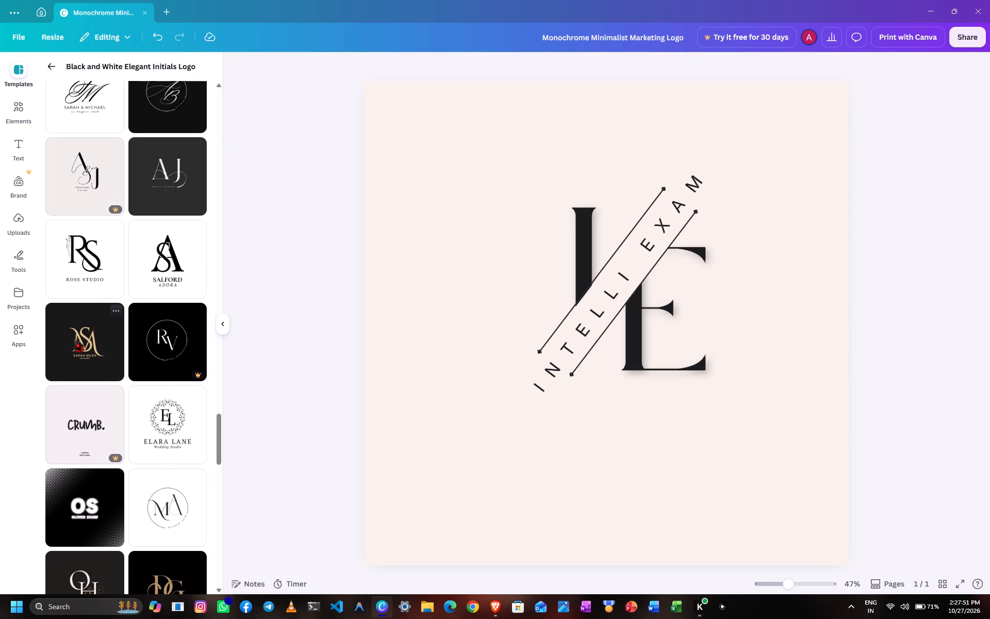
pyautogui.click(81, 343)
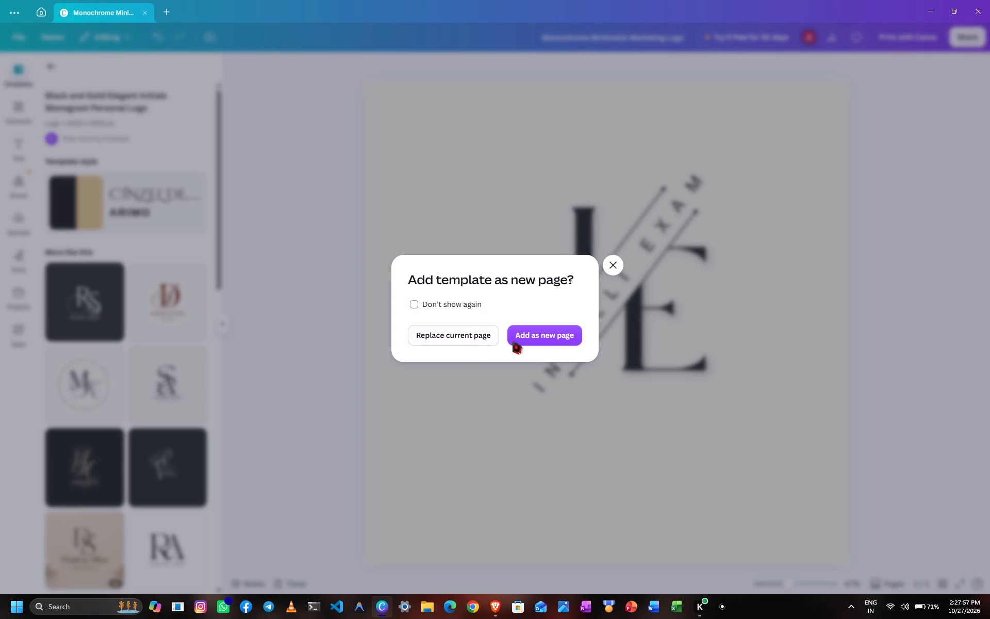
pyautogui.click(461, 335)
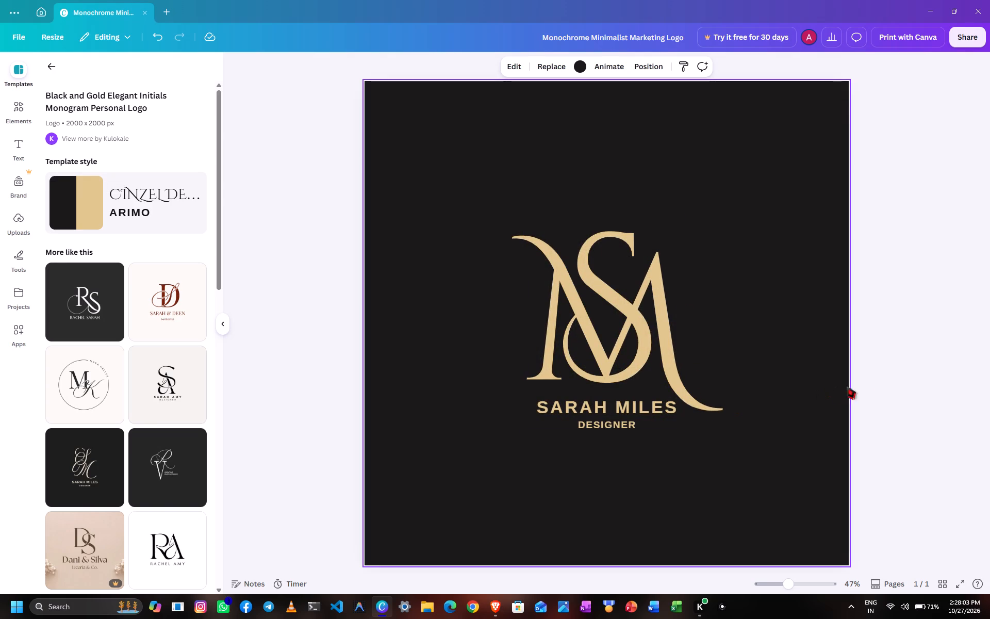
pyautogui.click(903, 381)
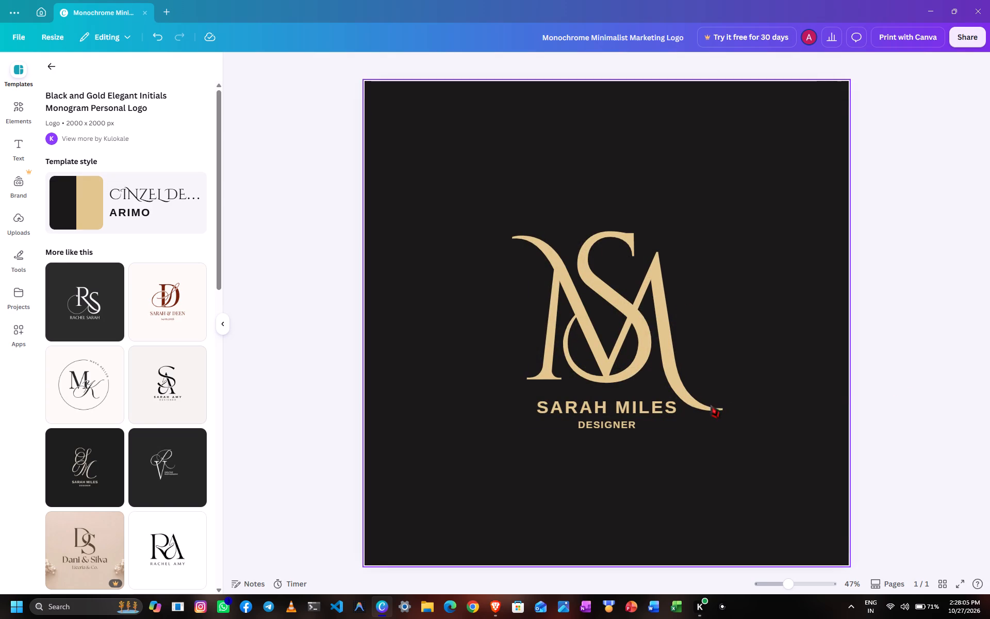
# Replace the large gold M of the monogram with the letter I.
pyautogui.click(686, 395)
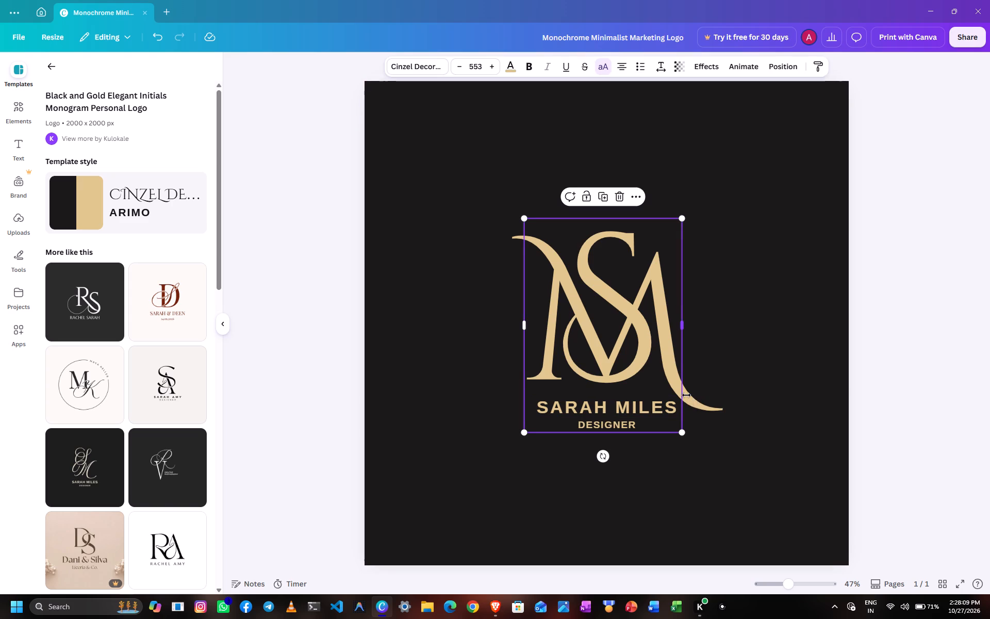
pyautogui.click(664, 391)
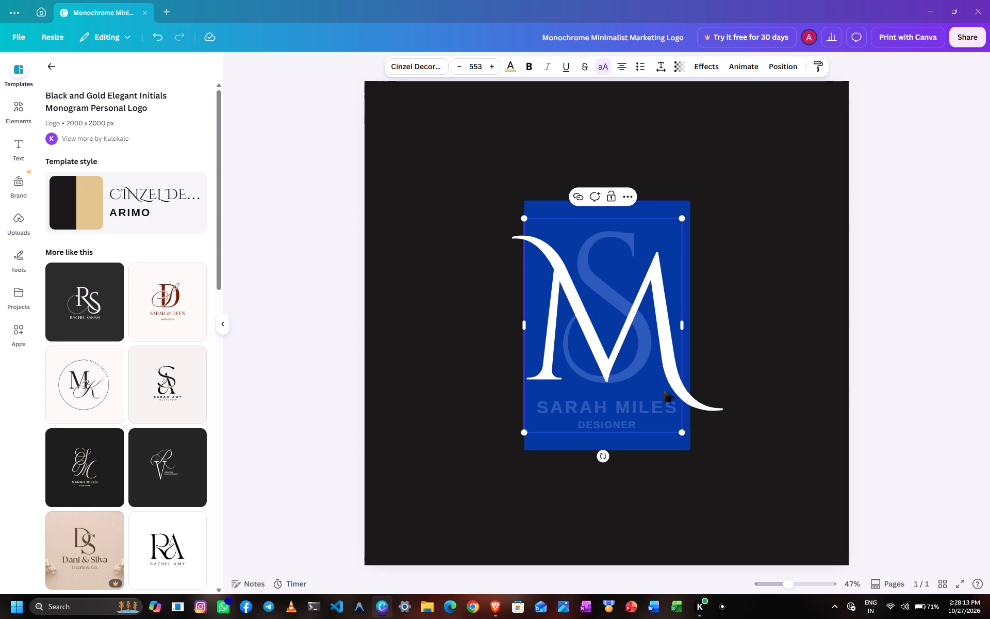
pyautogui.hotkey('shift', 'i')
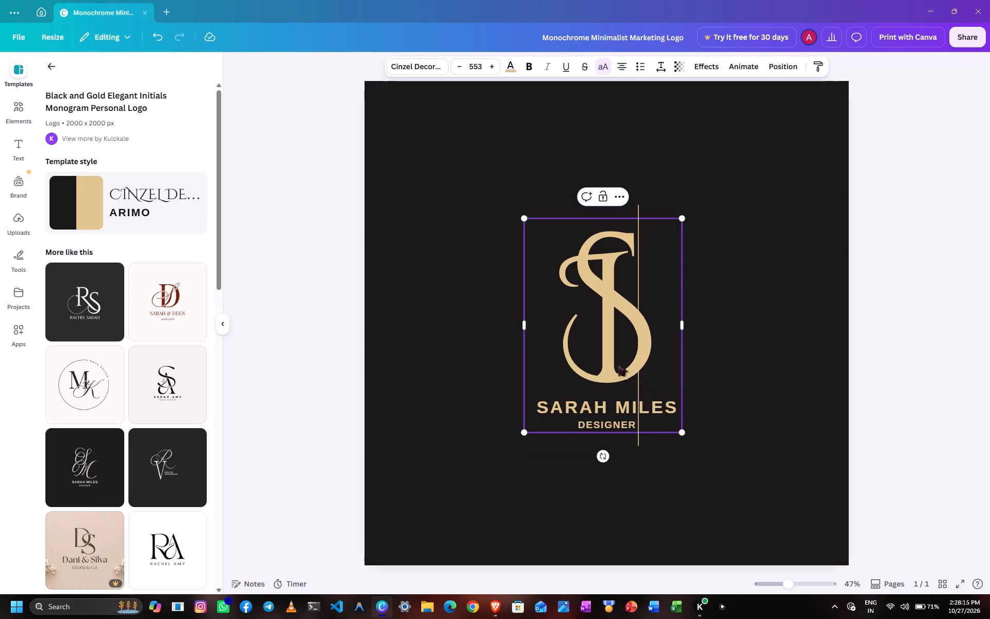
pyautogui.click(601, 360)
pyautogui.click(602, 286)
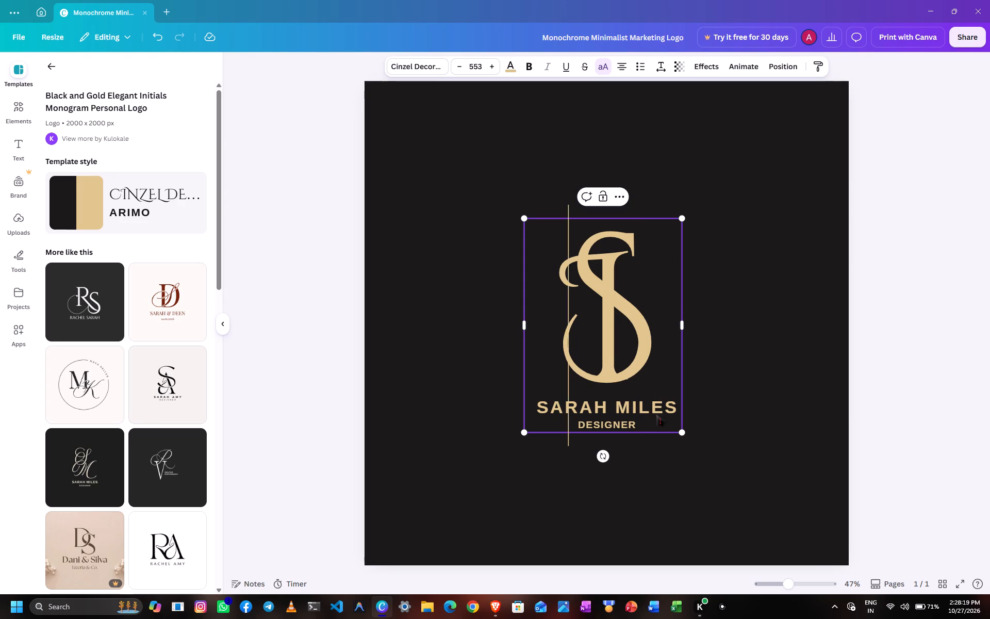
pyautogui.click(901, 395)
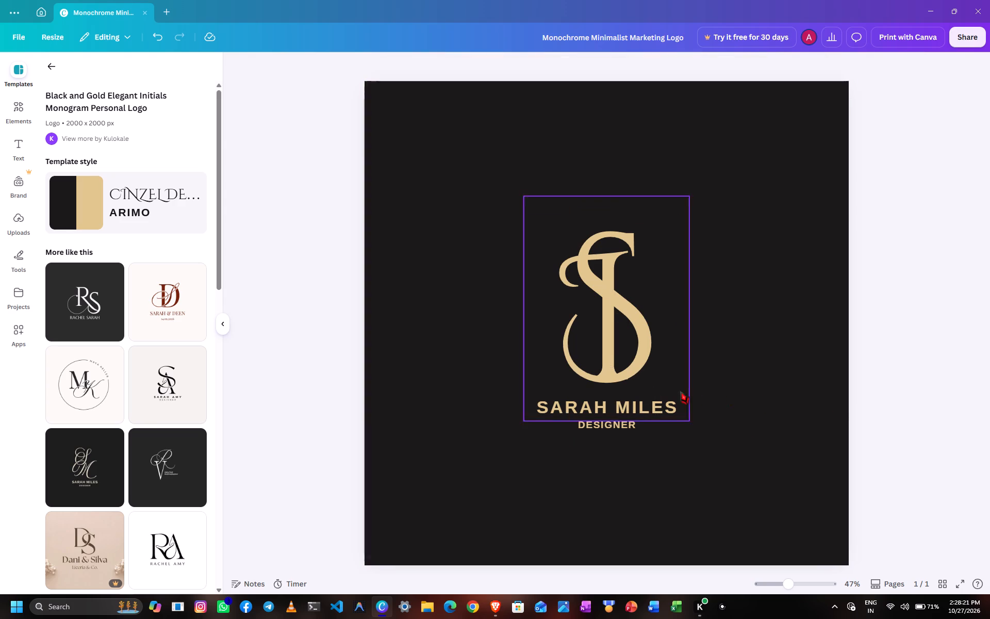
# Move the I clear of the S, and replace the S with the letter E.
pyautogui.moveTo(649, 393); pyautogui.dragTo(801, 394)
pyautogui.click(606, 349)
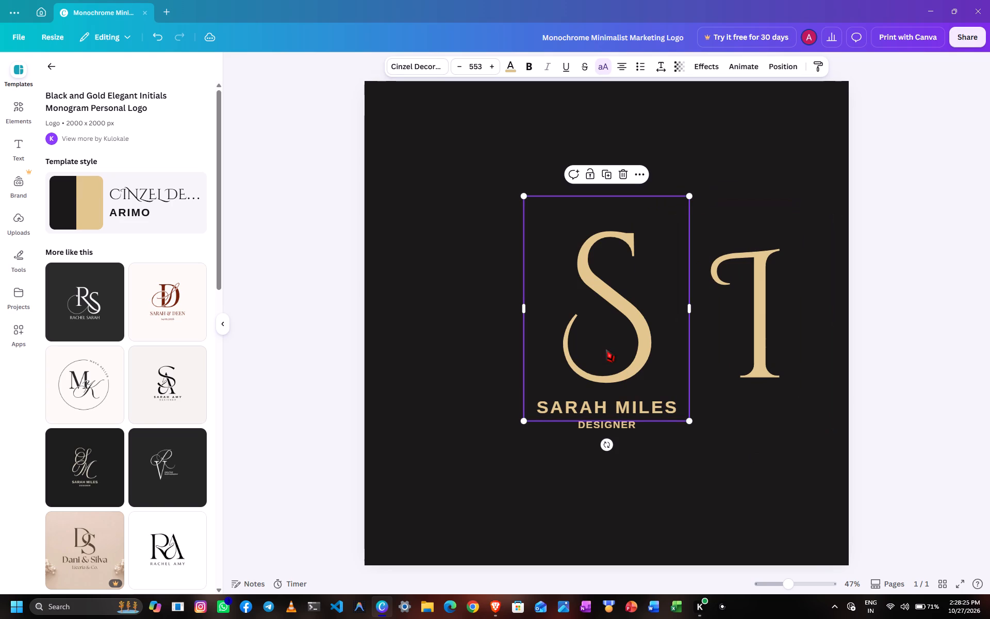
pyautogui.click(606, 349)
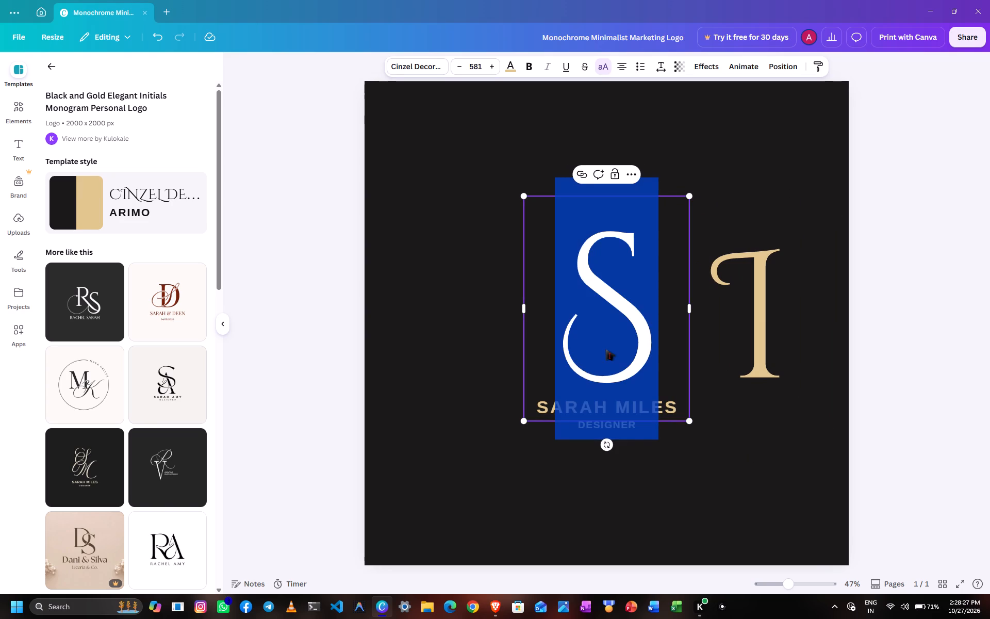
pyautogui.hotkey('shift', 'e')
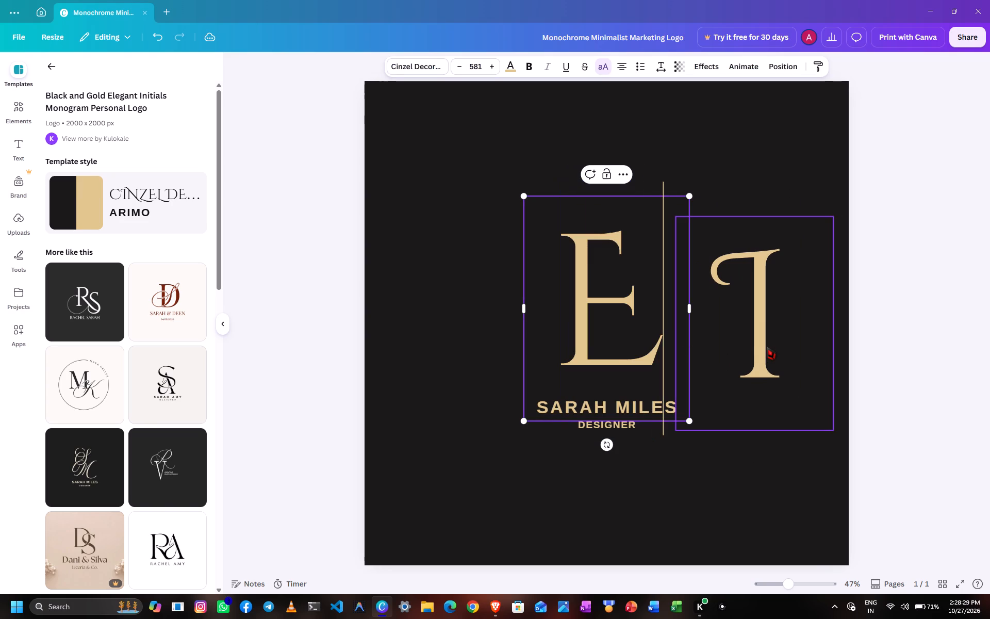
# Place the I directly before the E so their serifs touch and the two letters line up vertically.
pyautogui.click(767, 347)
pyautogui.moveTo(767, 347); pyautogui.dragTo(579, 333)
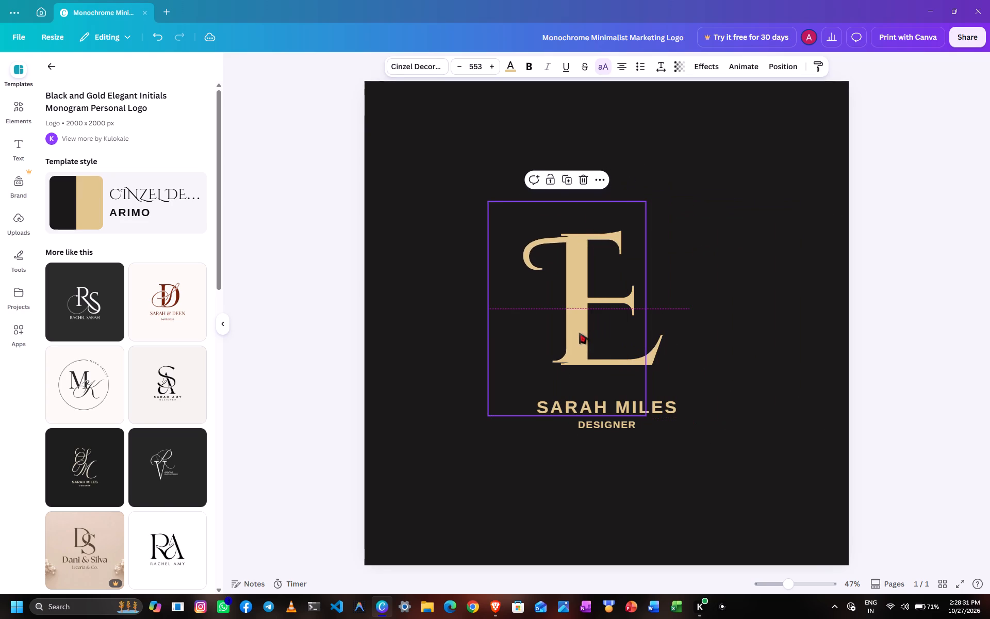
pyautogui.moveTo(579, 333); pyautogui.dragTo(557, 330)
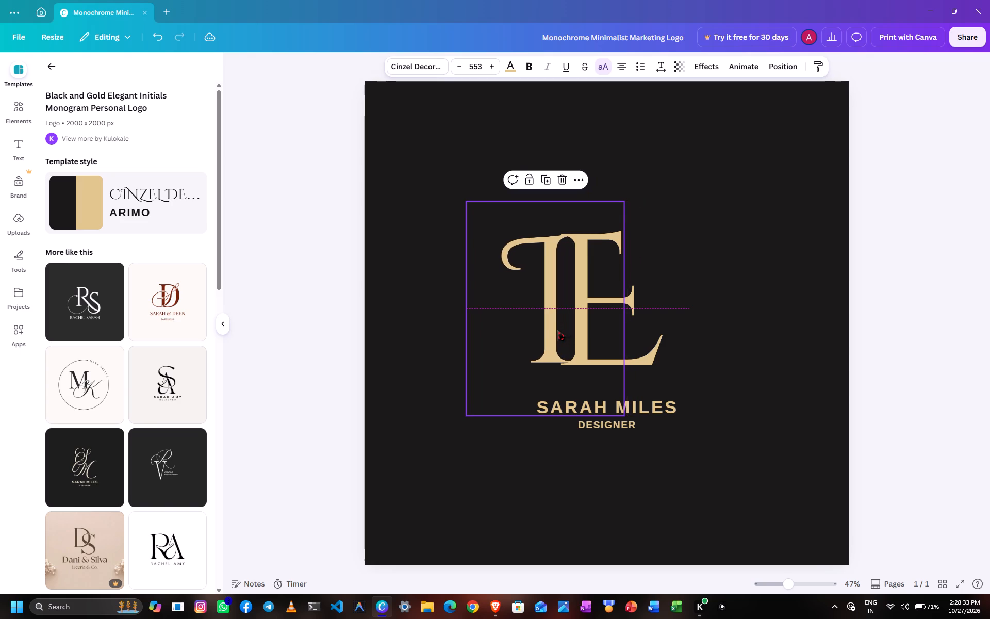
pyautogui.moveTo(557, 330); pyautogui.dragTo(551, 332)
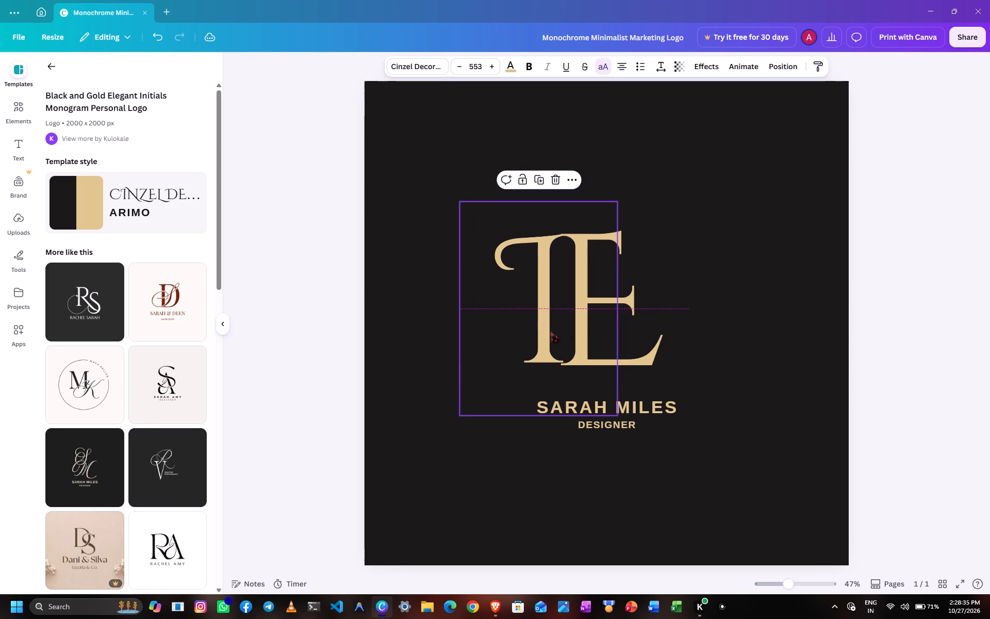
pyautogui.moveTo(551, 332); pyautogui.dragTo(549, 330)
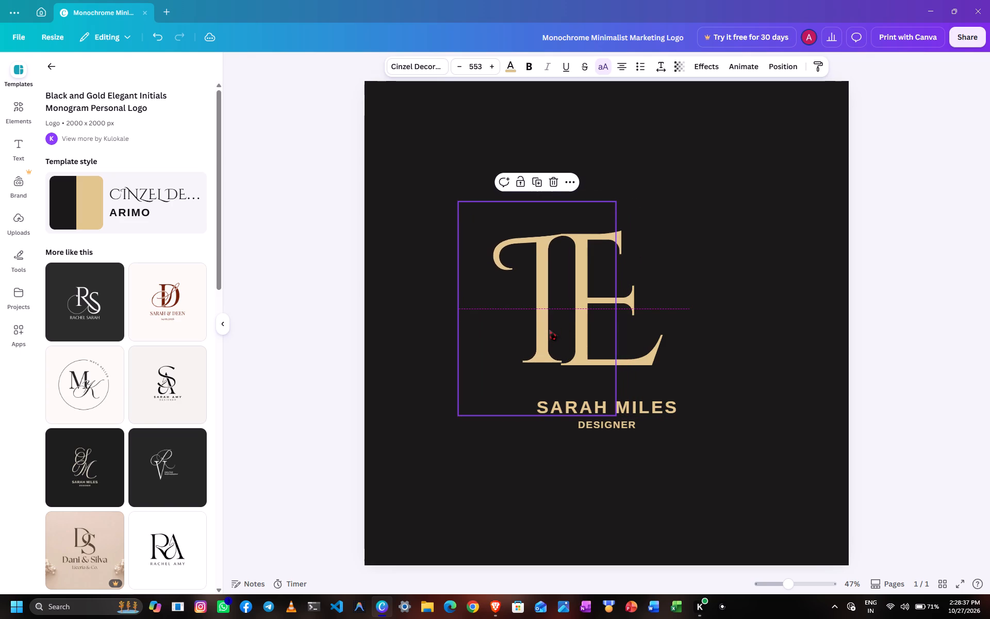
pyautogui.moveTo(549, 330); pyautogui.dragTo(550, 330)
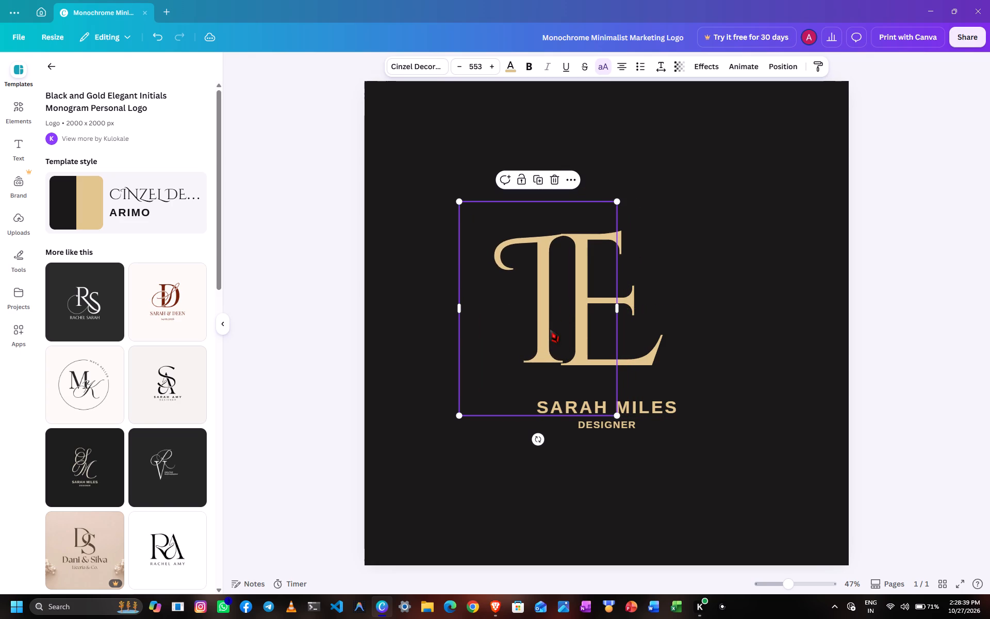
# Enlarge the I to font size 565 so its height matches the E, keeping it joined to the E.
pyautogui.click(458, 416)
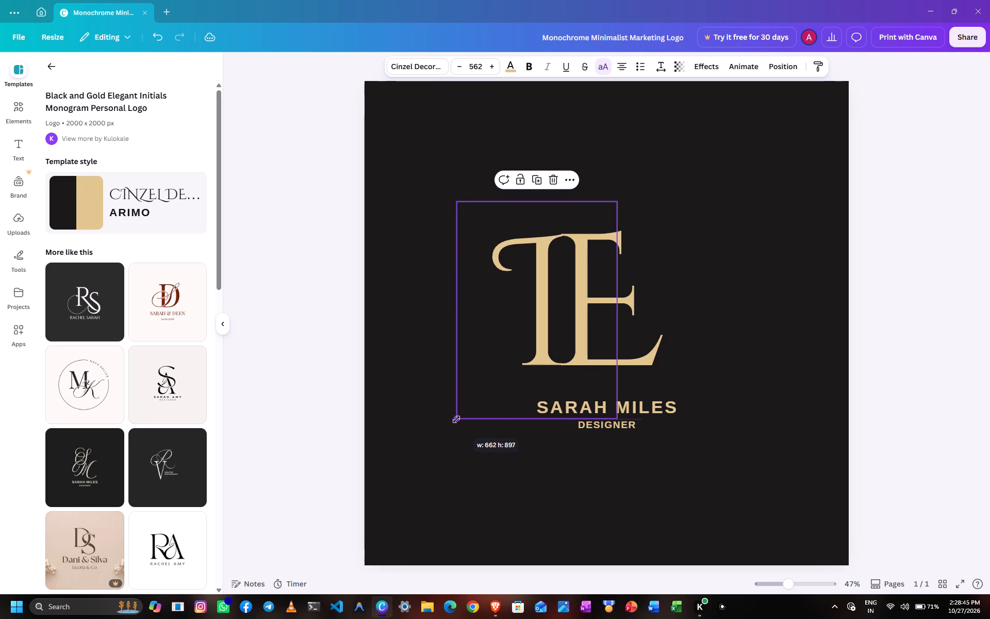
pyautogui.click(457, 419)
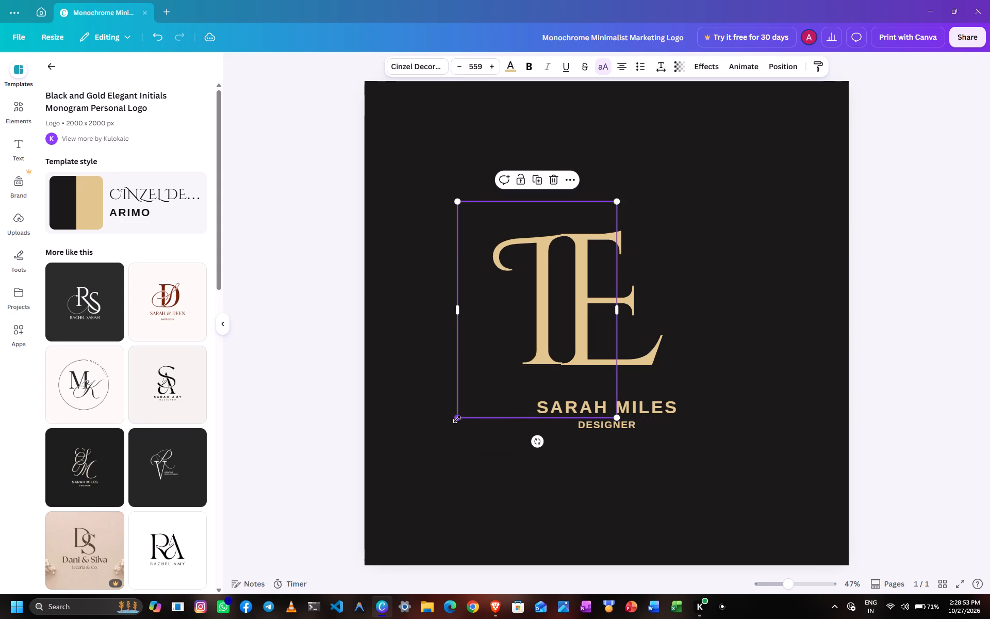
pyautogui.click(491, 62)
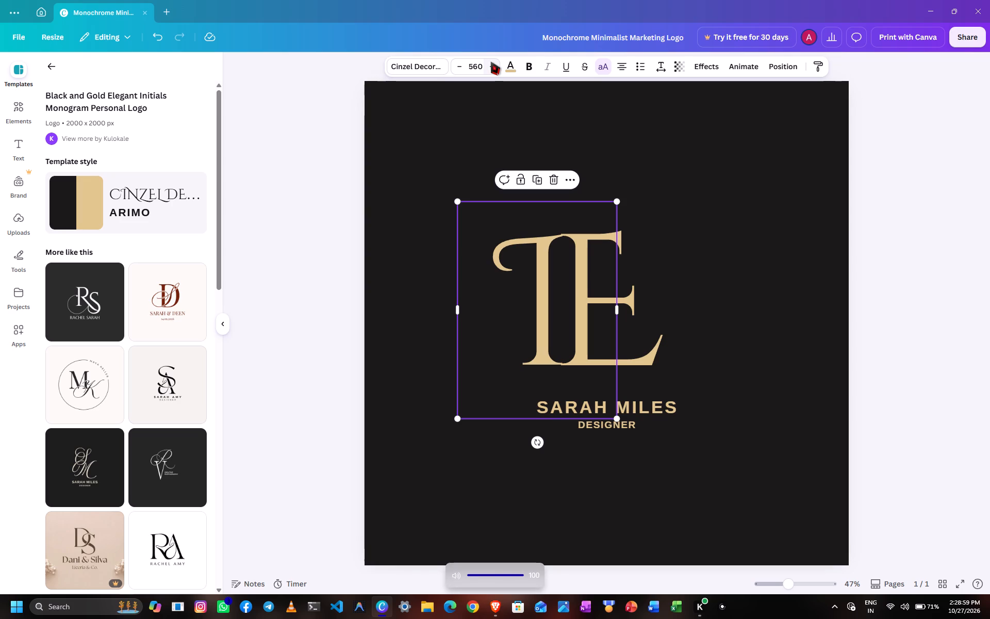
pyautogui.click(889, 202)
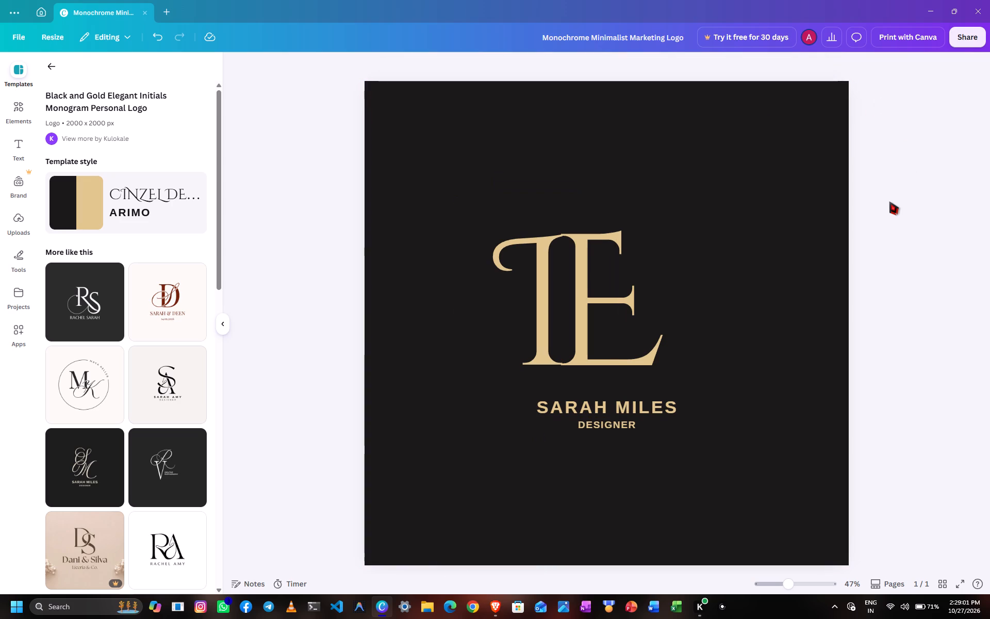
pyautogui.click(543, 289)
pyautogui.click(543, 289)
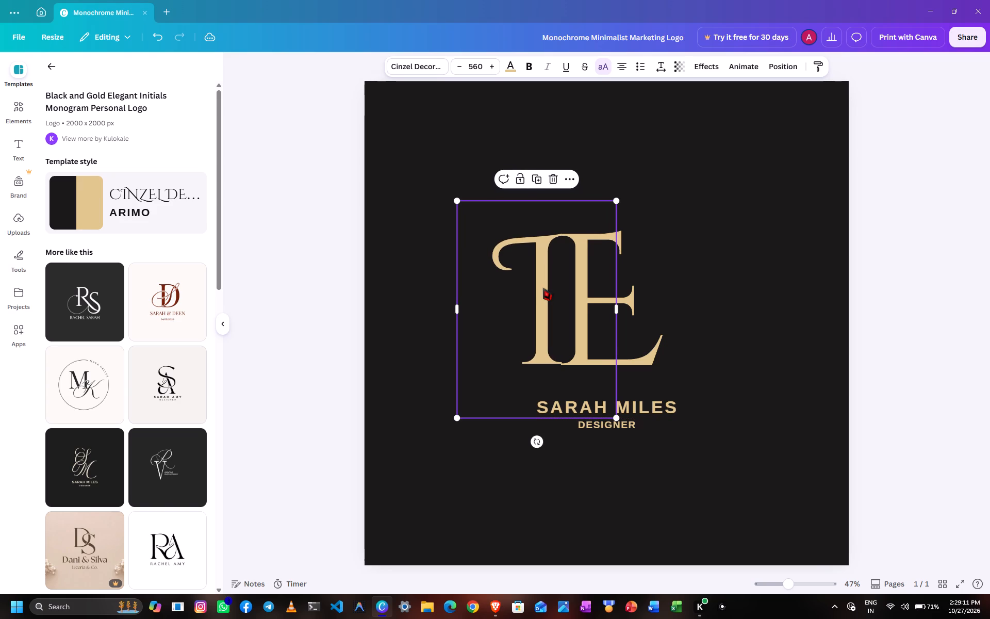
pyautogui.click(490, 66)
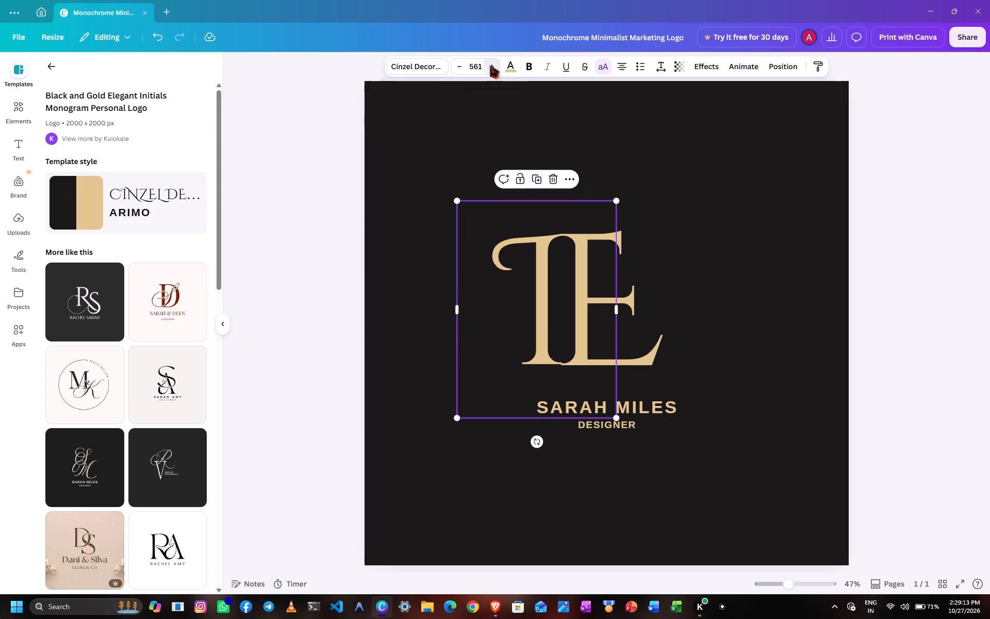
pyautogui.click(490, 66)
pyautogui.click(490, 66)
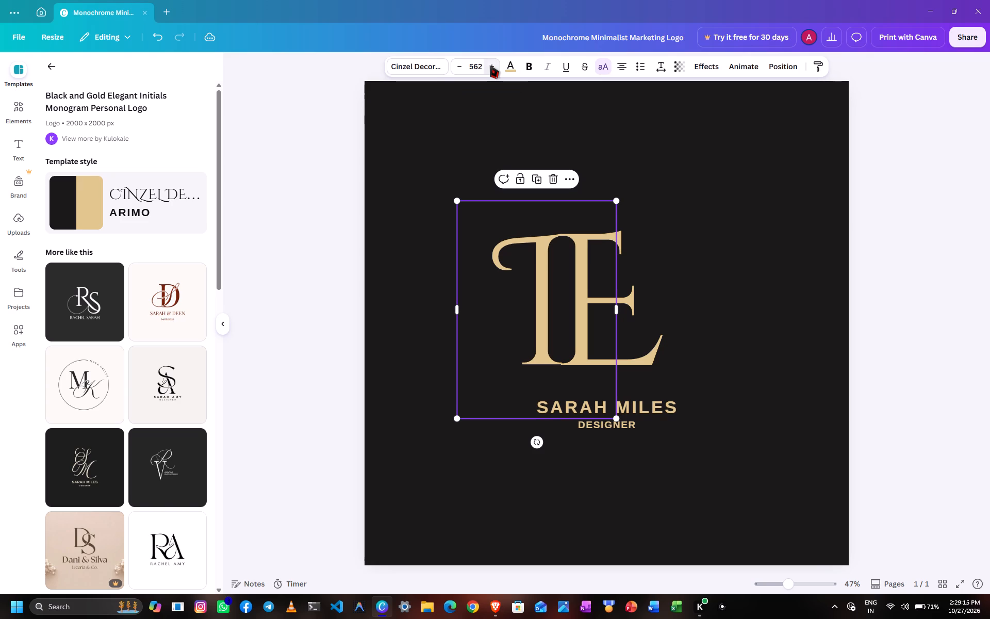
pyautogui.doubleClick(490, 66)
pyautogui.click(490, 66)
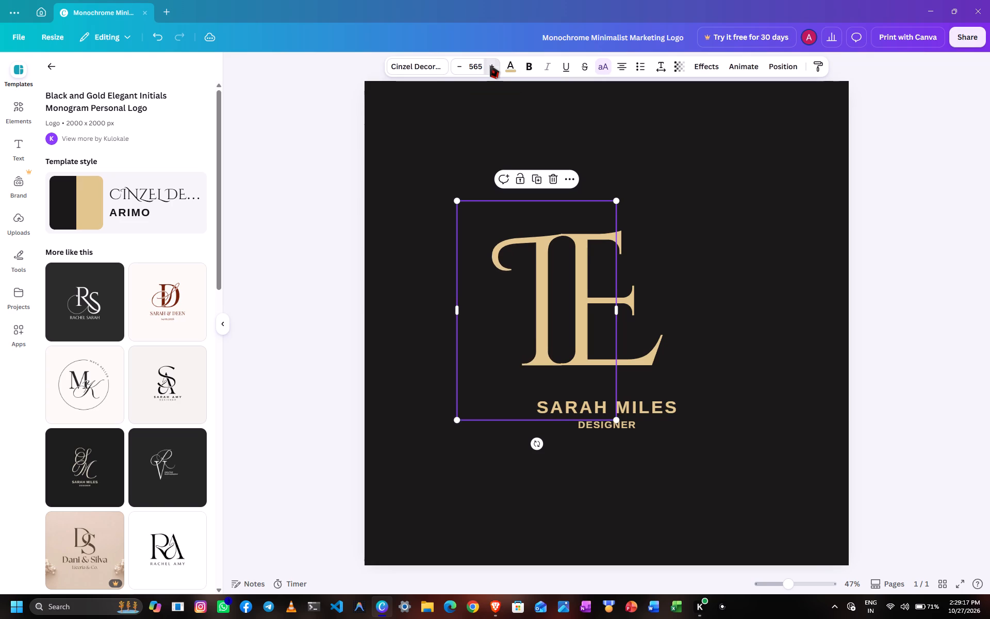
pyautogui.click(461, 66)
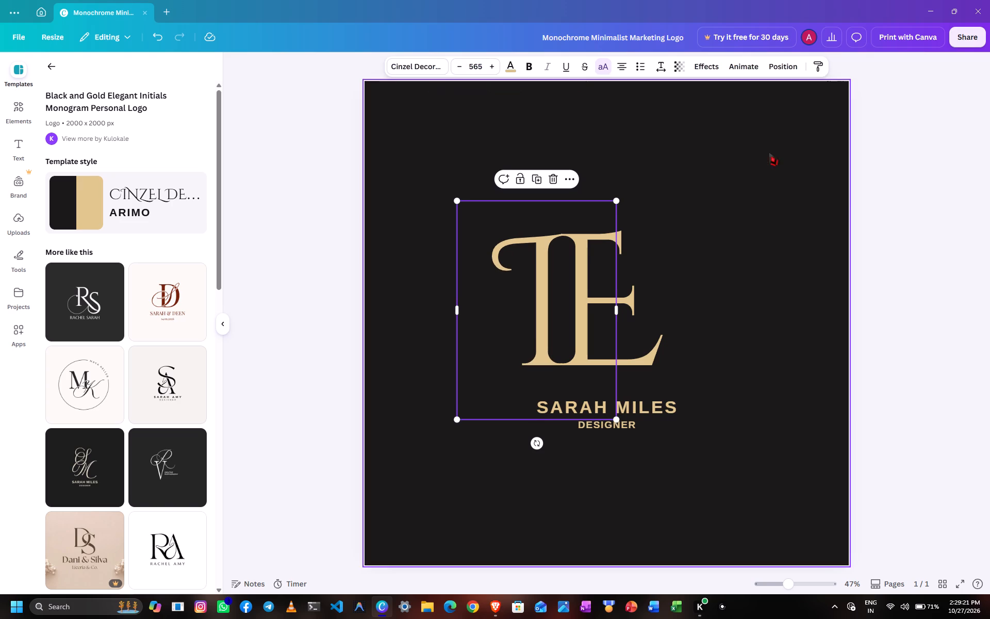
pyautogui.click(913, 254)
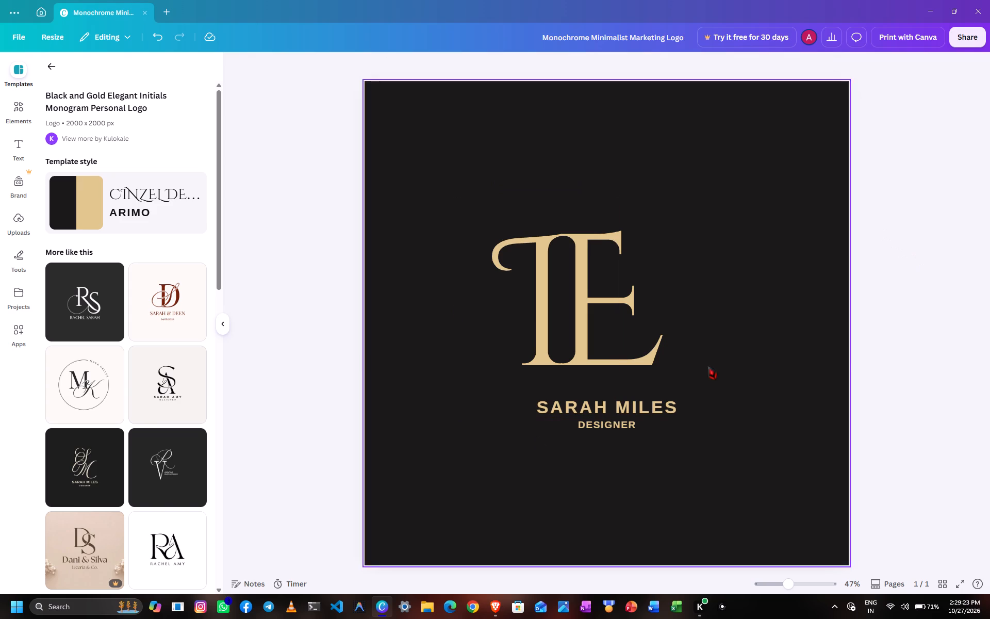
# Shift the name line beneath the monogram to sit centred under the IE initials, and replace its text with "Intelli exam".
pyautogui.moveTo(594, 404); pyautogui.dragTo(577, 404)
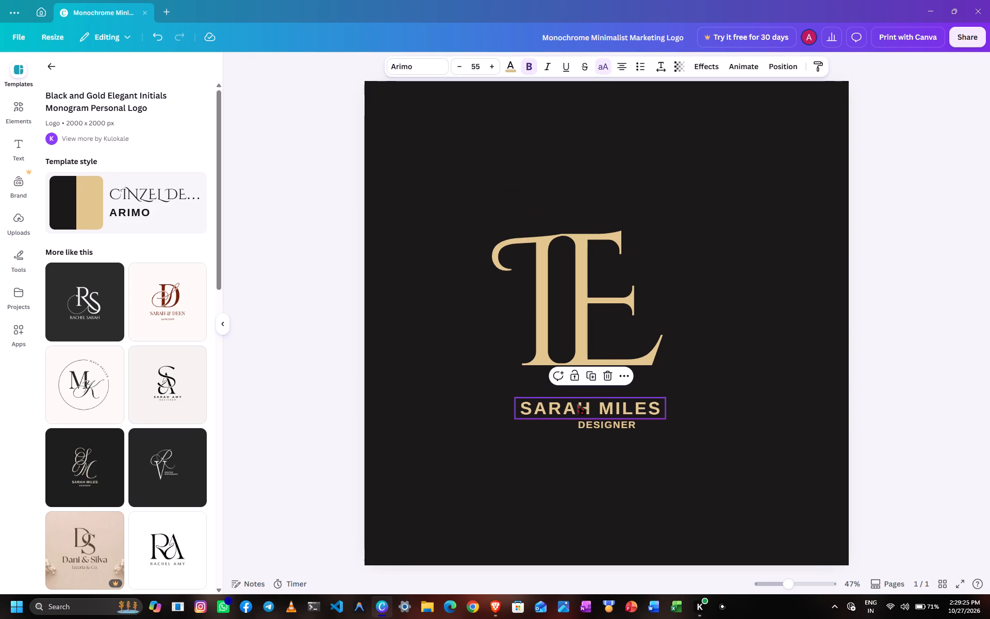
pyautogui.moveTo(577, 404); pyautogui.dragTo(573, 403)
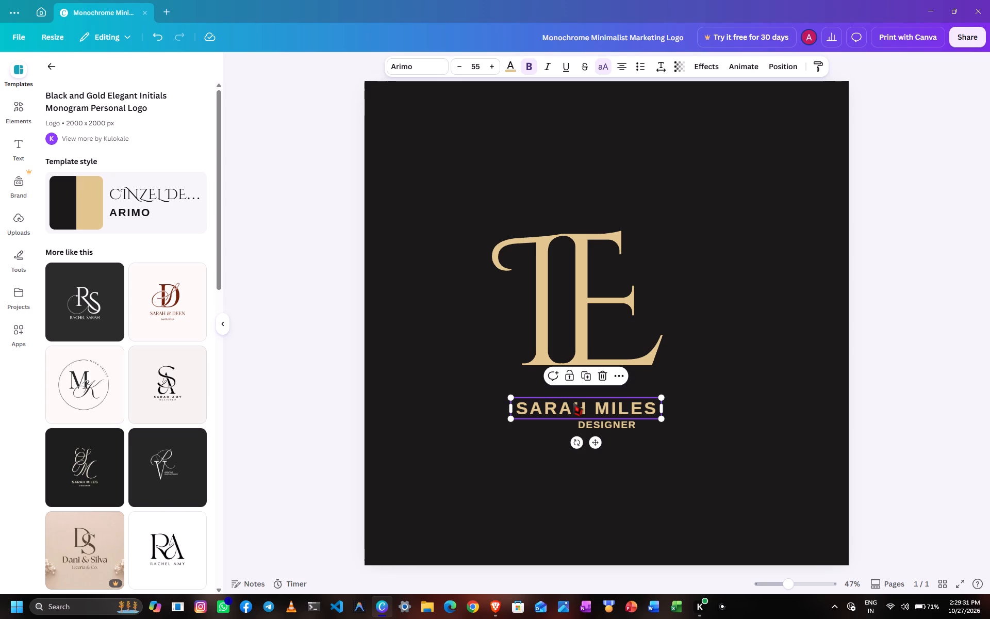
pyautogui.click(650, 410)
pyautogui.write('In')
pyautogui.write('telli e')
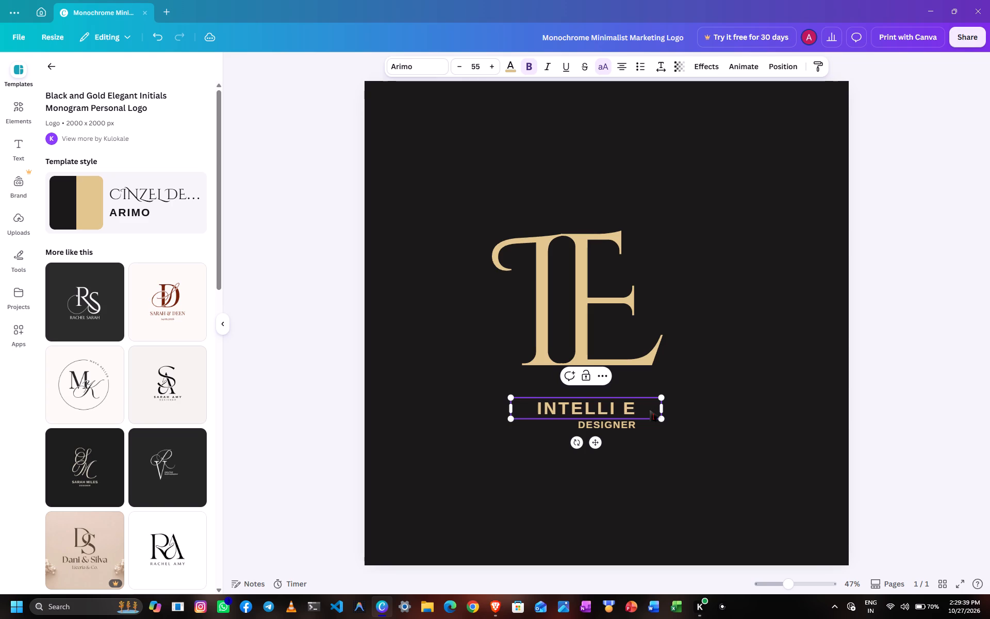
pyautogui.press('BackSpace')
pyautogui.write('exam')
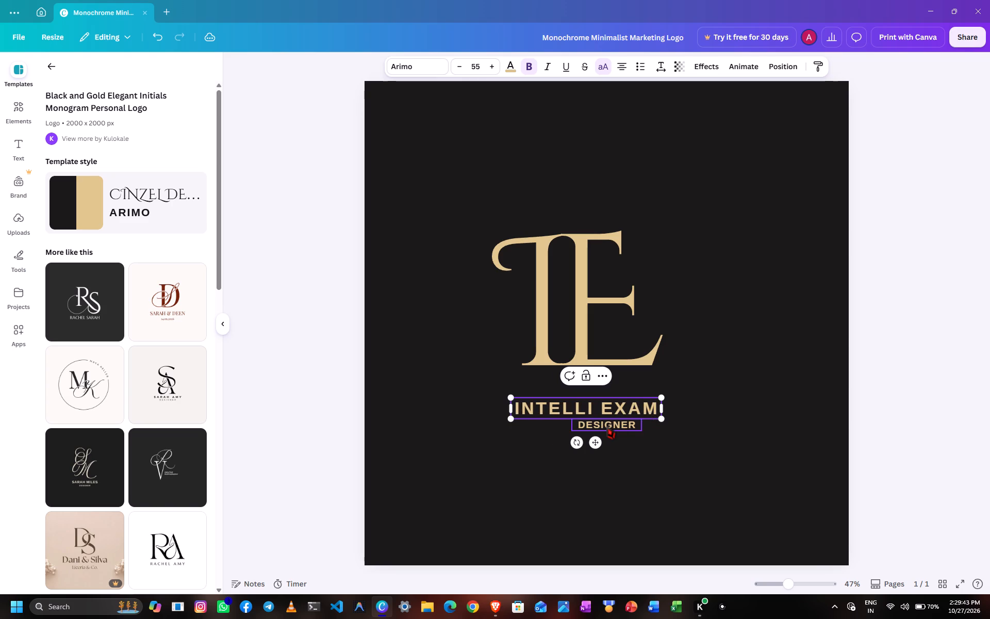
# Delete the DESIGNER subtitle below the INTELLI EXAM line.
pyautogui.click(606, 426)
pyautogui.press('BackSpace')
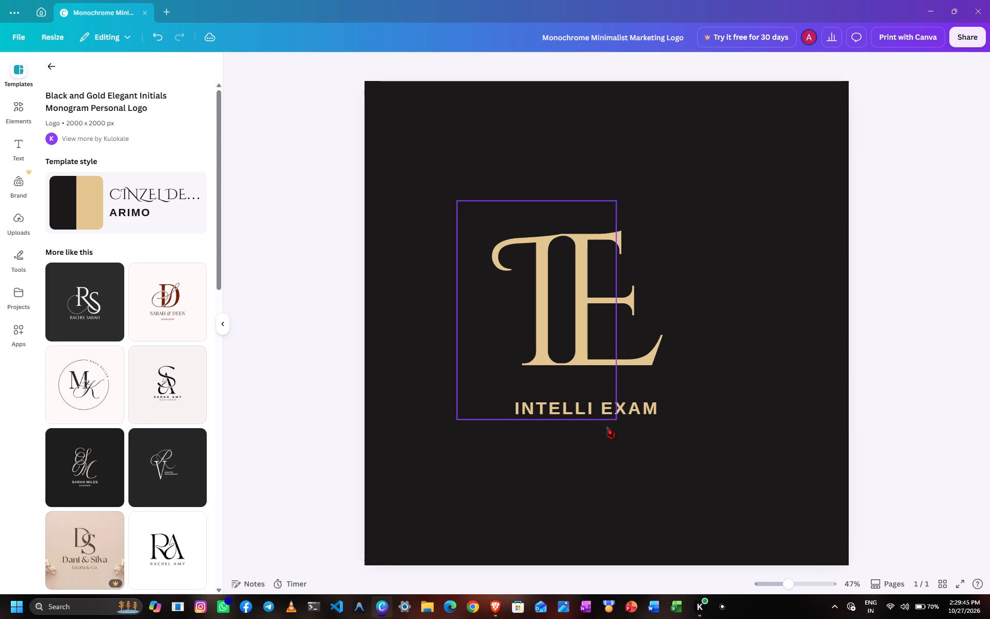
pyautogui.click(905, 340)
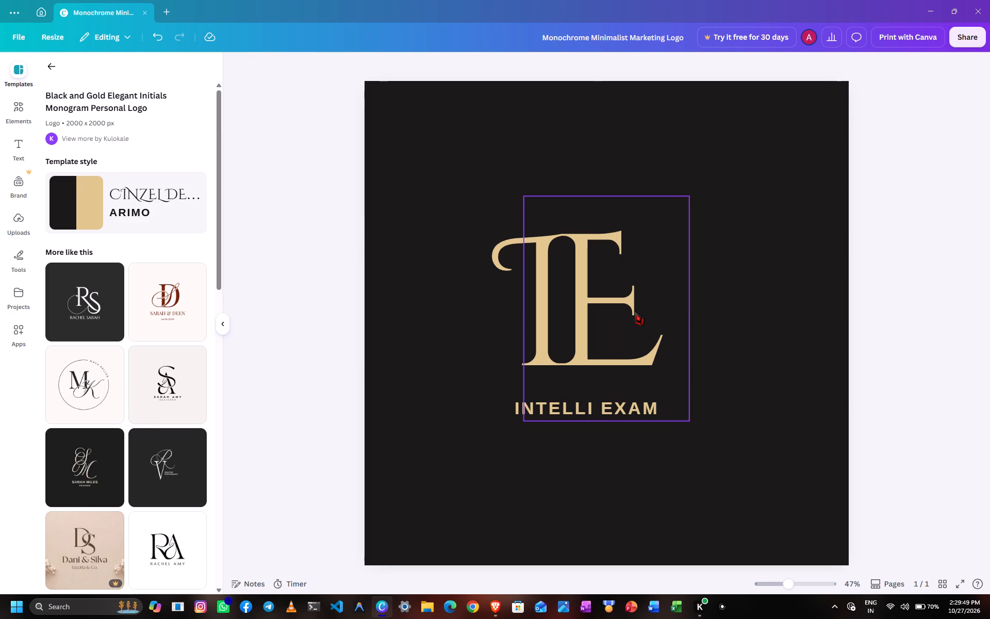
# Shift the E and the I over to the canvas centre, rejoining the two letters at their serifs and lining up their baselines.
pyautogui.moveTo(635, 312); pyautogui.dragTo(670, 311)
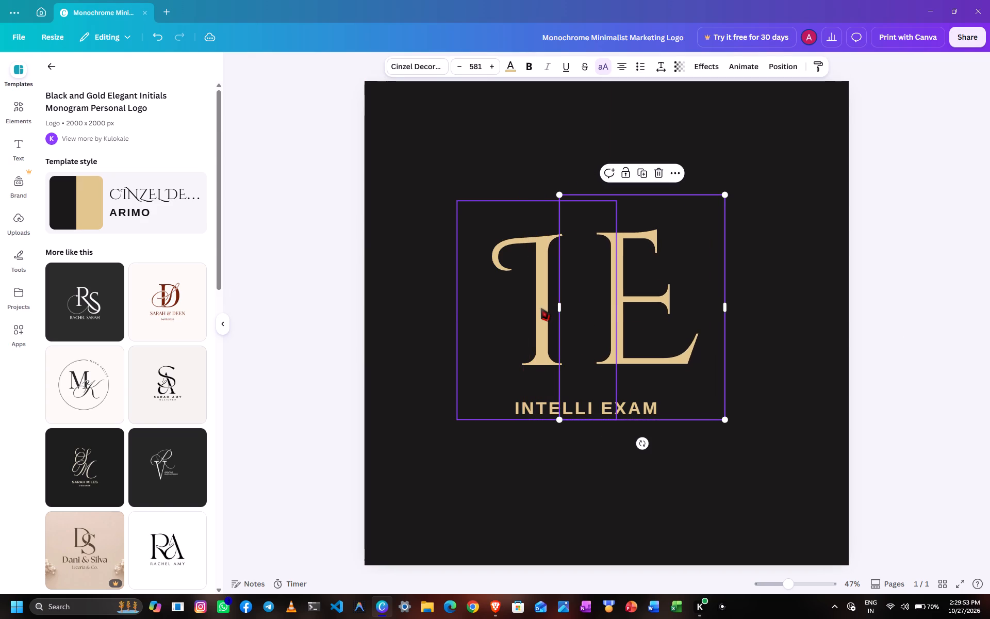
pyautogui.moveTo(541, 308); pyautogui.dragTo(571, 308)
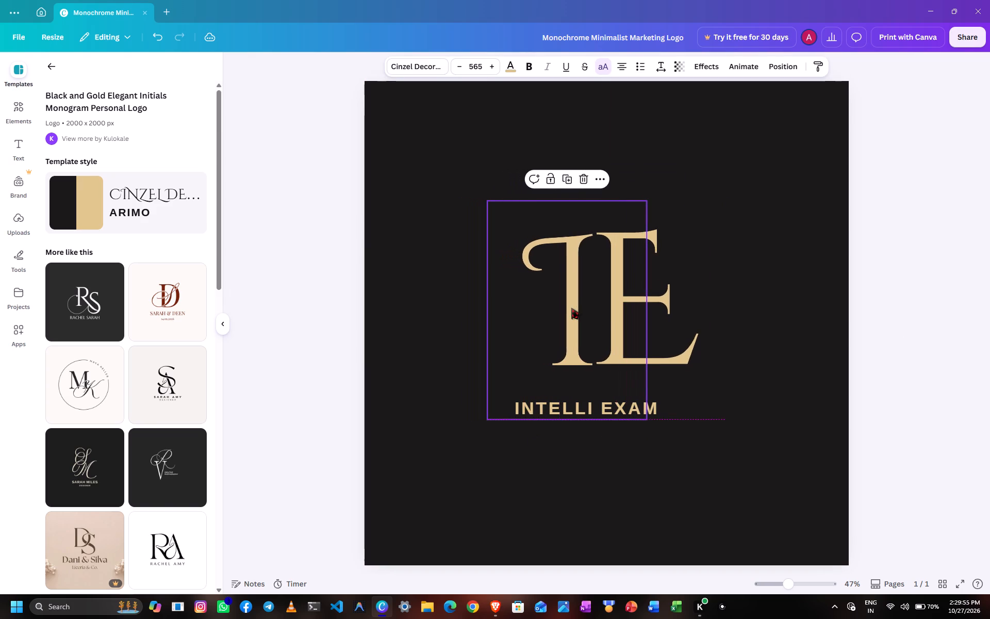
pyautogui.moveTo(571, 308); pyautogui.dragTo(573, 307)
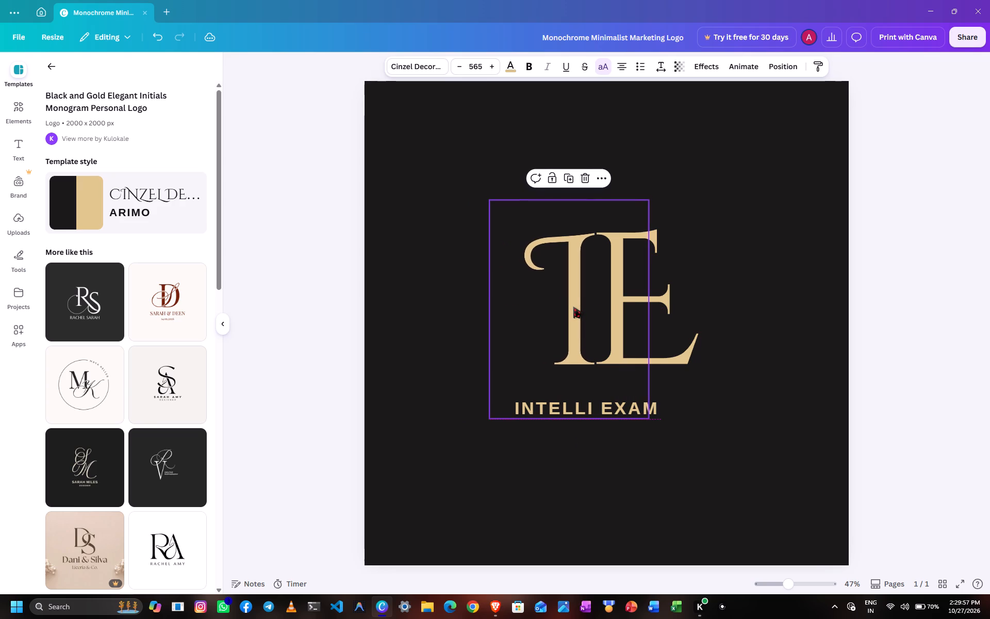
pyautogui.moveTo(573, 307); pyautogui.dragTo(575, 306)
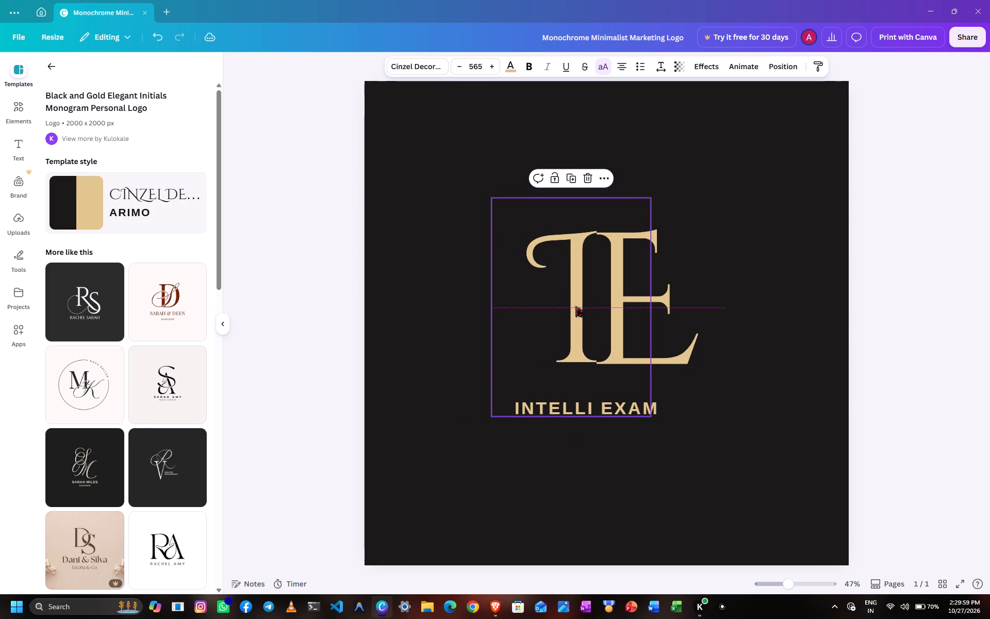
pyautogui.moveTo(575, 306); pyautogui.dragTo(575, 306)
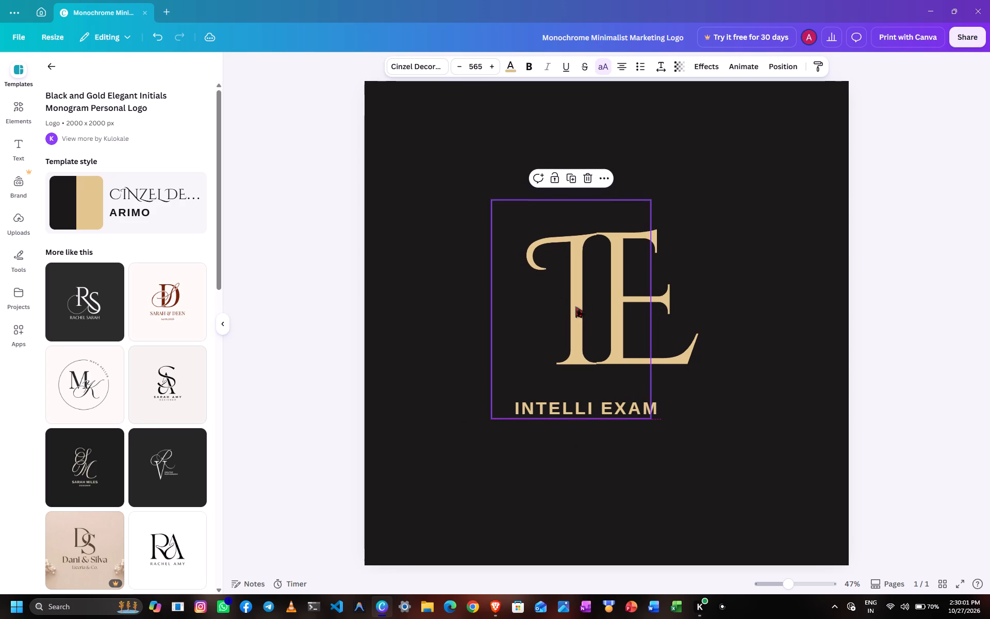
pyautogui.moveTo(575, 306); pyautogui.dragTo(576, 306)
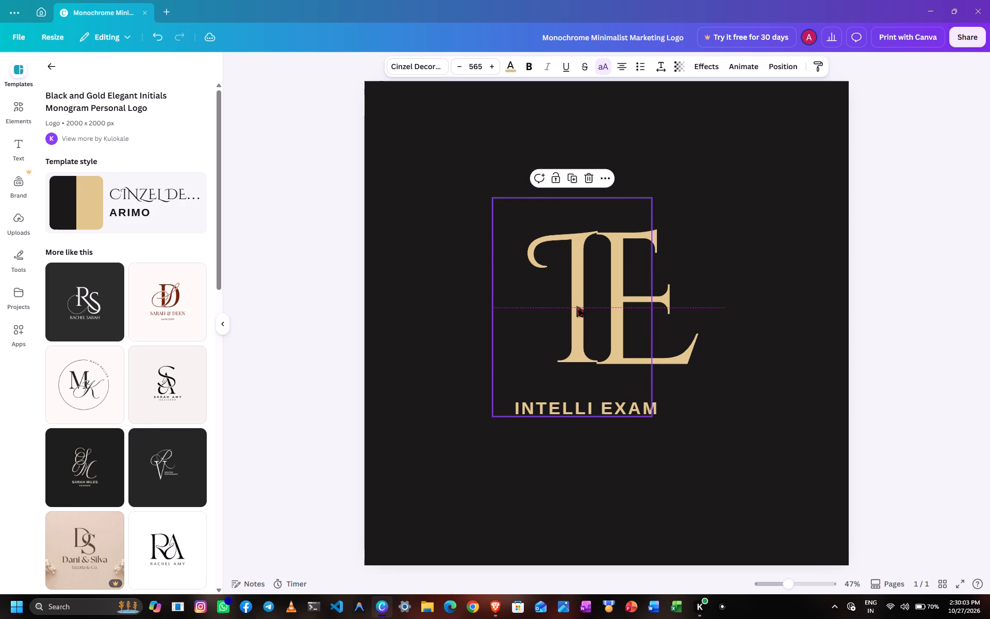
pyautogui.moveTo(576, 306); pyautogui.dragTo(576, 307)
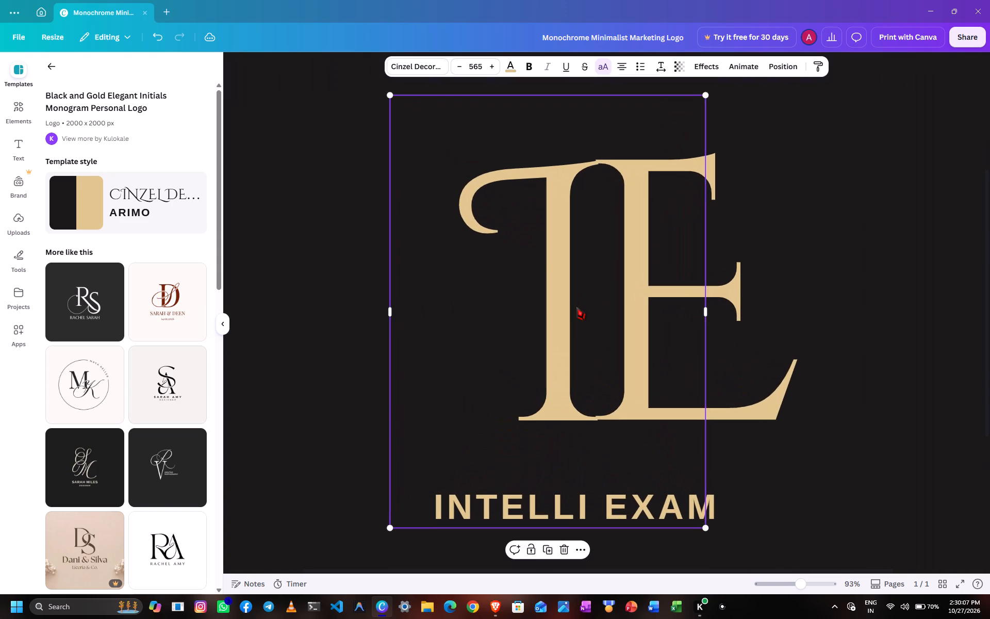
# Fine-tune the alignment between the I and the E so their touching top and bottom serifs meet evenly.
pyautogui.click(559, 301)
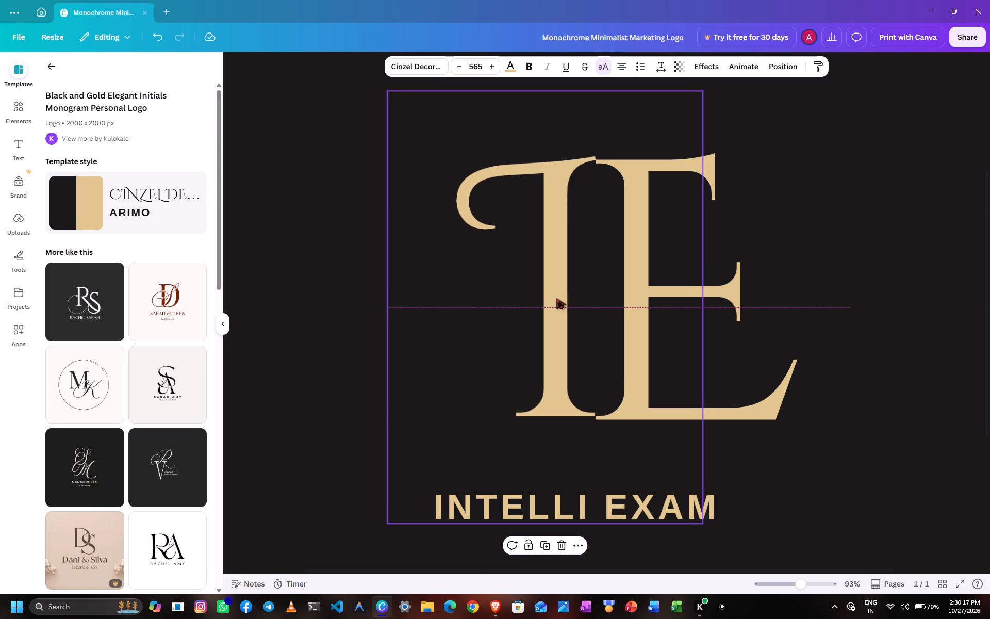
pyautogui.click(557, 299)
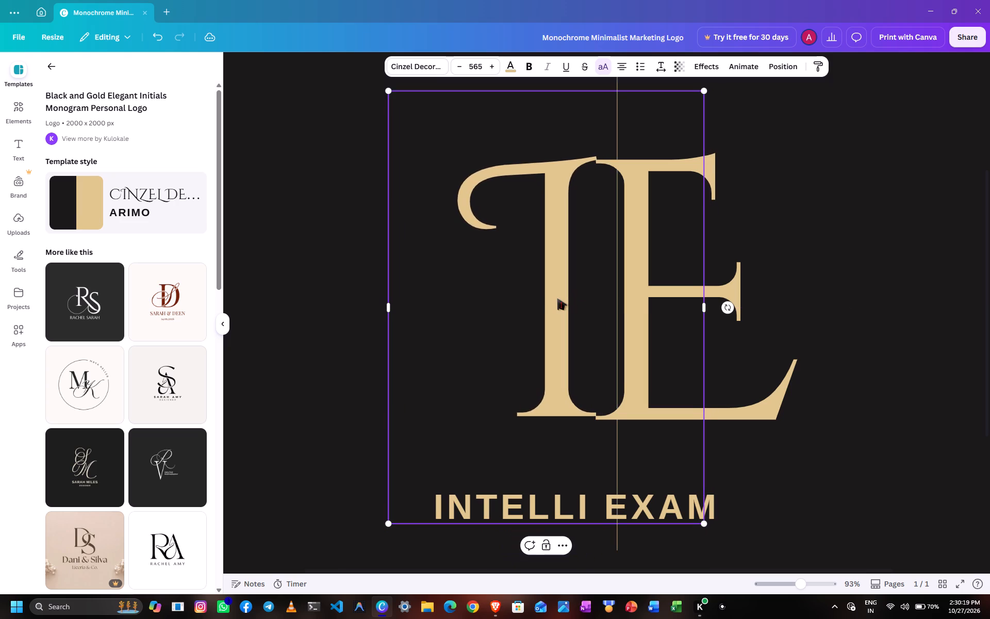
pyautogui.click(750, 286)
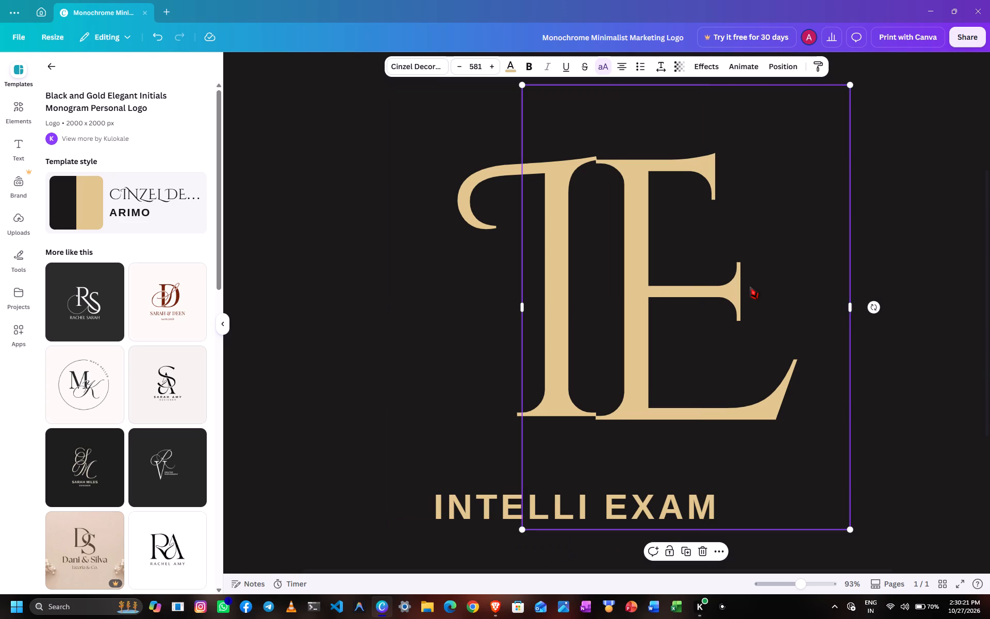
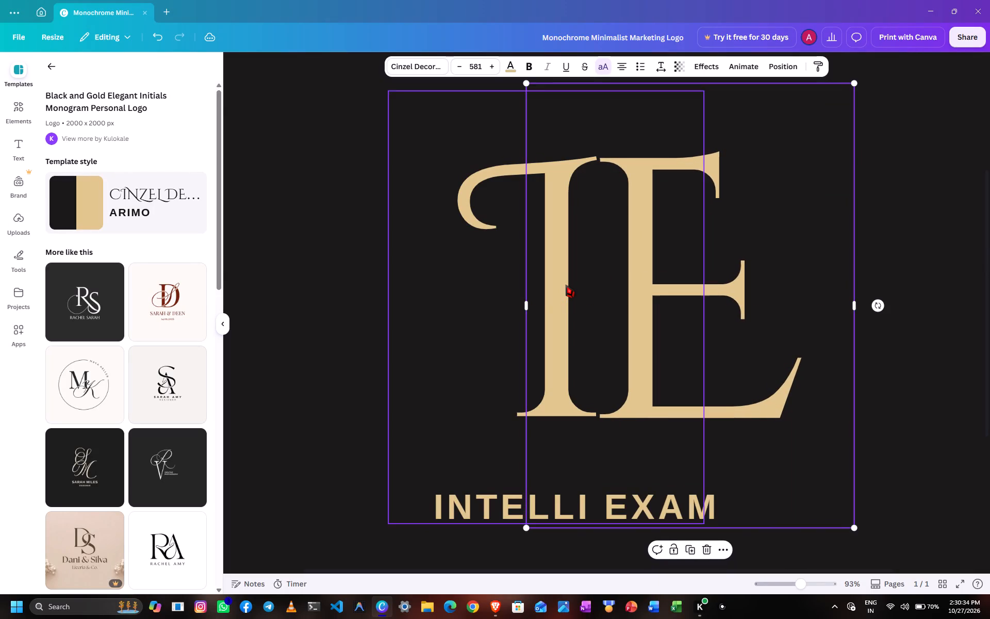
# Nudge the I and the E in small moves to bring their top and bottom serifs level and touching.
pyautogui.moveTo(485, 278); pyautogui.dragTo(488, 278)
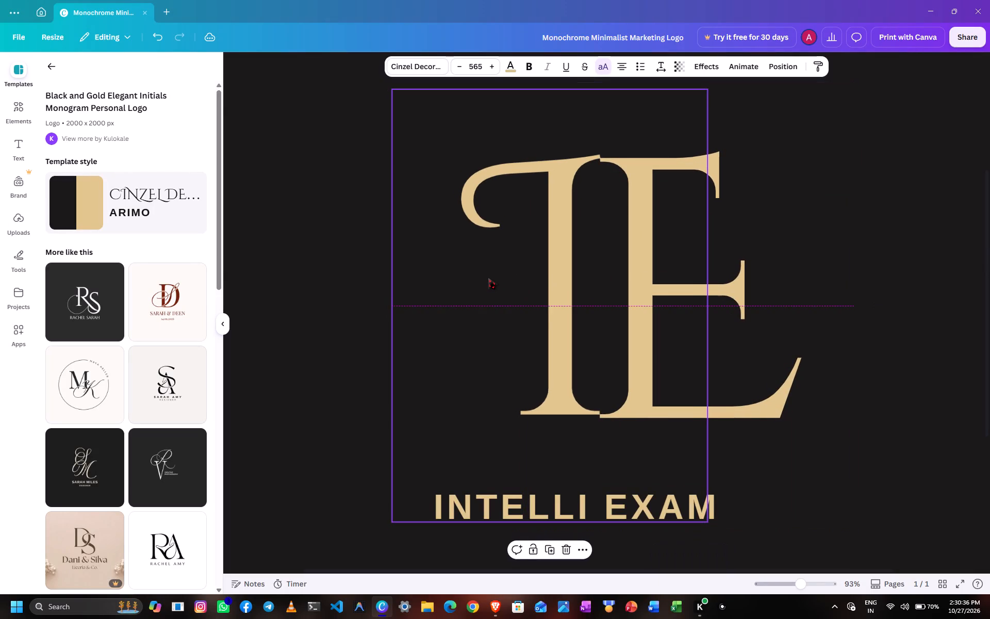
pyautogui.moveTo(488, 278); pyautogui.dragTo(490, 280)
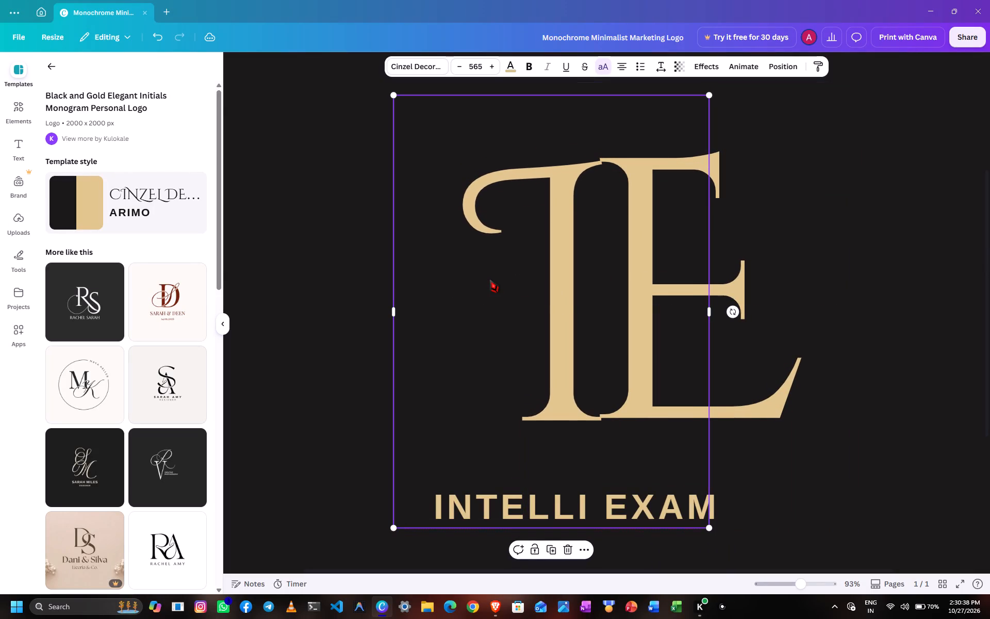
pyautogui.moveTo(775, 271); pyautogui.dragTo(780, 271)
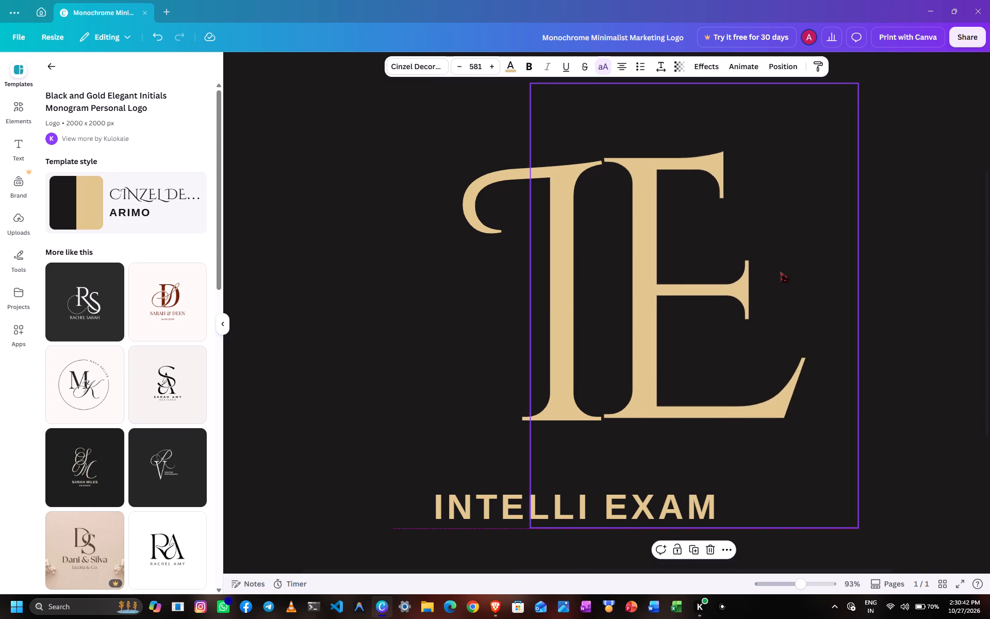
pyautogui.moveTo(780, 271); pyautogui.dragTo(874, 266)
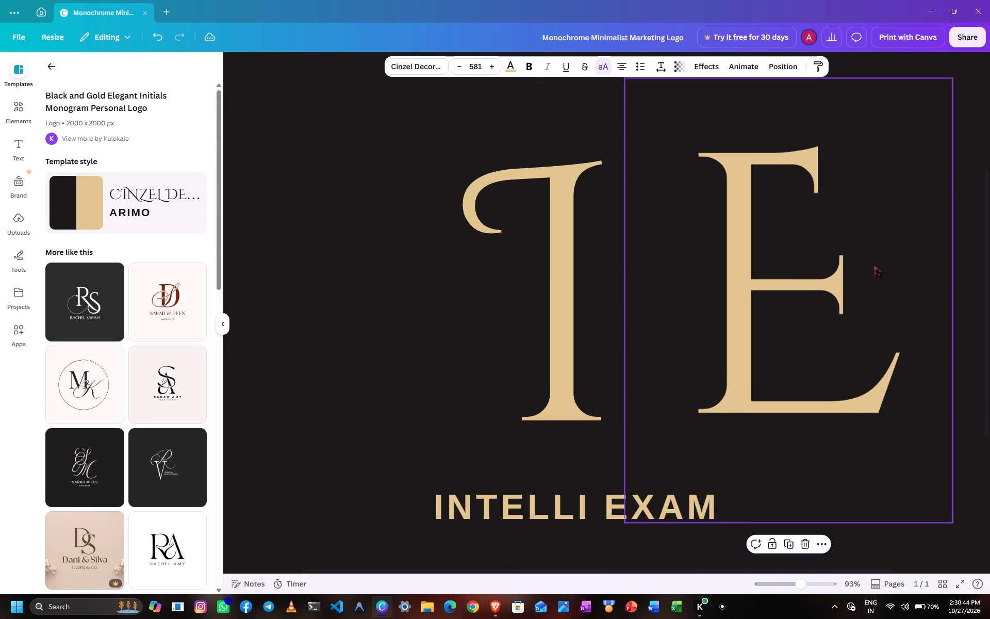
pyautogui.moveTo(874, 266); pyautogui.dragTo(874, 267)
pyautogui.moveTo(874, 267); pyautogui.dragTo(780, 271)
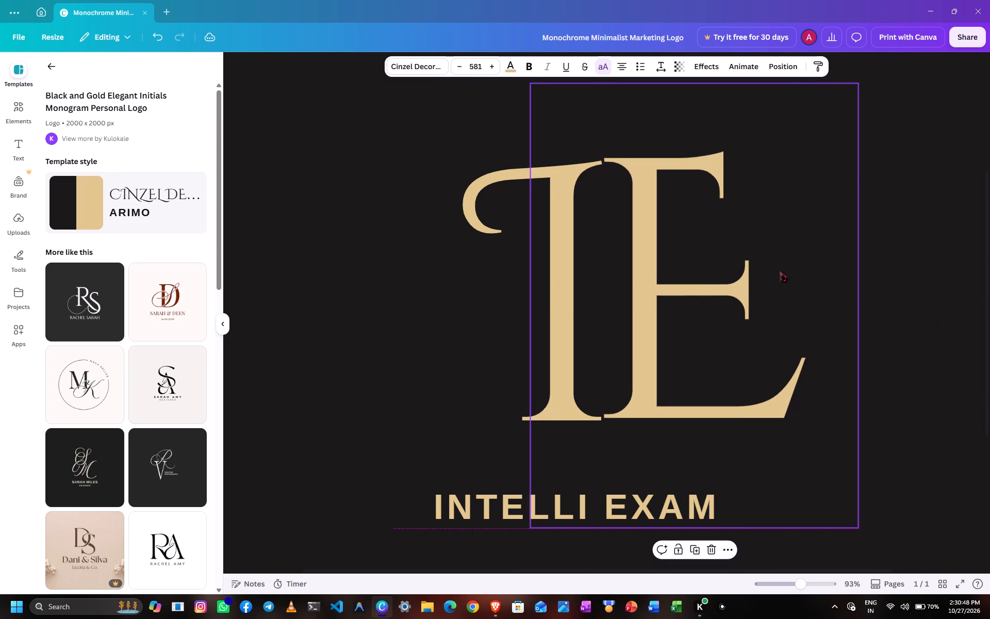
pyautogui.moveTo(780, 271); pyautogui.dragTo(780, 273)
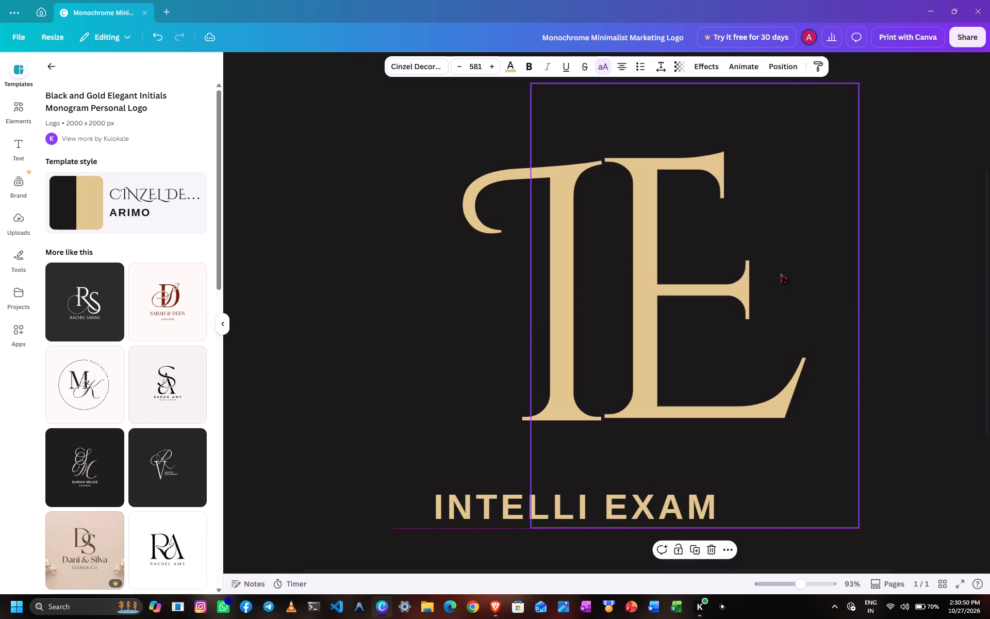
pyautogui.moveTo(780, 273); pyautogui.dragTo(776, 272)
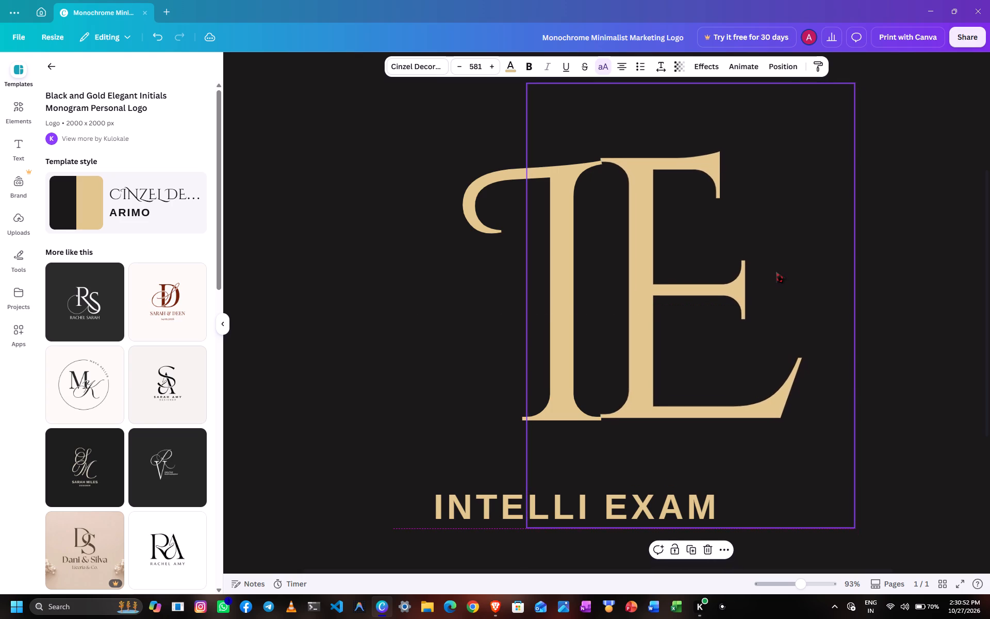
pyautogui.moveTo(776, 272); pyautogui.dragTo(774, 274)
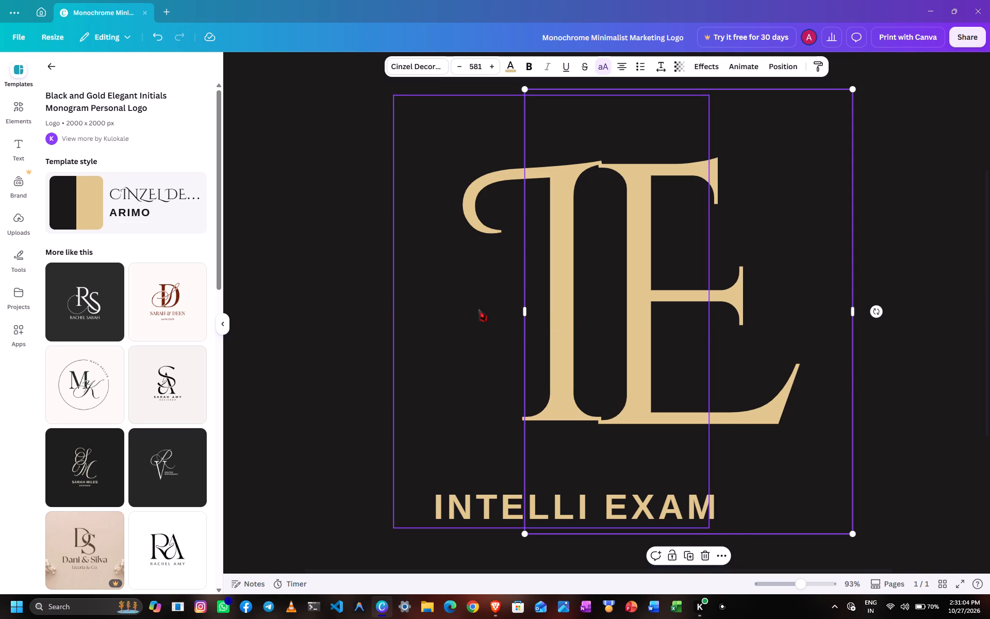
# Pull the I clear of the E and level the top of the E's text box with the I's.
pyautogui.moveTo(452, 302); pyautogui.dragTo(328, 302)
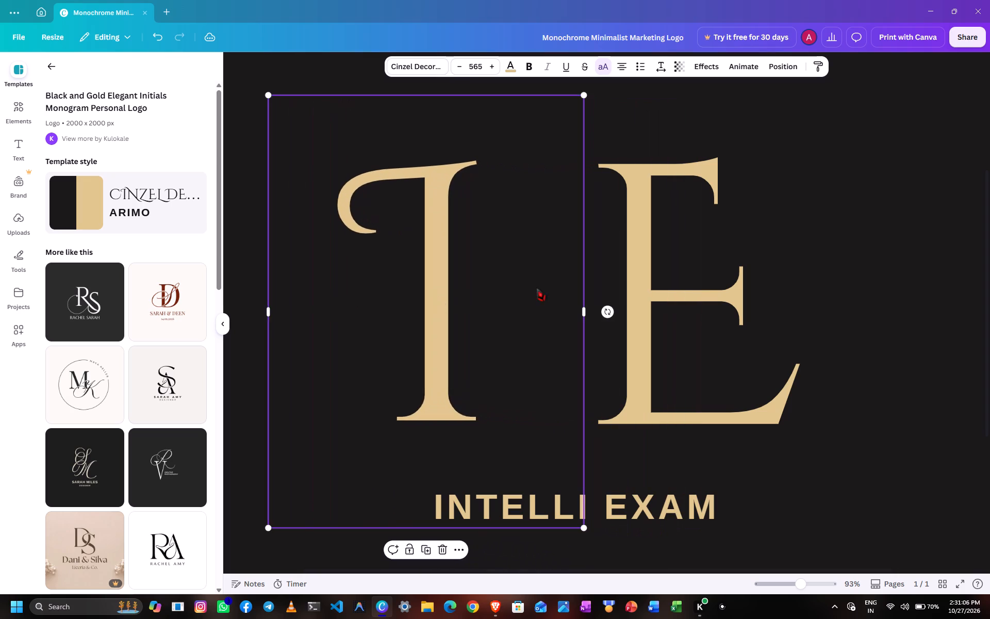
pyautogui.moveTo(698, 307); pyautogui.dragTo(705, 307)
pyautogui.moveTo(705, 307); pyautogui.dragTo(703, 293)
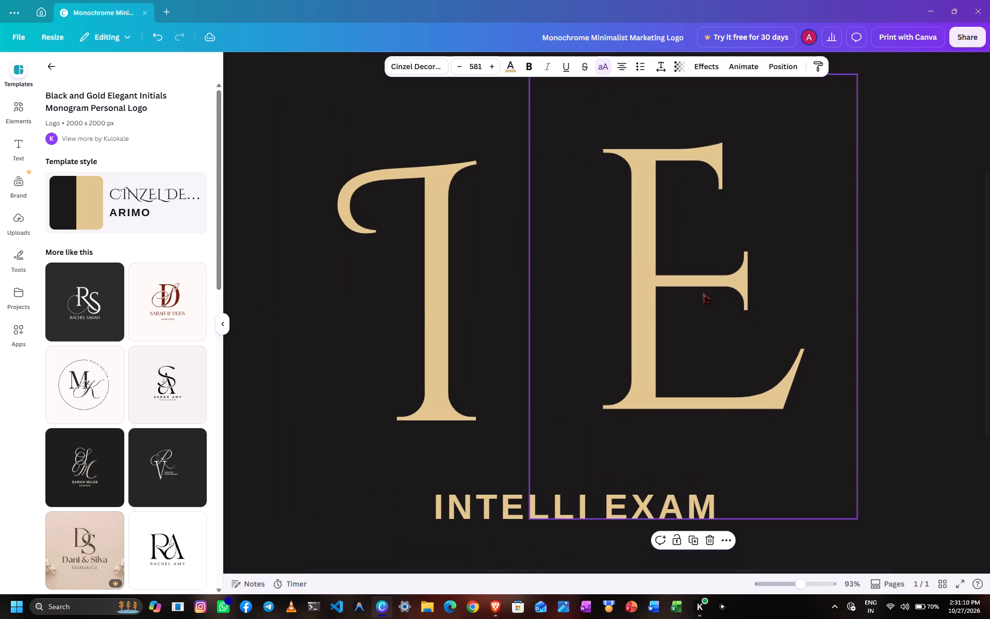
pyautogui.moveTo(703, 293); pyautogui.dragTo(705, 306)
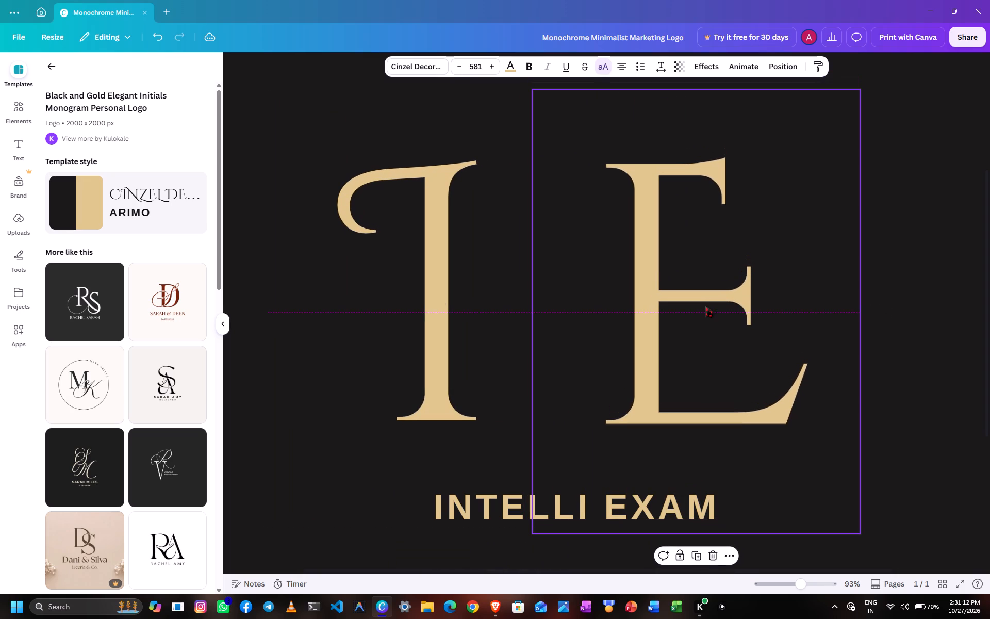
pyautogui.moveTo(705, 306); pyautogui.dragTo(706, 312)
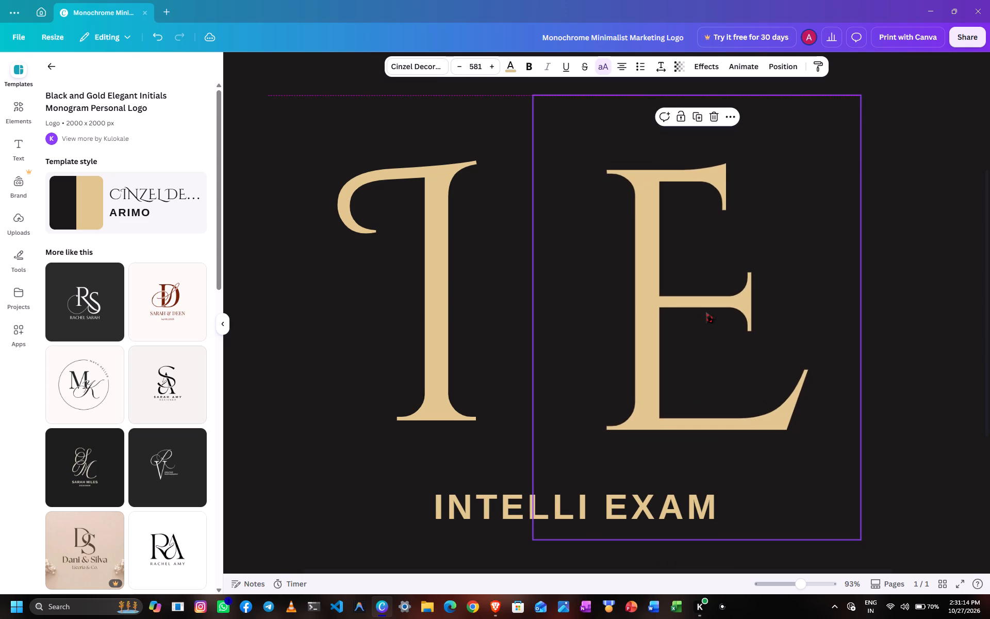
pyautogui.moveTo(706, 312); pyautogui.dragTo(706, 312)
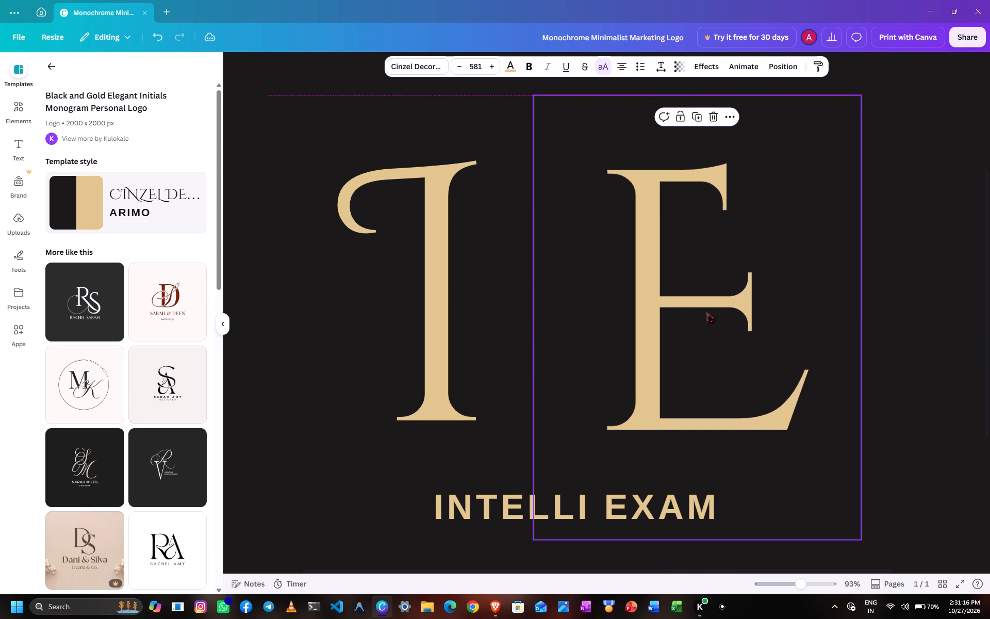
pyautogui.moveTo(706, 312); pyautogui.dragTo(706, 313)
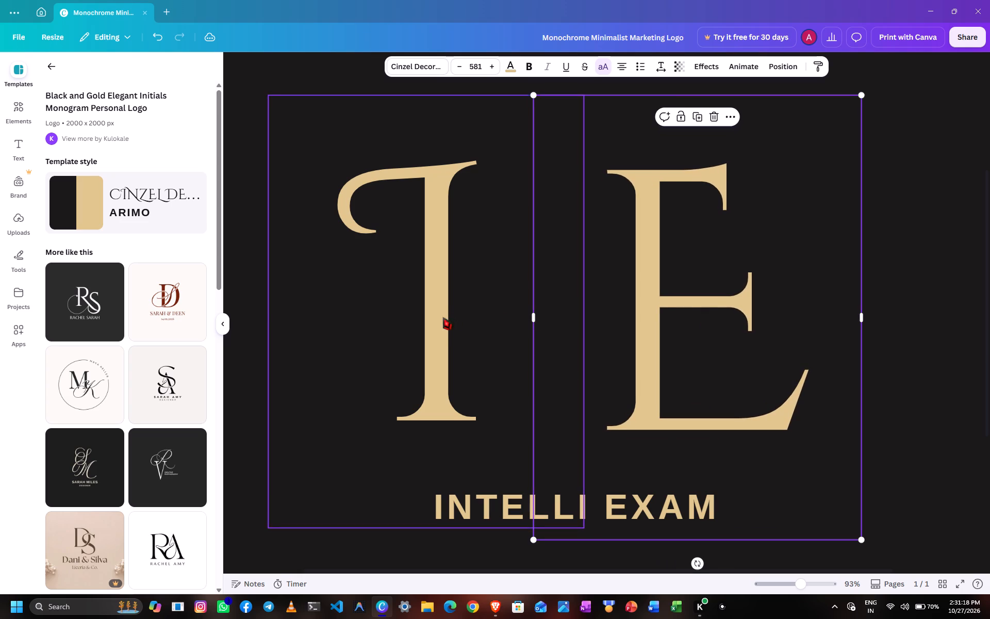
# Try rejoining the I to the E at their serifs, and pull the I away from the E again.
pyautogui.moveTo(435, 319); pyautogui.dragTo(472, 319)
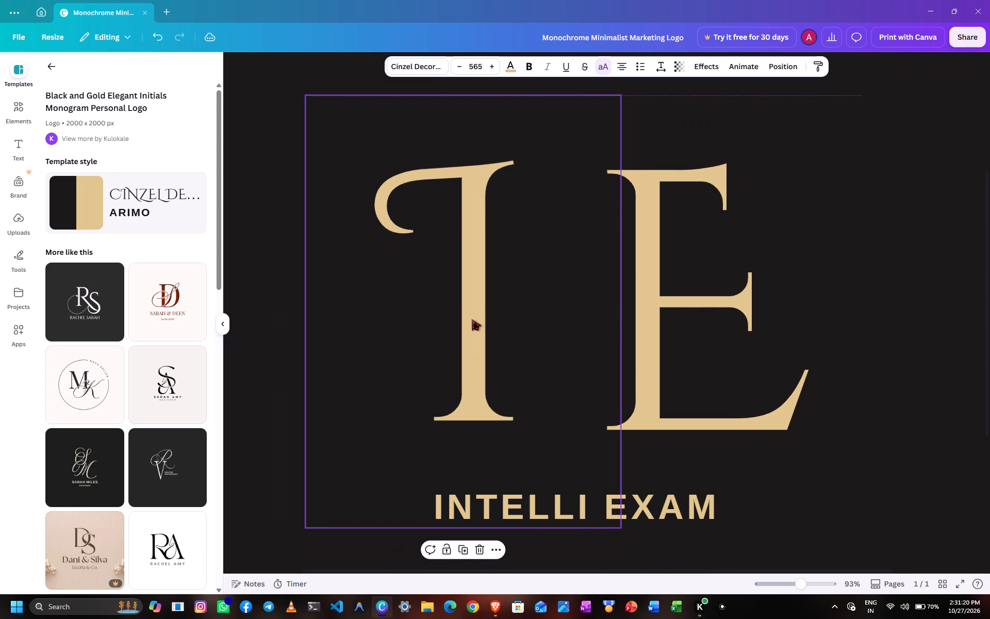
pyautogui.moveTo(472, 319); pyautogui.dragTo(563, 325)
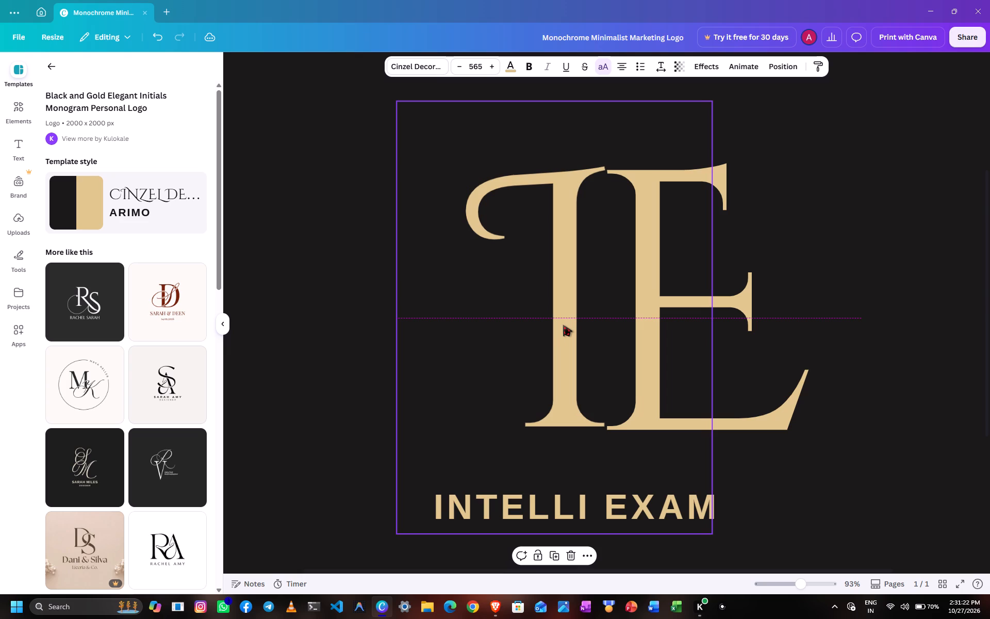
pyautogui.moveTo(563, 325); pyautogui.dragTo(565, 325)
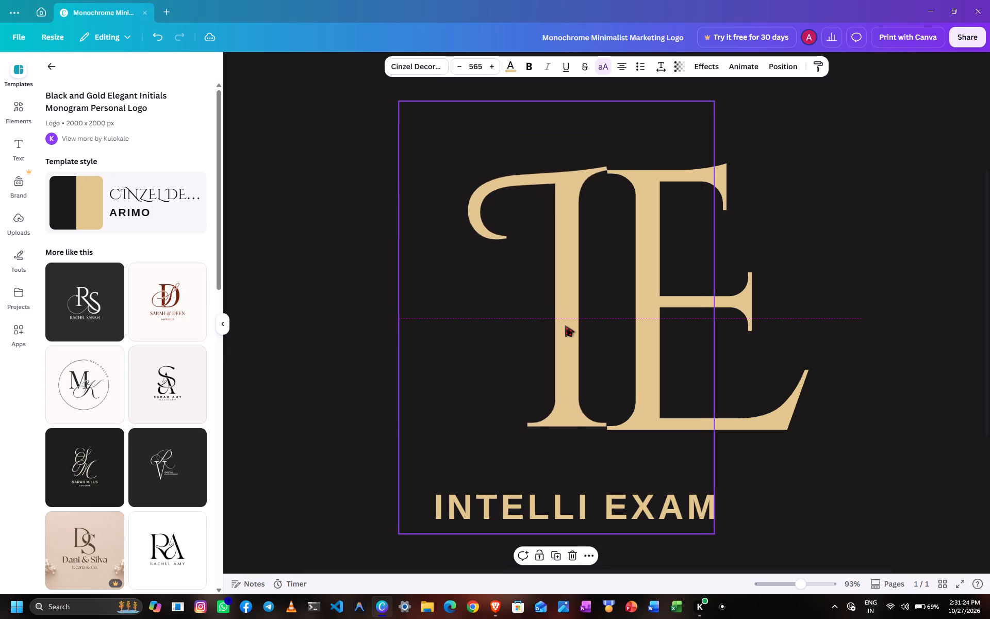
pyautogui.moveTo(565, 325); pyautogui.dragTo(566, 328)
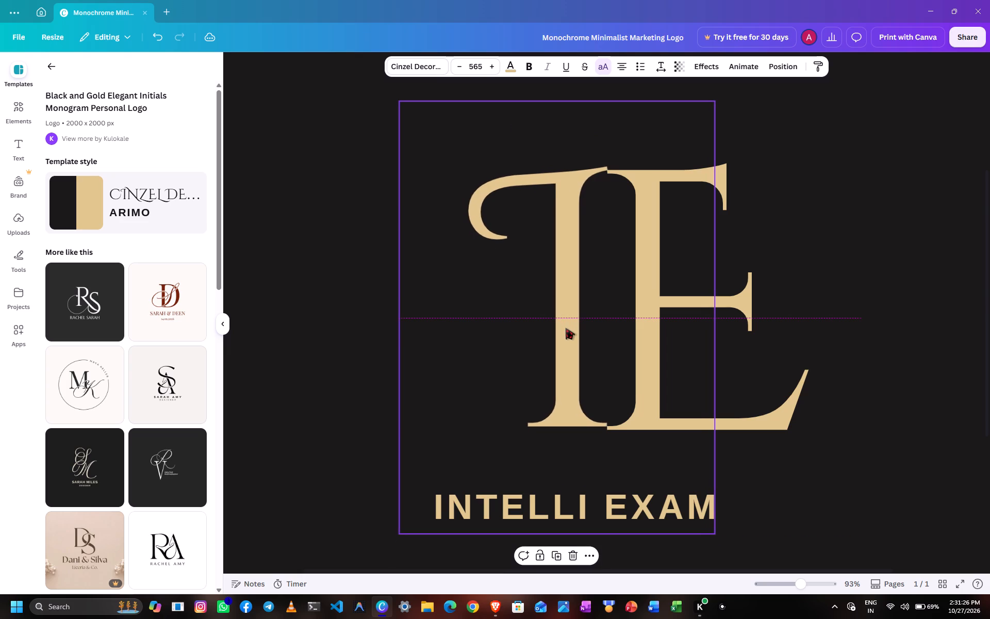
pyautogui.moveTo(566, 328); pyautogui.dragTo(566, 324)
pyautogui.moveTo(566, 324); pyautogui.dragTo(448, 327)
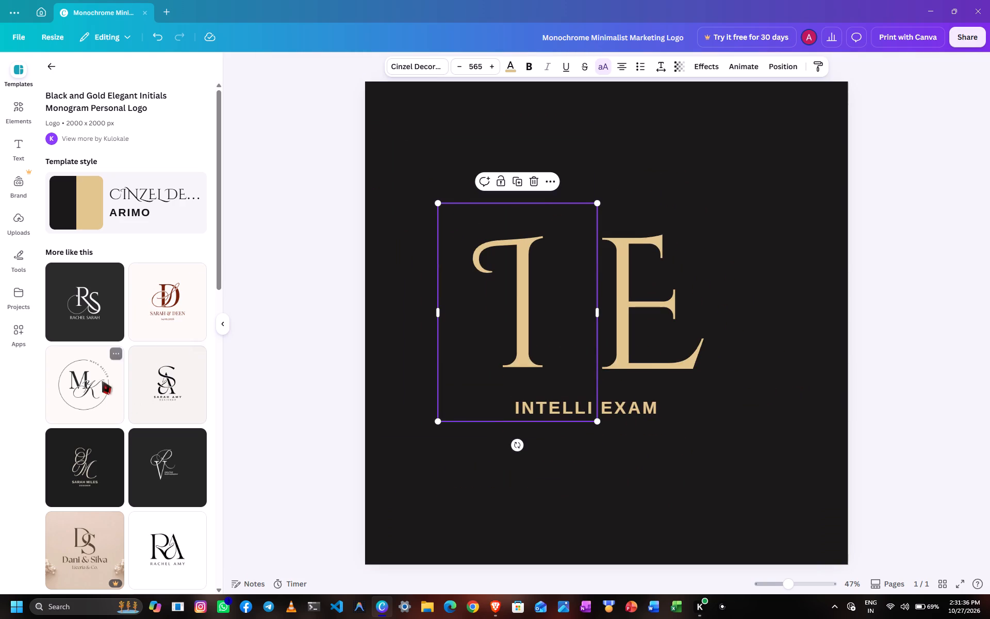
# Browse the similar templates and replace the current page with the black and white AR initials logo.
pyautogui.scroll(-6, 156, 396)
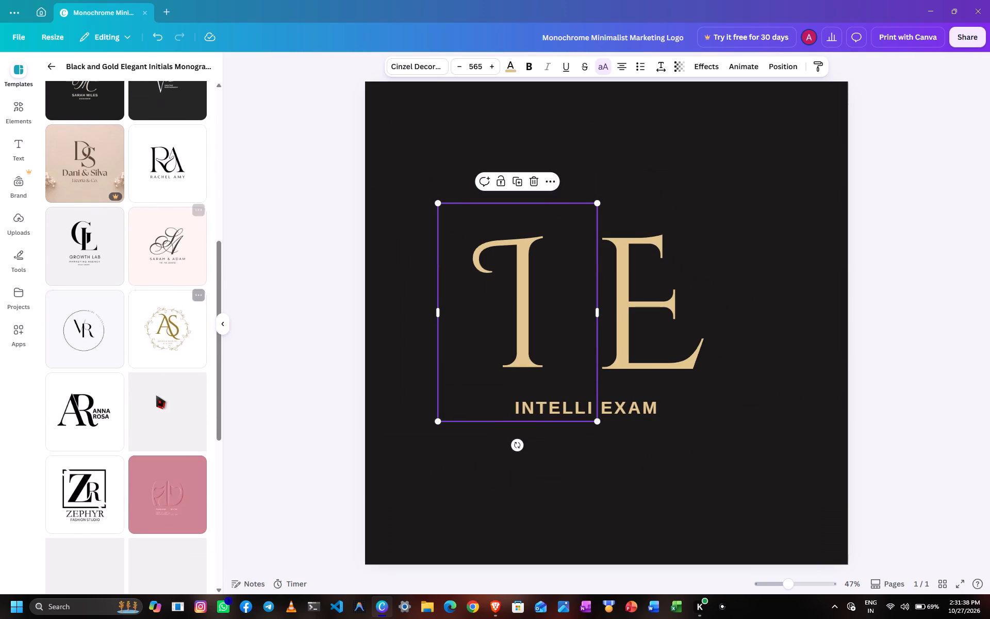
pyautogui.scroll(-3, 156, 396)
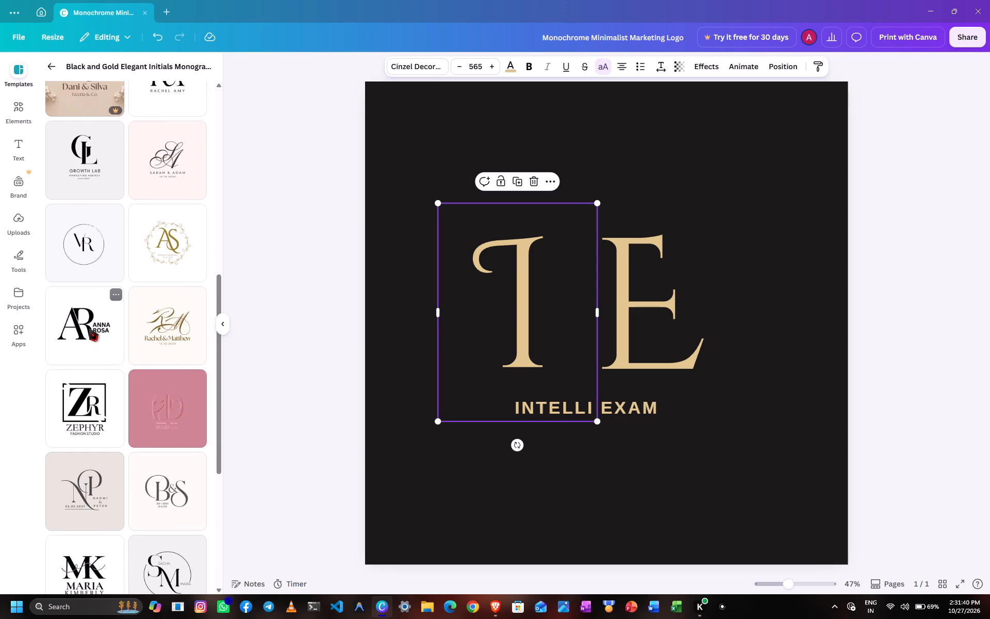
pyautogui.click(81, 324)
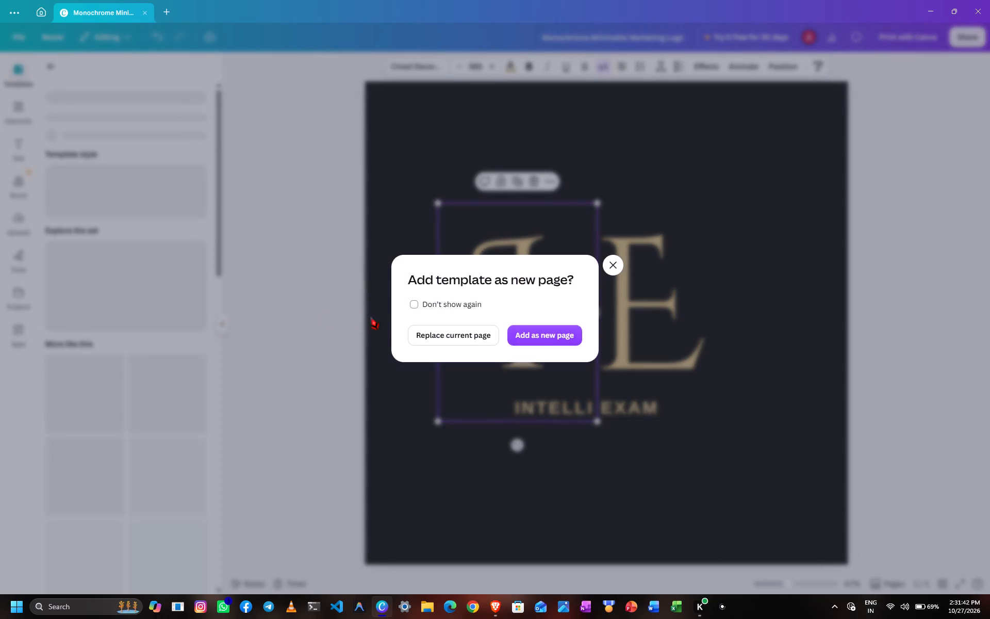
pyautogui.click(461, 334)
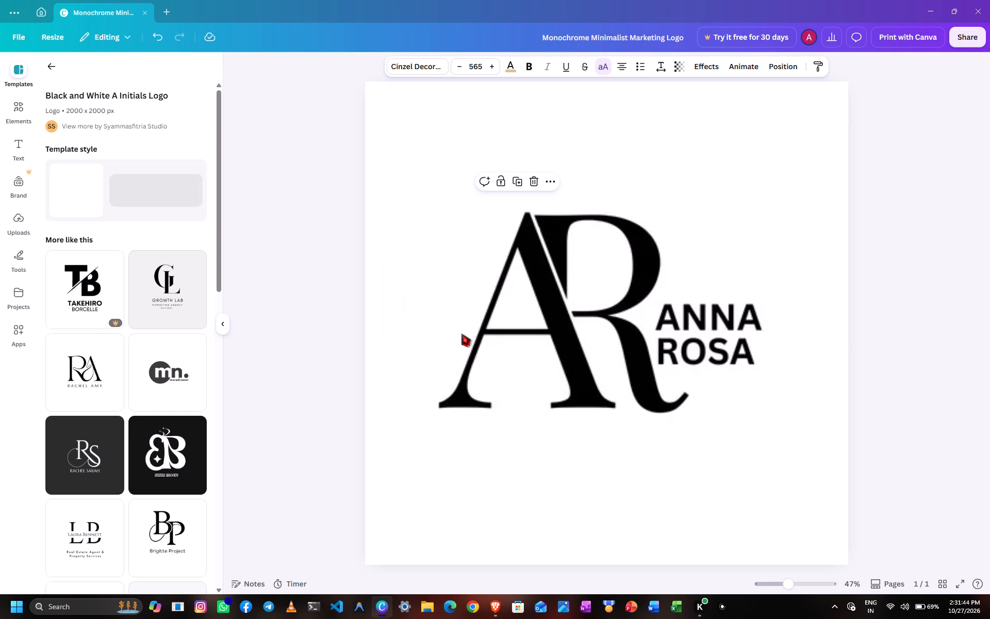
# Replace the monogram's A with "I" and its R with "E".
pyautogui.click(529, 340)
pyautogui.click(529, 340)
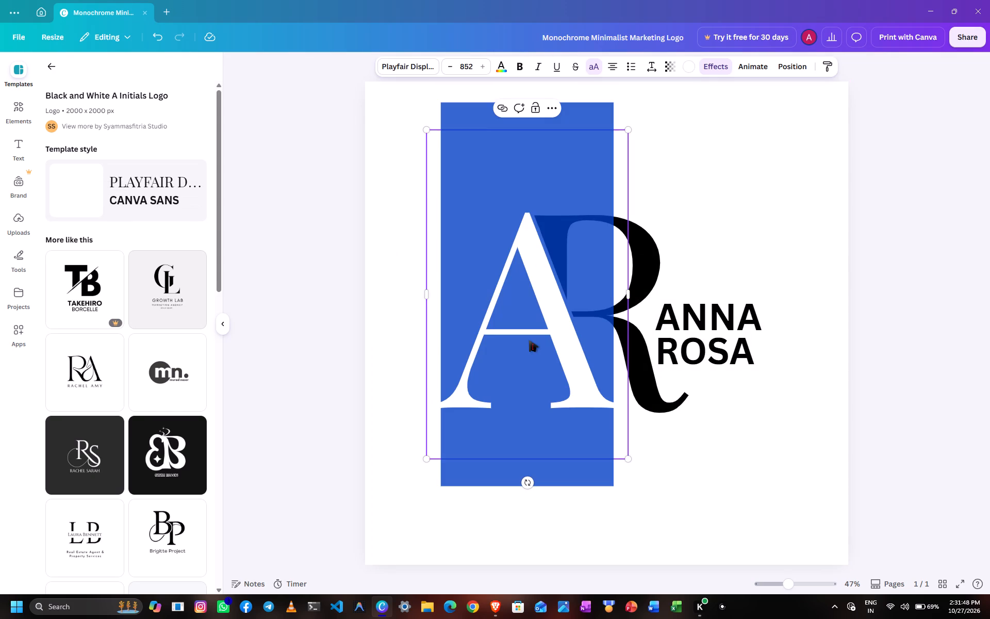
pyautogui.hotkey('shift', 'i')
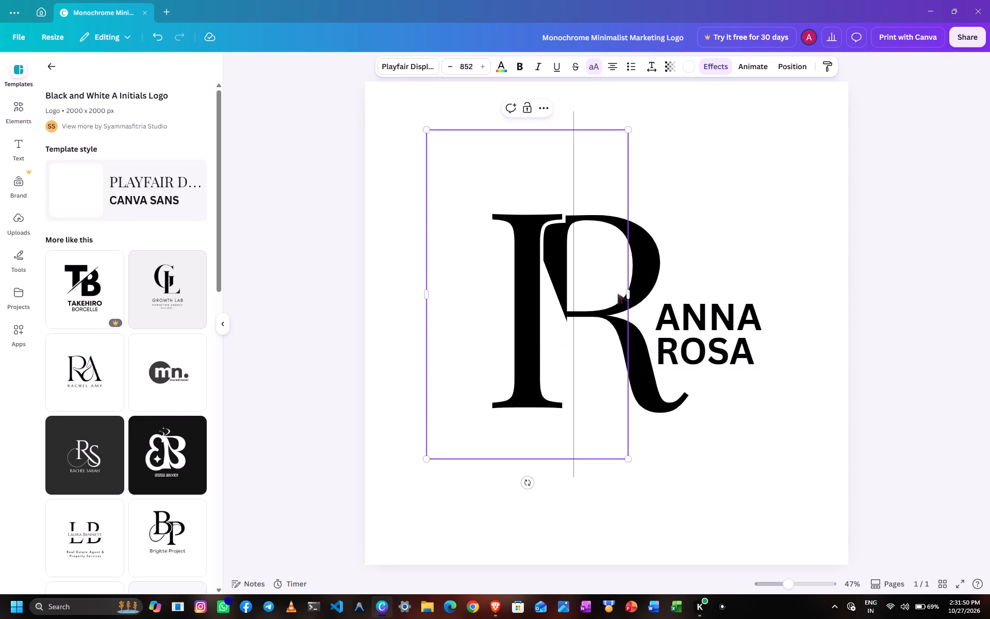
pyautogui.click(644, 278)
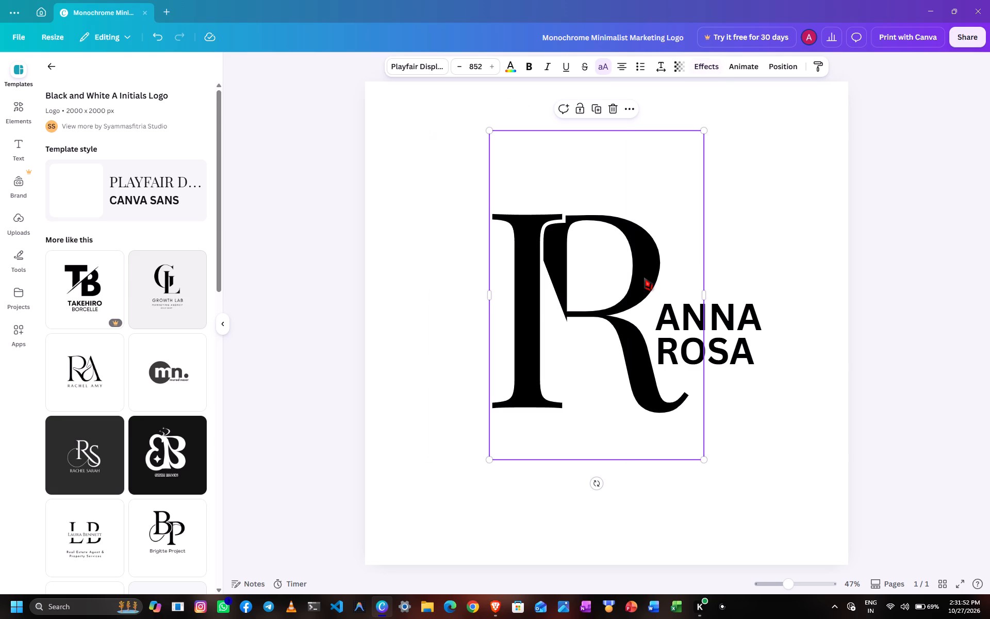
pyautogui.click(644, 278)
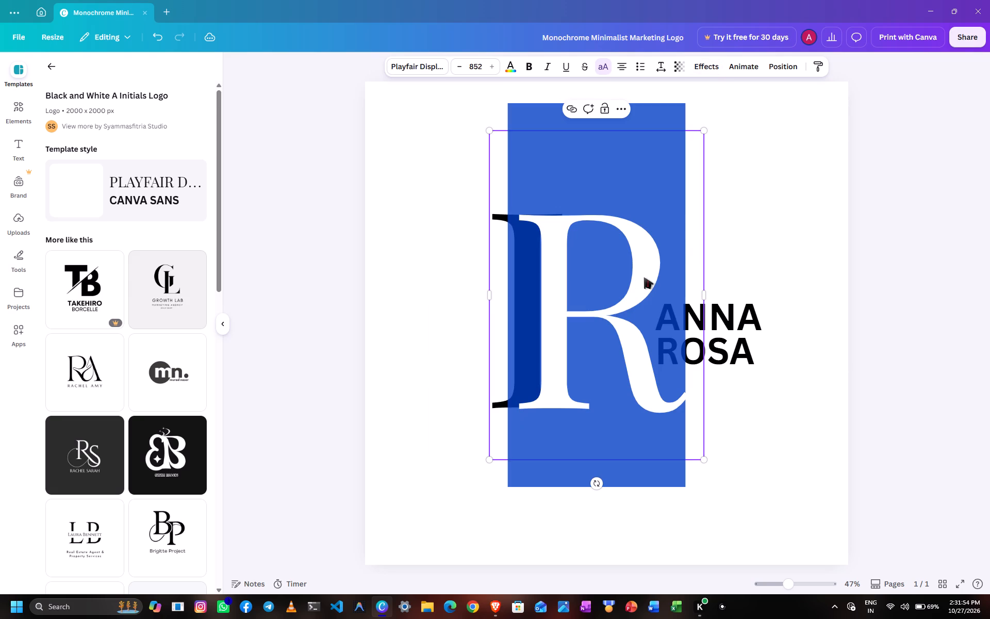
pyautogui.hotkey('shift', 'e')
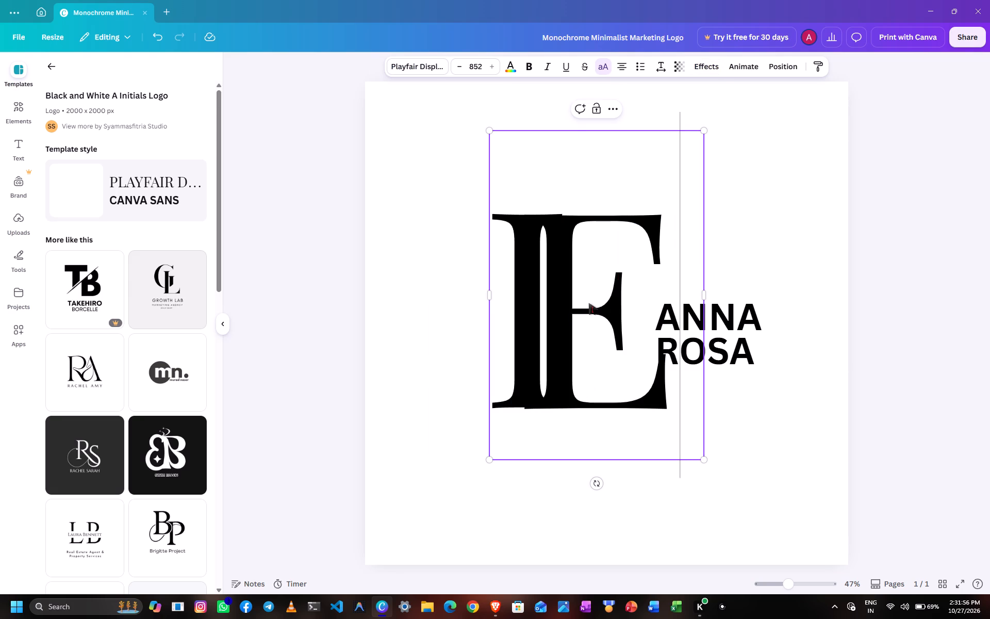
# Move the two-line name text off the E to the upper right edge of the canvas.
pyautogui.click(761, 322)
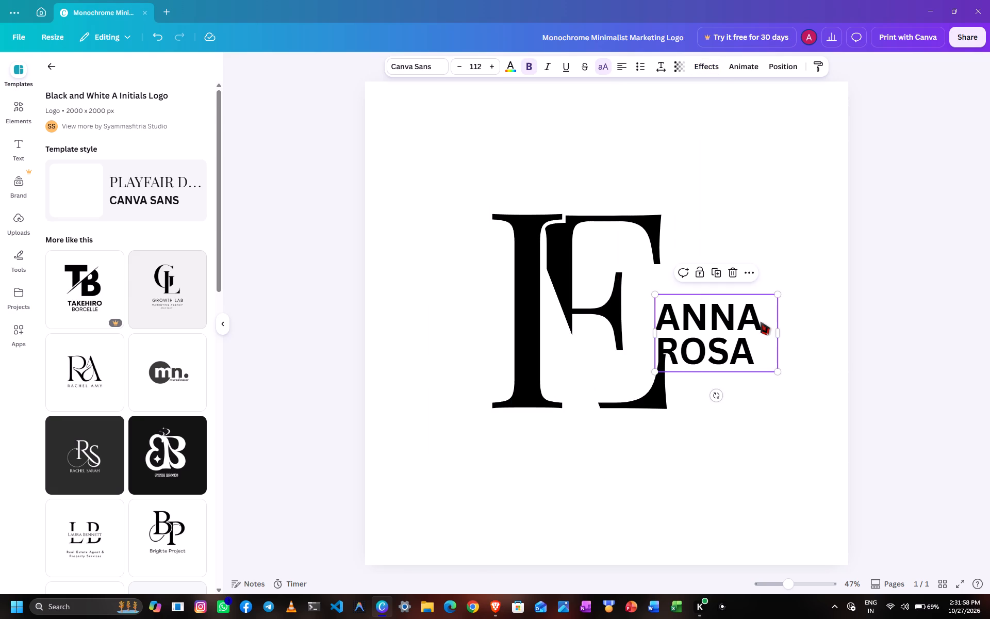
pyautogui.moveTo(761, 322); pyautogui.dragTo(865, 224)
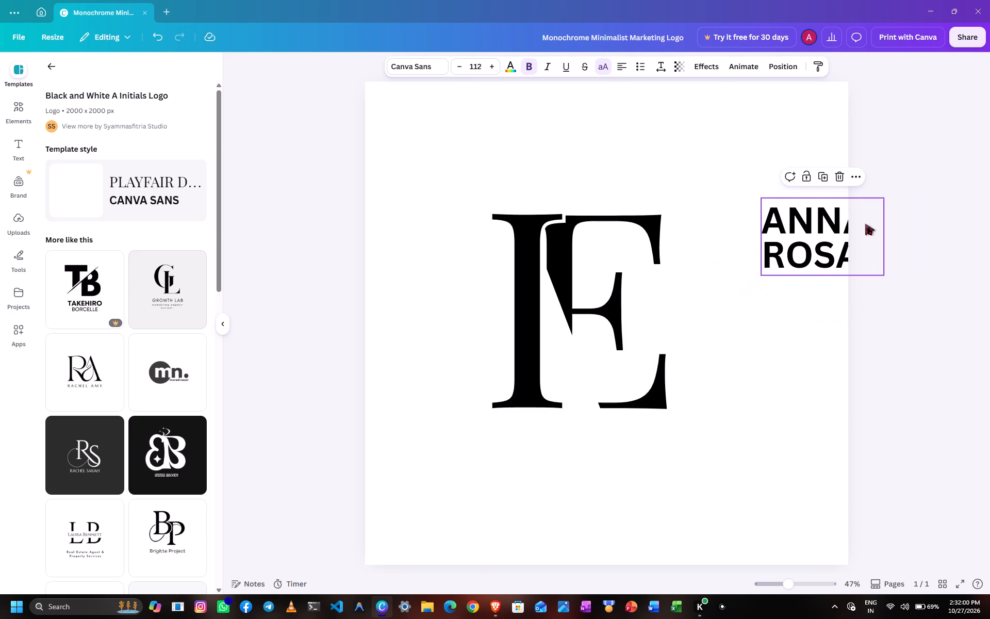
pyautogui.moveTo(865, 224); pyautogui.dragTo(861, 192)
# Separate the initials, moving the I to the canvas's upper left and the E to the right, off the slanted white shape.
pyautogui.moveTo(616, 317); pyautogui.dragTo(592, 323)
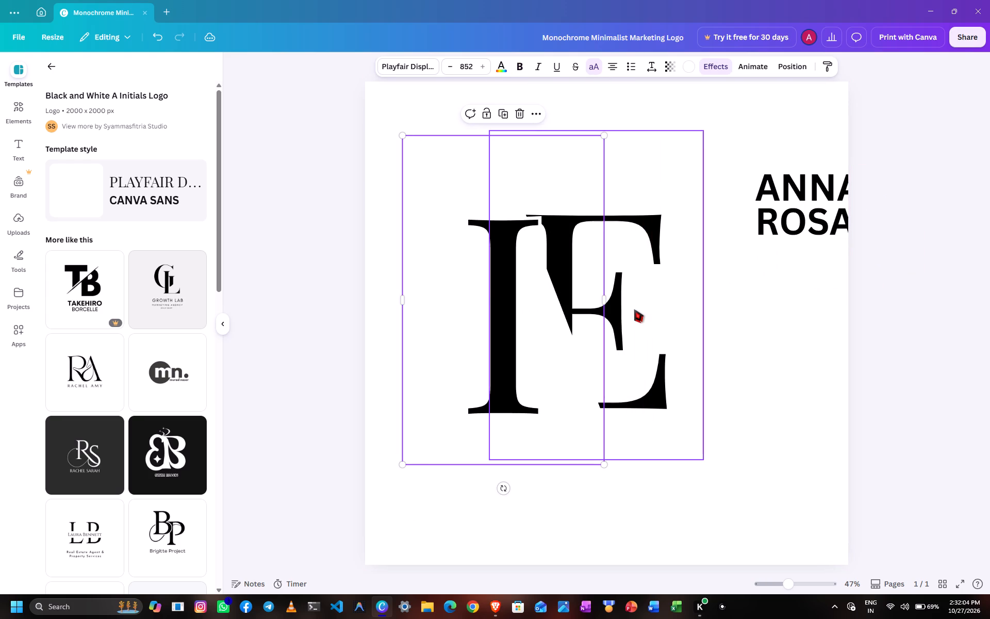
pyautogui.moveTo(634, 309); pyautogui.dragTo(679, 303)
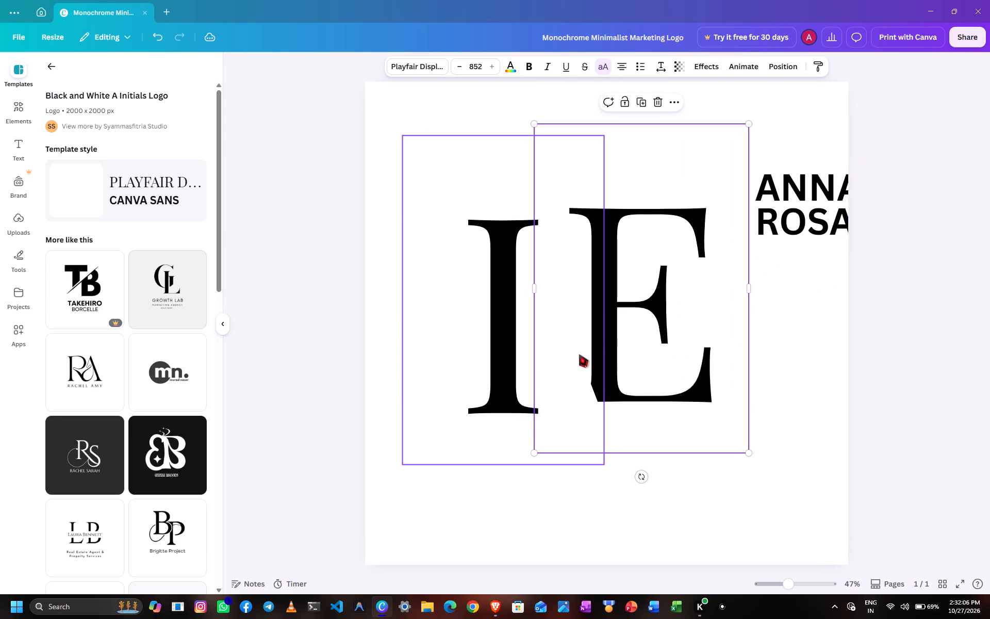
pyautogui.moveTo(499, 354); pyautogui.dragTo(443, 189)
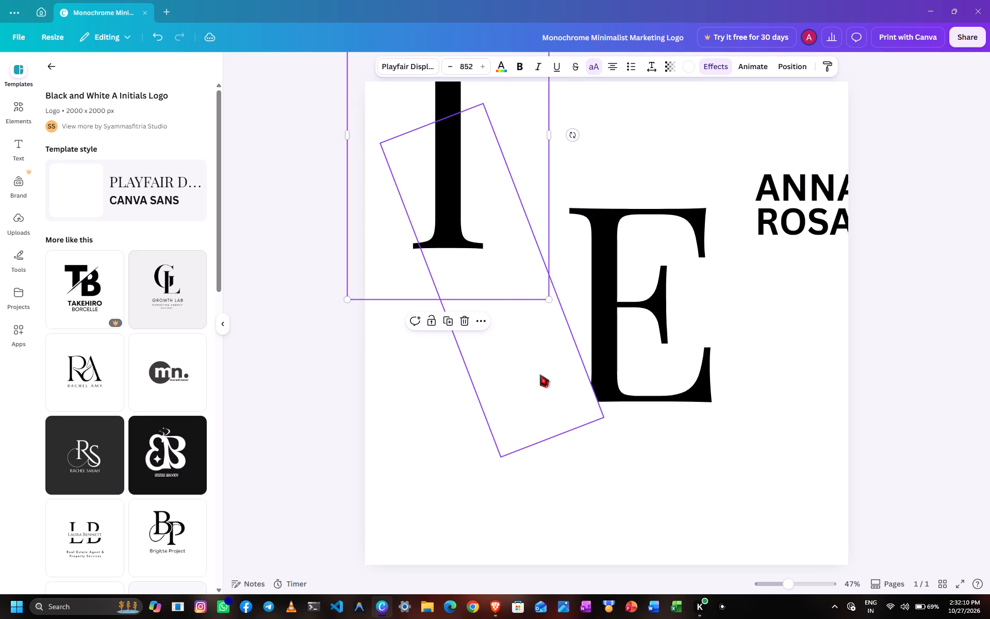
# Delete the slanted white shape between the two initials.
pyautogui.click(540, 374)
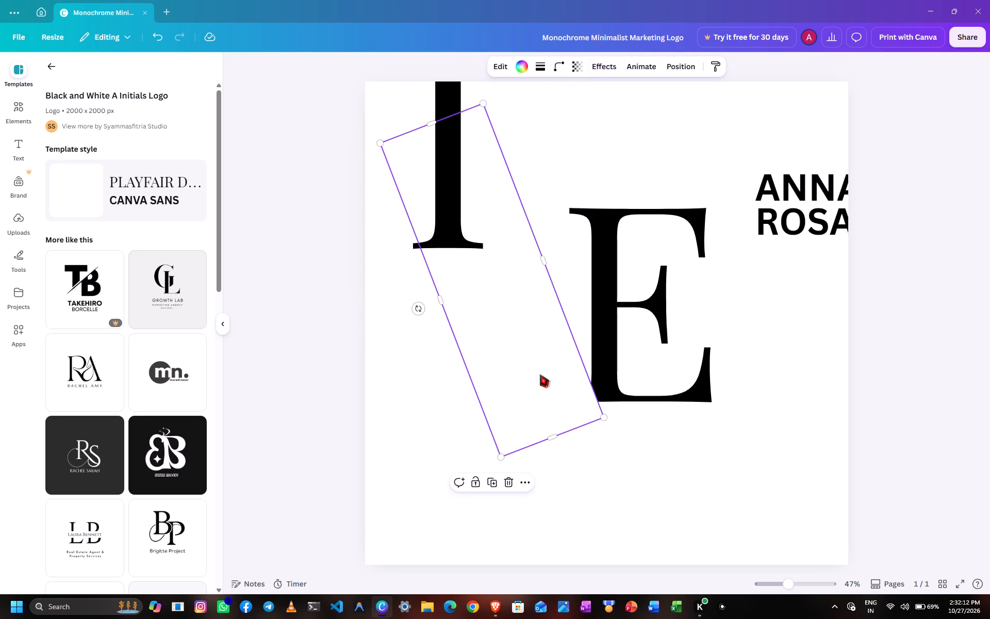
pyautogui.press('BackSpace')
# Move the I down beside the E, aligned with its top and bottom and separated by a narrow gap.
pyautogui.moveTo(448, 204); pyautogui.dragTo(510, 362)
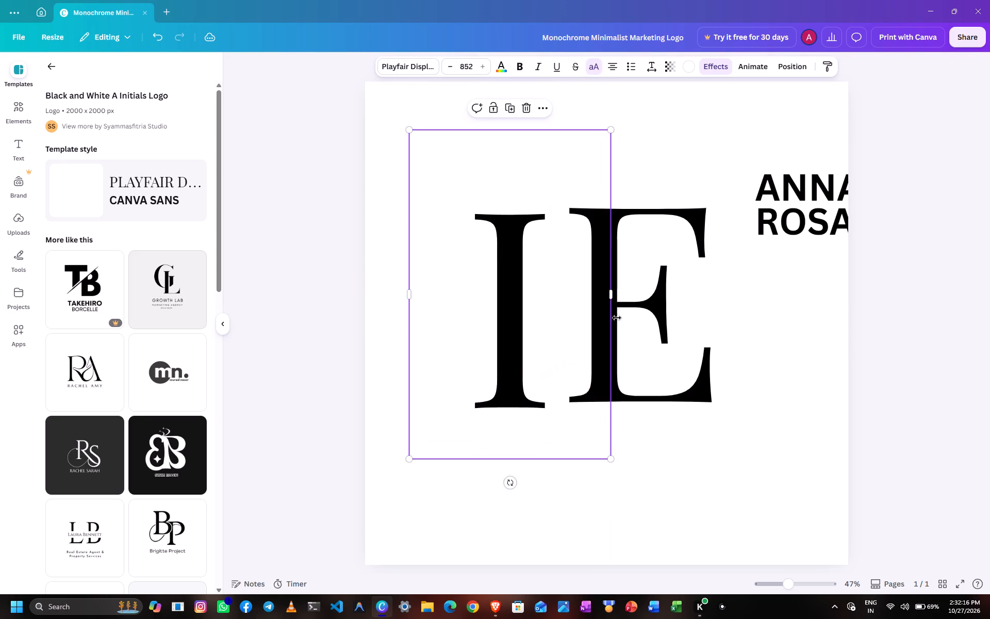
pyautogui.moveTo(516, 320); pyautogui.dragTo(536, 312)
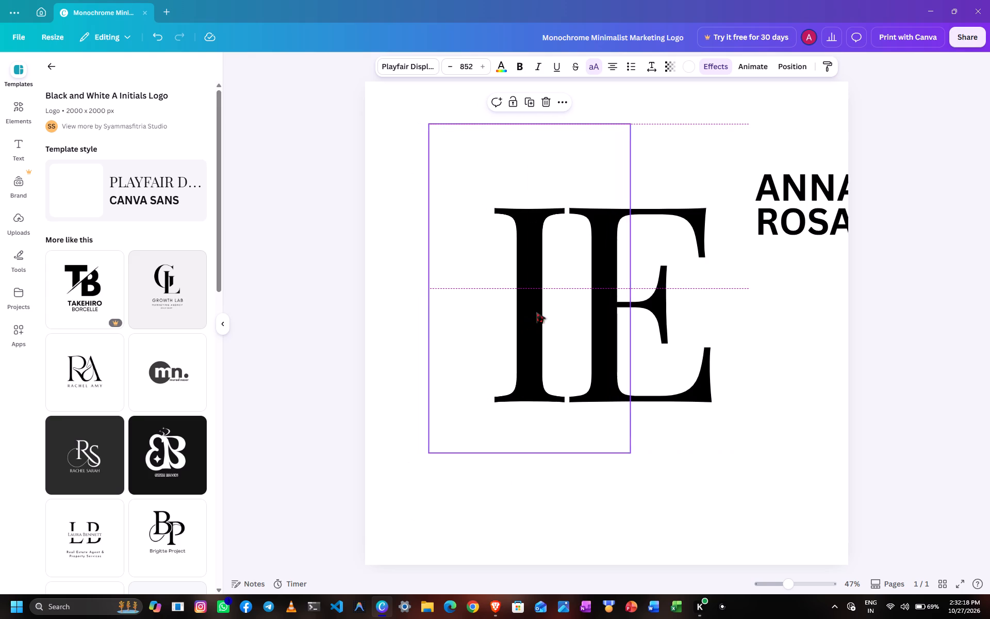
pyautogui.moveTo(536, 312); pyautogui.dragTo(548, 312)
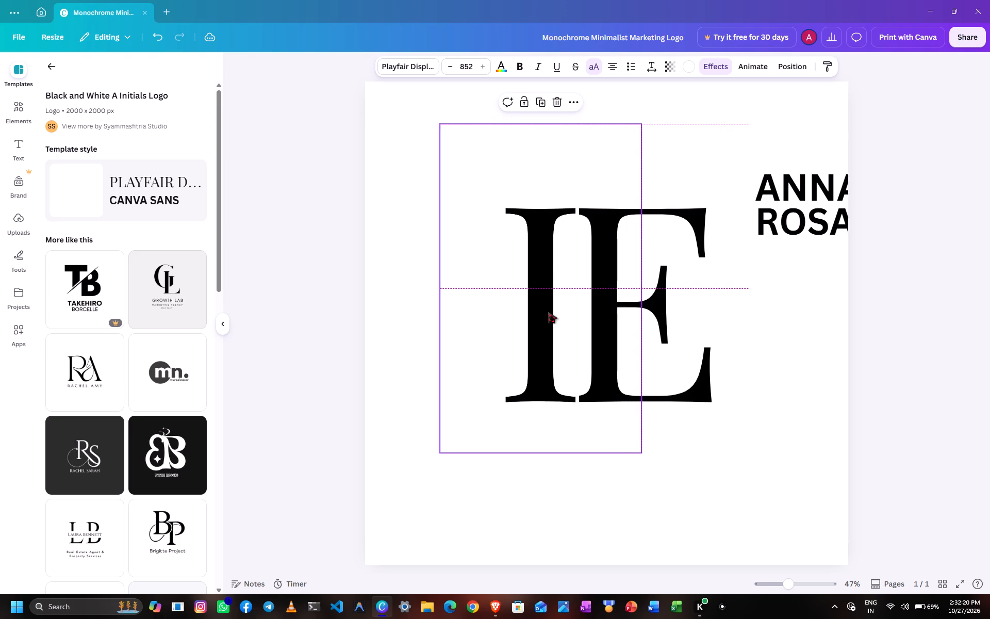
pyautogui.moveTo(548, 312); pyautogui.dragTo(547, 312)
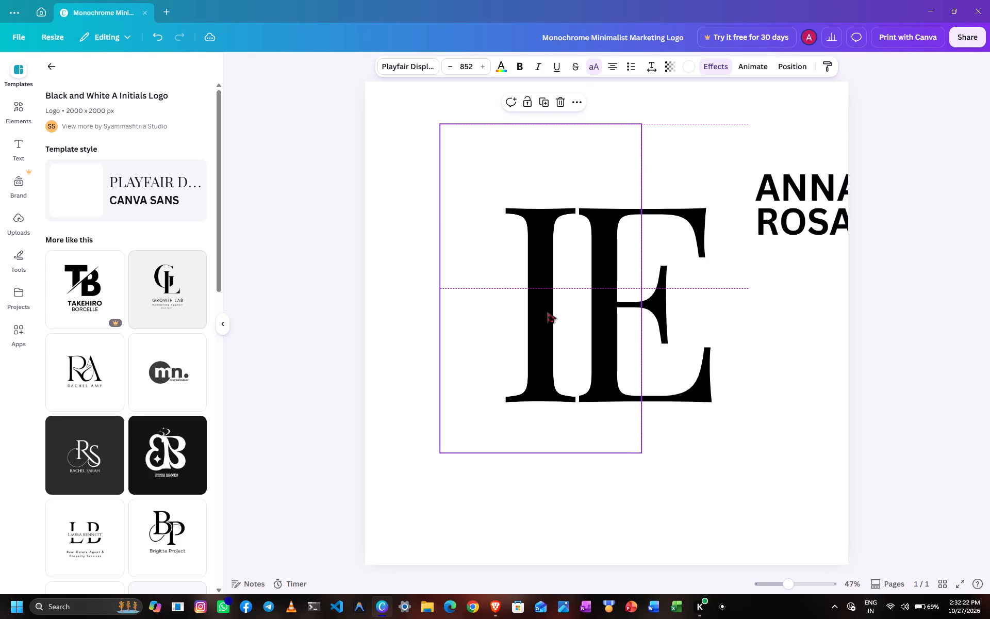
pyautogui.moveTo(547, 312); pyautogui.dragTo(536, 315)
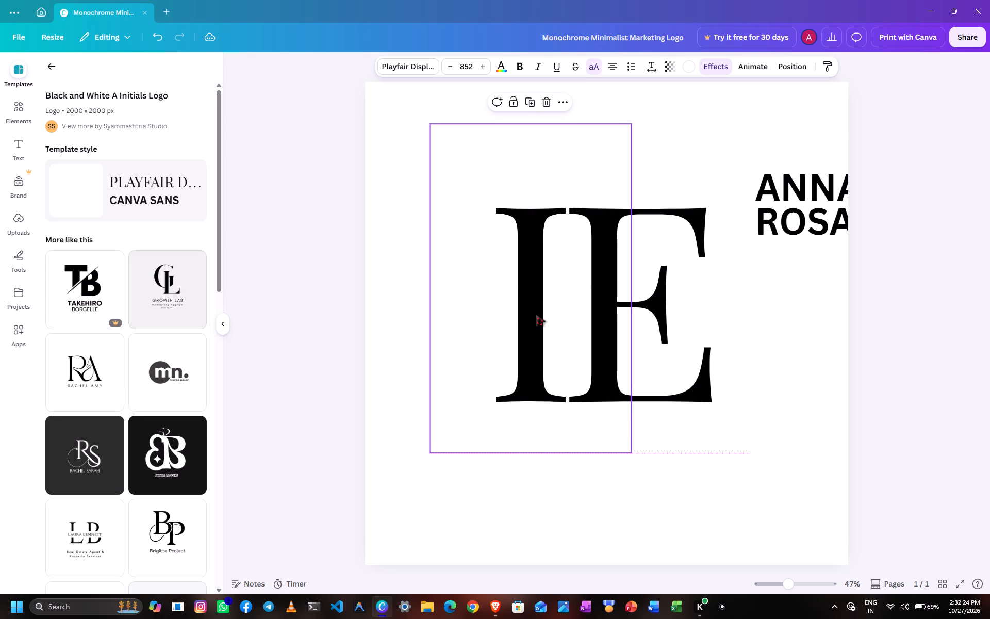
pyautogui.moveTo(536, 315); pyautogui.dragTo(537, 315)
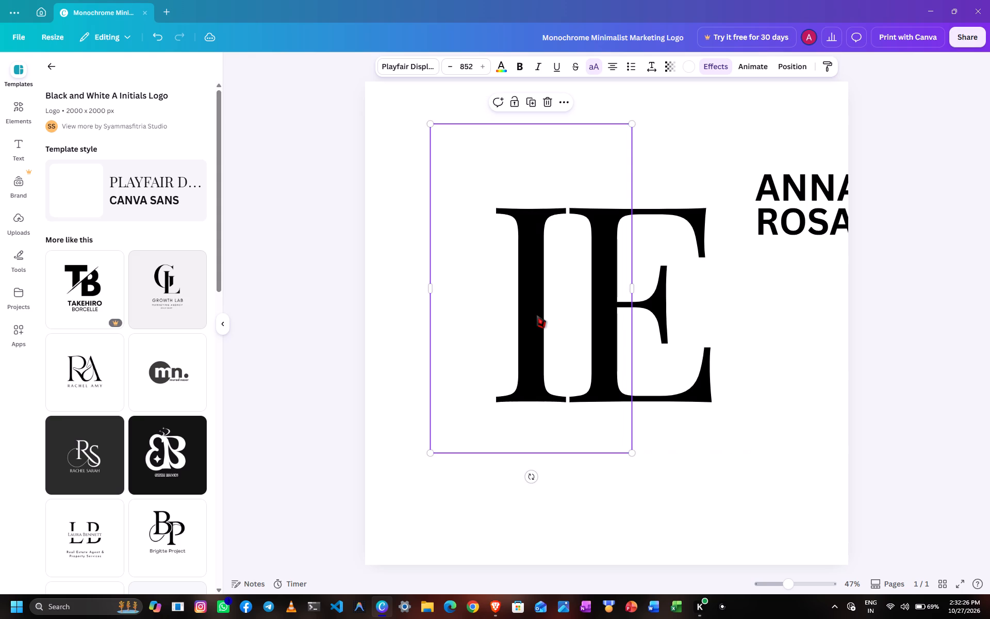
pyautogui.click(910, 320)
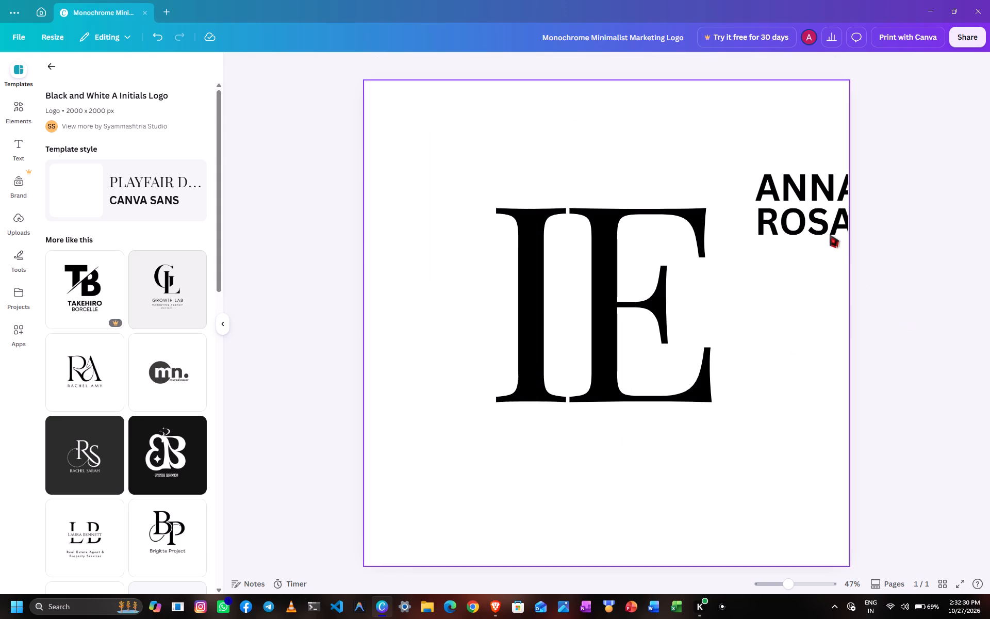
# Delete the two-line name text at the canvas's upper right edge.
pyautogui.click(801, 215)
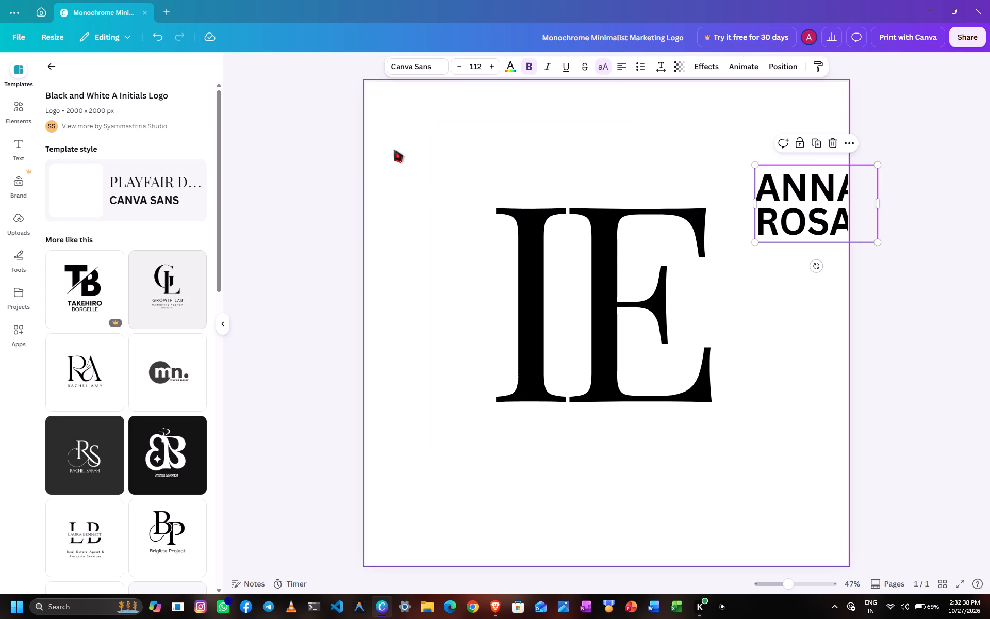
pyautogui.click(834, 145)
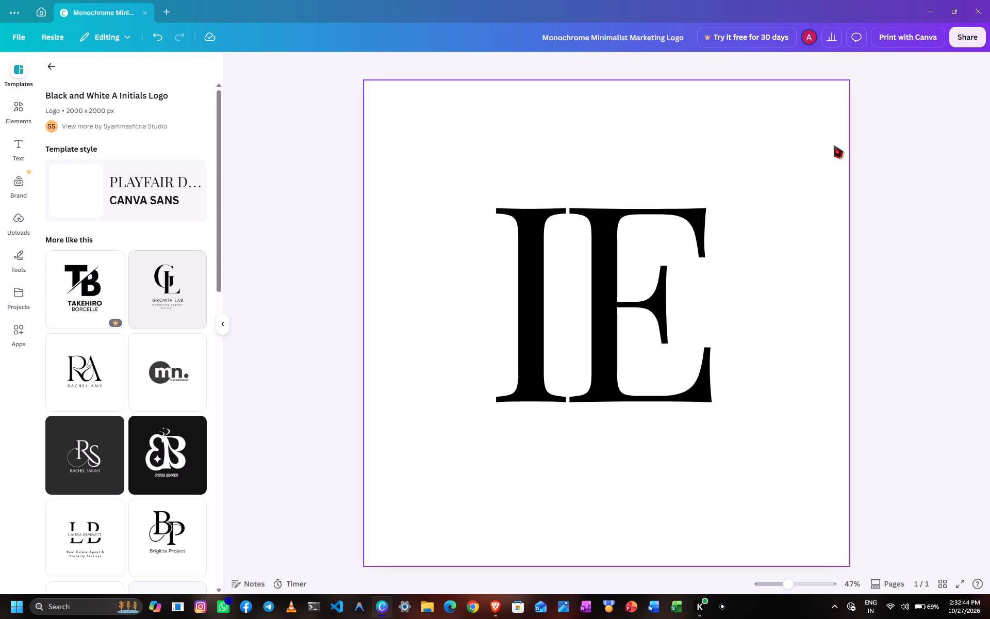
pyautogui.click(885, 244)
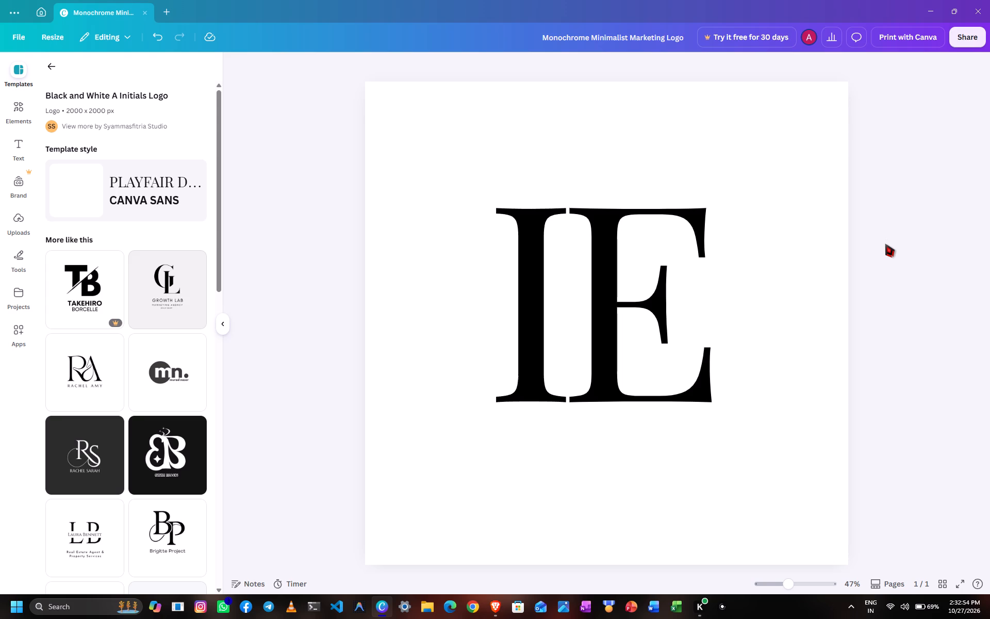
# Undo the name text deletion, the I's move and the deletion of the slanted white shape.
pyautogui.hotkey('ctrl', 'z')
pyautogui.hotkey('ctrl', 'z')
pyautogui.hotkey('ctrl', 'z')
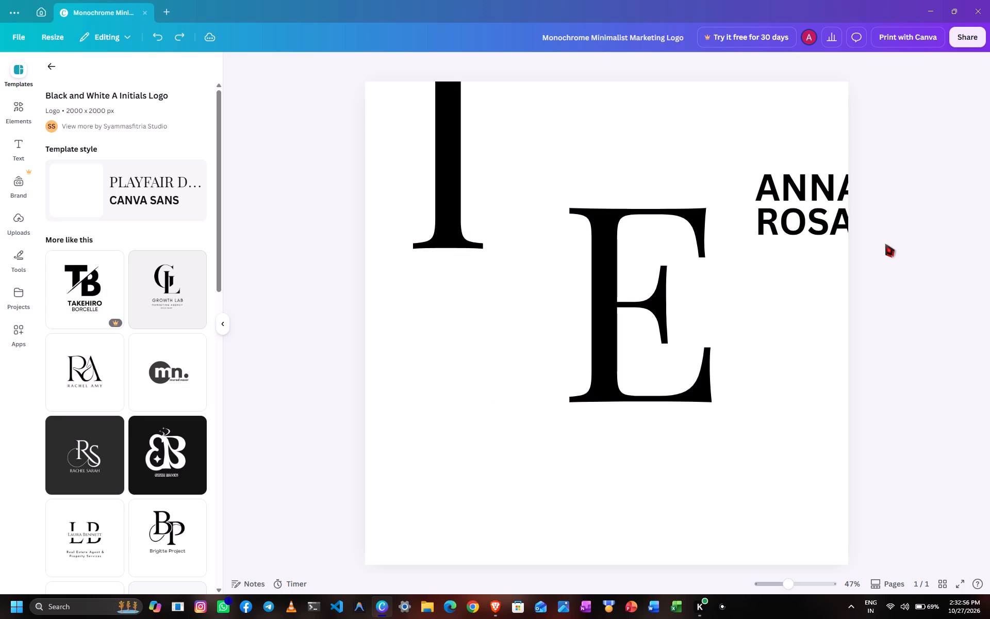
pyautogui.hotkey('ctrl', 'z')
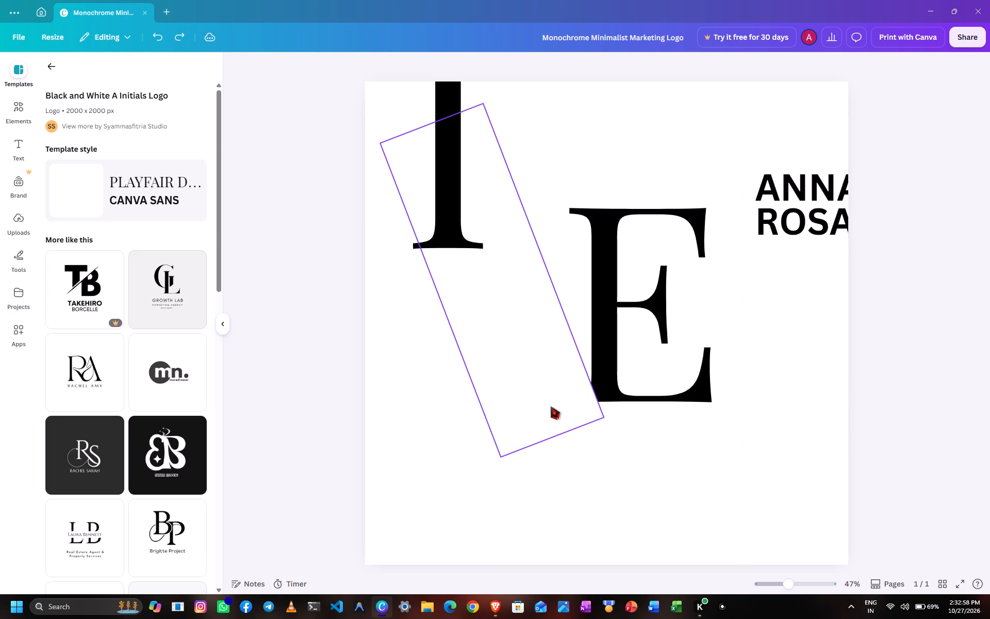
# Move the slanted white shape over the E and rotate it until it lies horizontal.
pyautogui.click(548, 403)
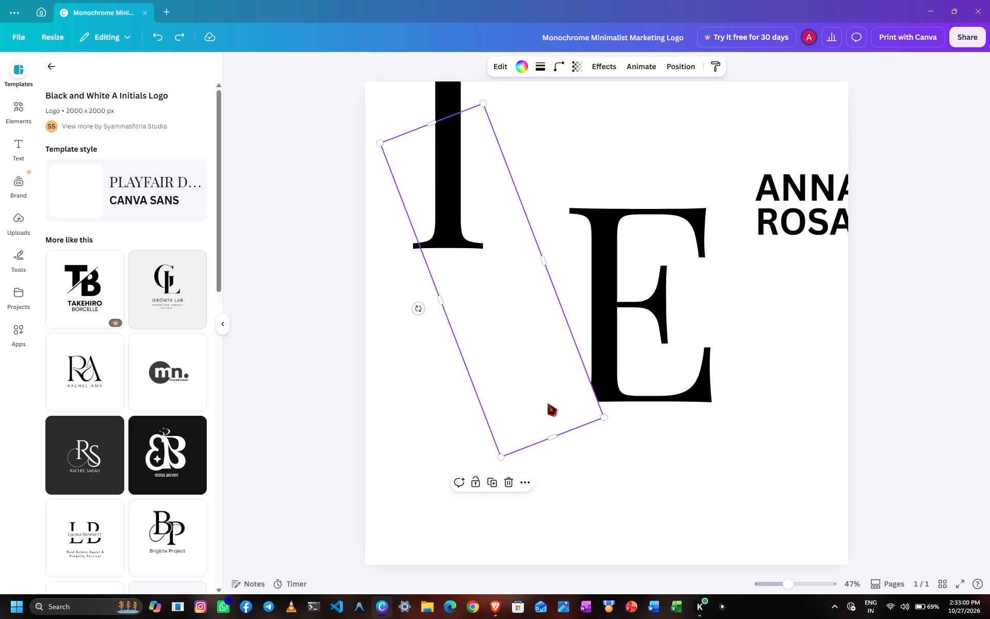
pyautogui.moveTo(508, 336); pyautogui.dragTo(582, 364)
pyautogui.moveTo(490, 332); pyautogui.dragTo(551, 398)
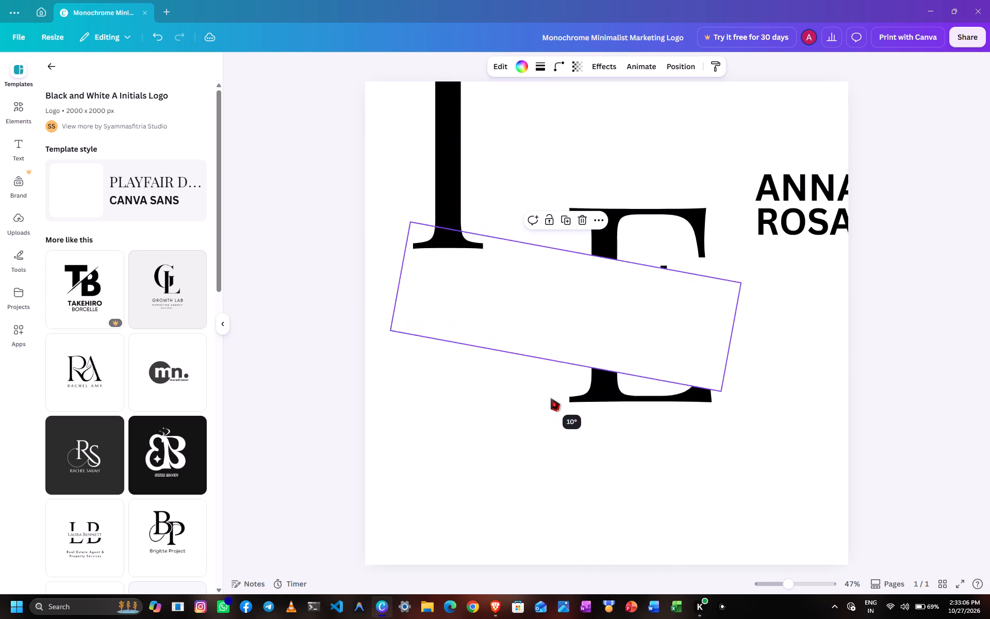
pyautogui.moveTo(551, 398); pyautogui.dragTo(557, 405)
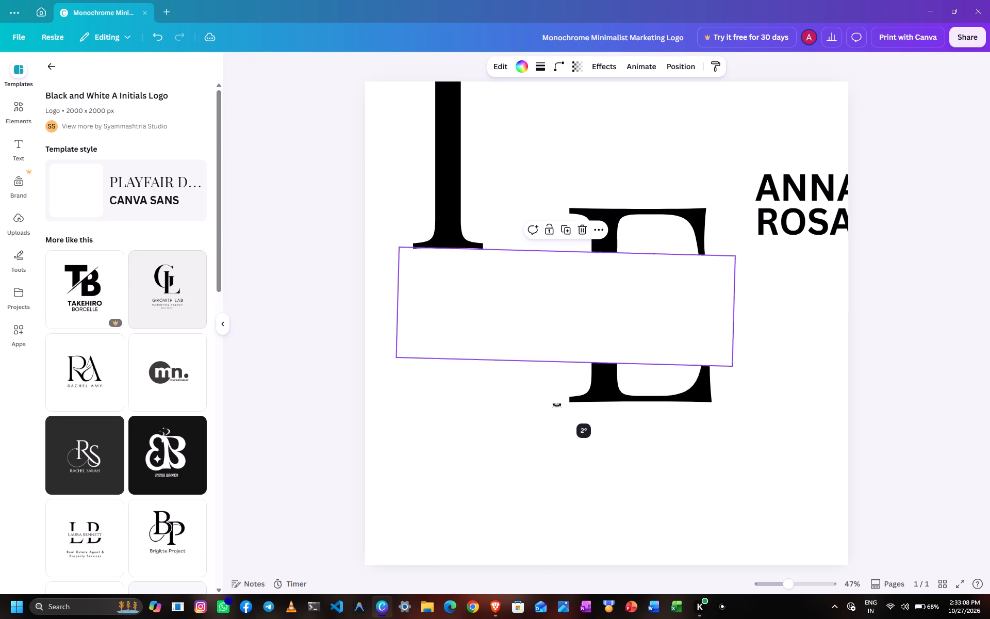
pyautogui.moveTo(557, 405); pyautogui.dragTo(562, 406)
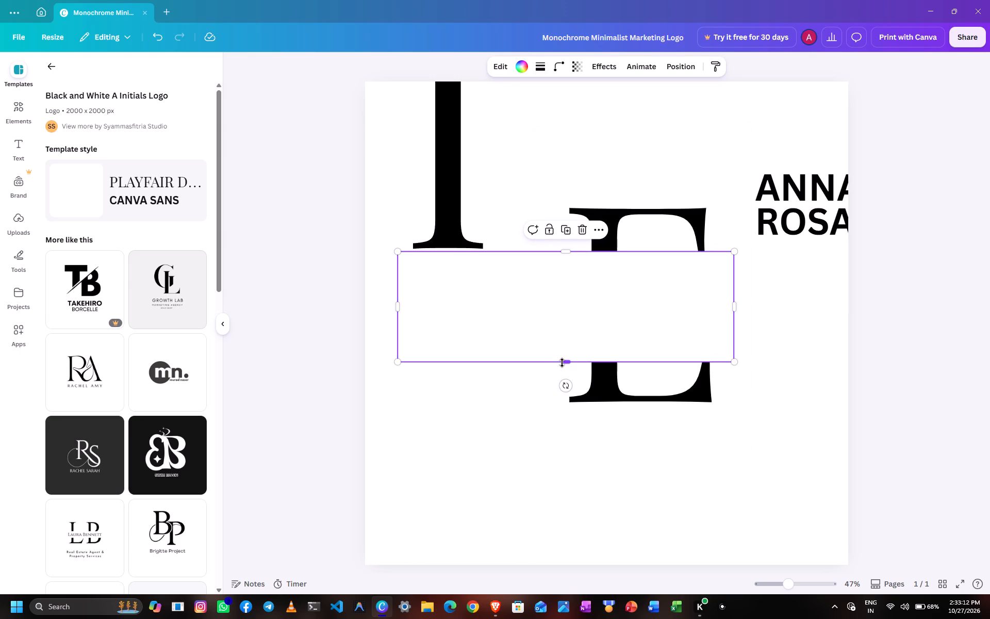
# Reduce the white shape's height to a thin band and place it across the middle of the E.
pyautogui.moveTo(566, 362); pyautogui.dragTo(573, 303)
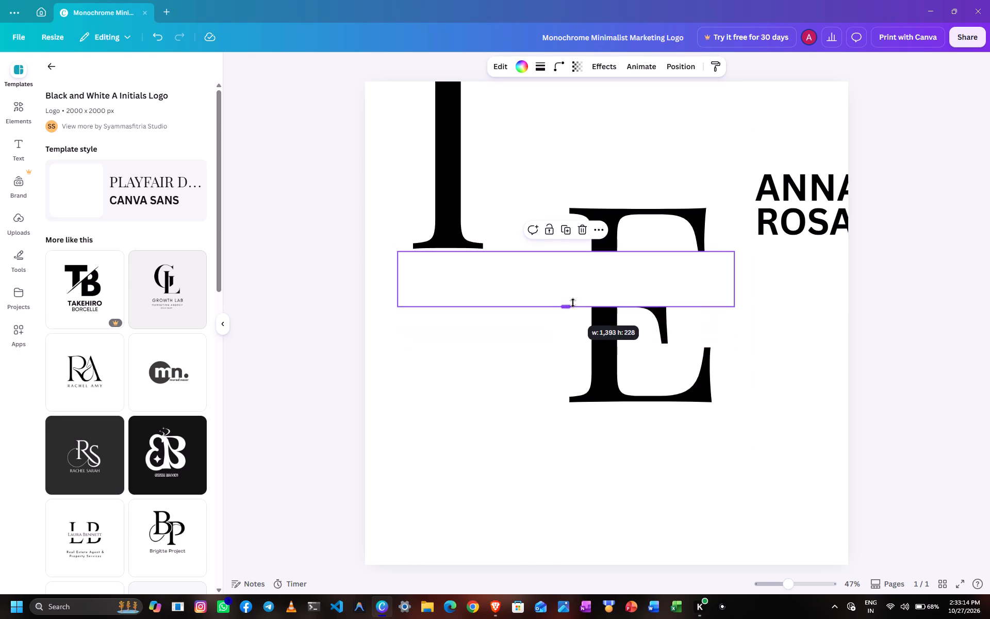
pyautogui.moveTo(573, 303); pyautogui.dragTo(586, 283)
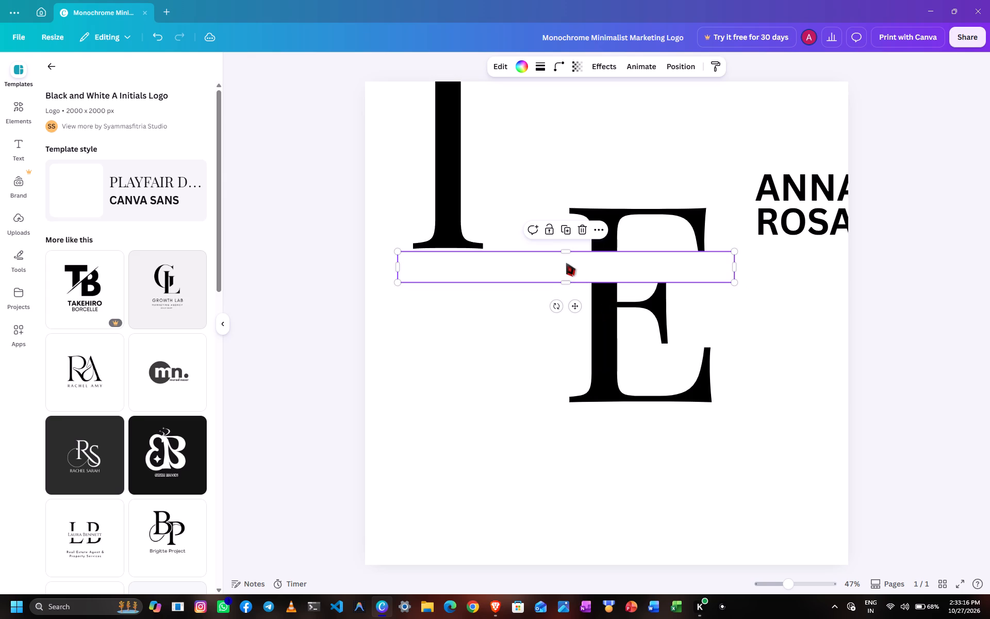
pyautogui.moveTo(566, 263); pyautogui.dragTo(585, 300)
# Move the I down beside the E, level with it and with a narrow gap between them.
pyautogui.moveTo(451, 163); pyautogui.dragTo(496, 232)
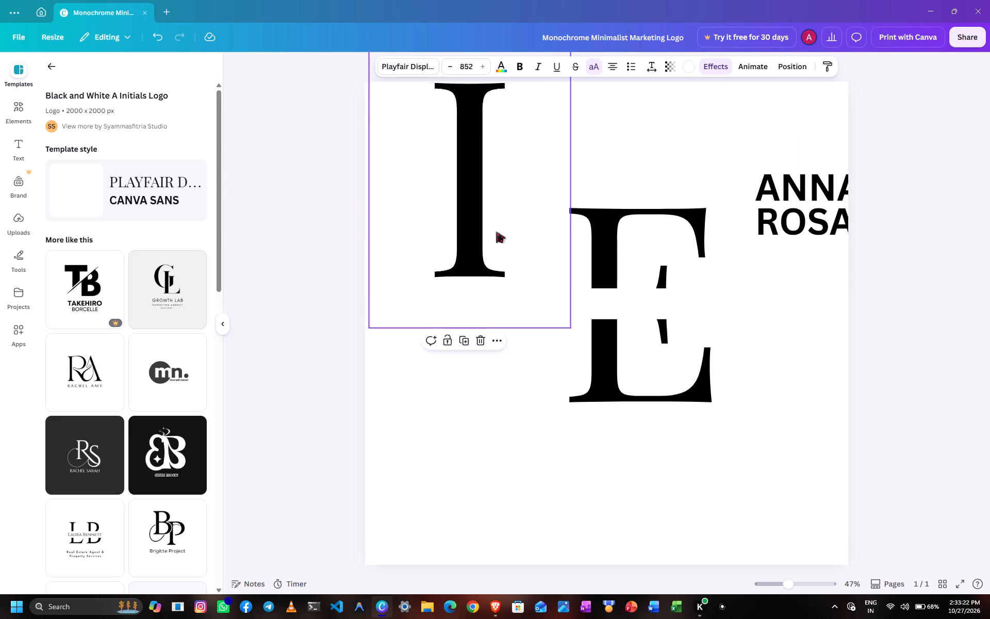
pyautogui.moveTo(496, 232); pyautogui.dragTo(533, 318)
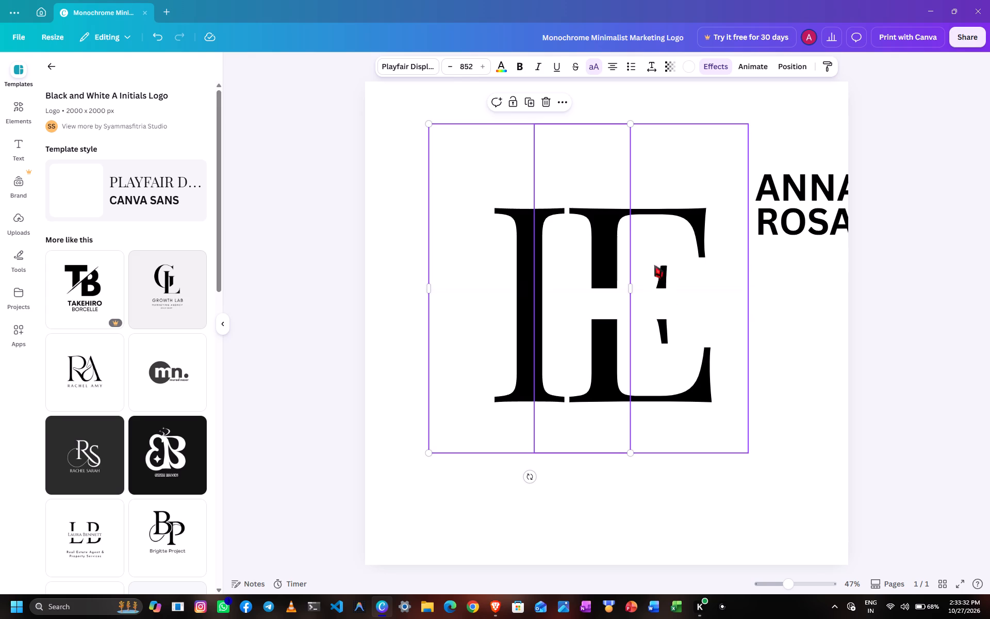
# Reorder the layers so the I sits beneath the white band and above the E.
pyautogui.click(562, 102)
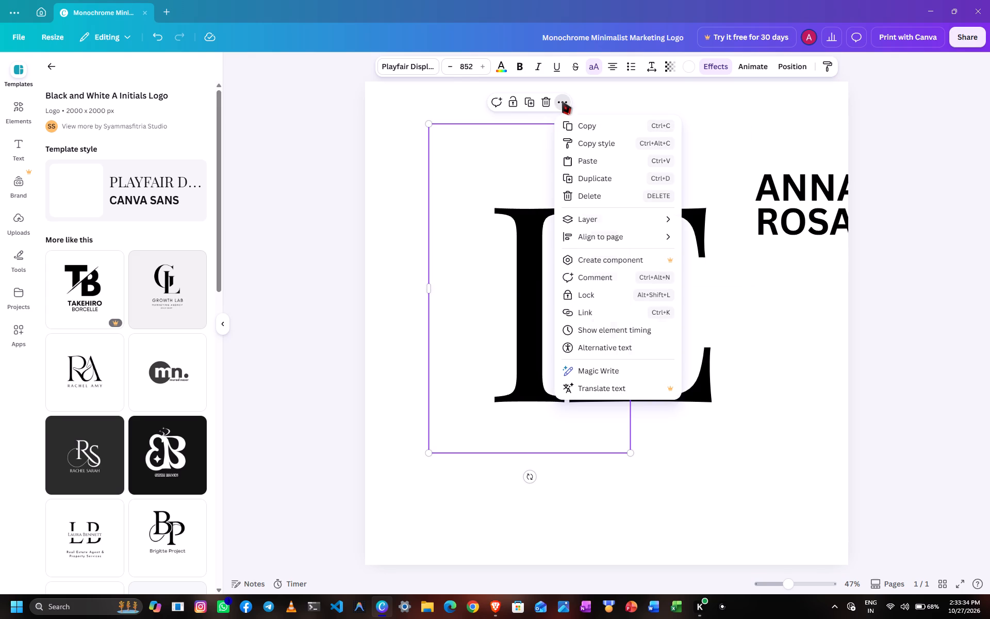
pyautogui.click(607, 222)
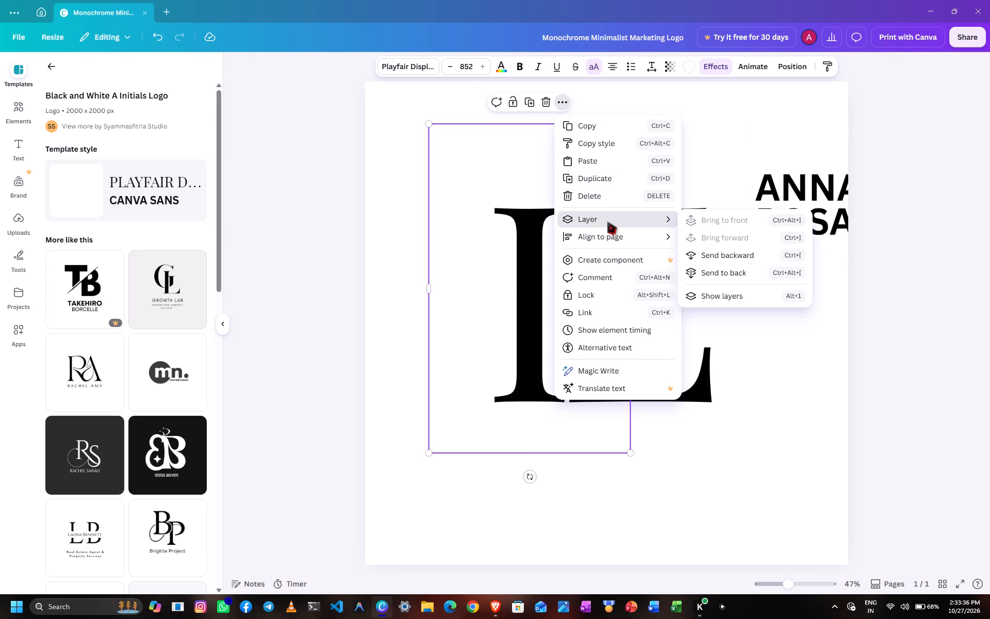
pyautogui.click(625, 214)
pyautogui.click(722, 294)
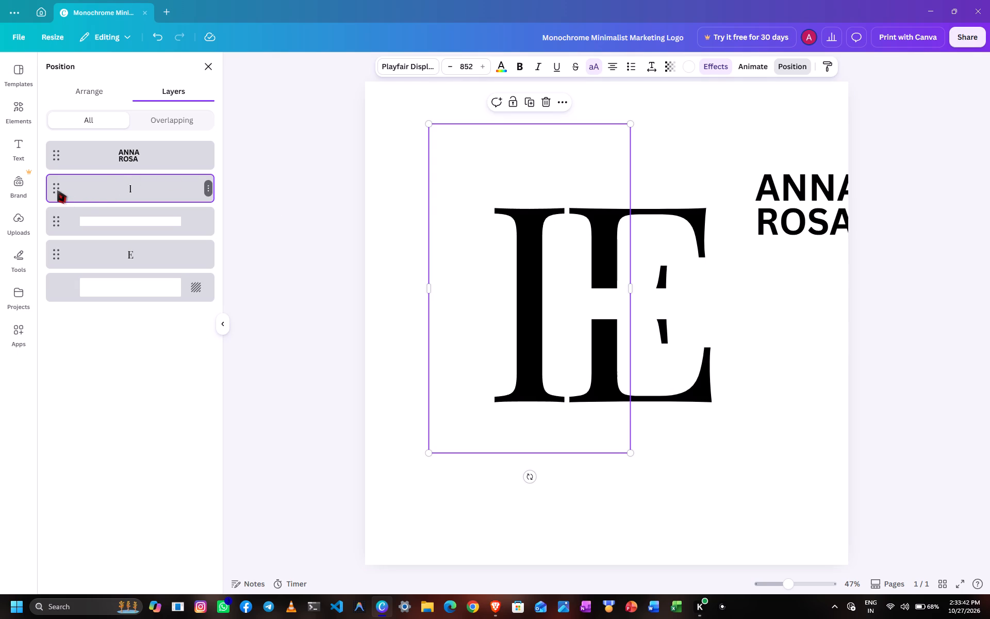
pyautogui.moveTo(55, 188); pyautogui.dragTo(57, 240)
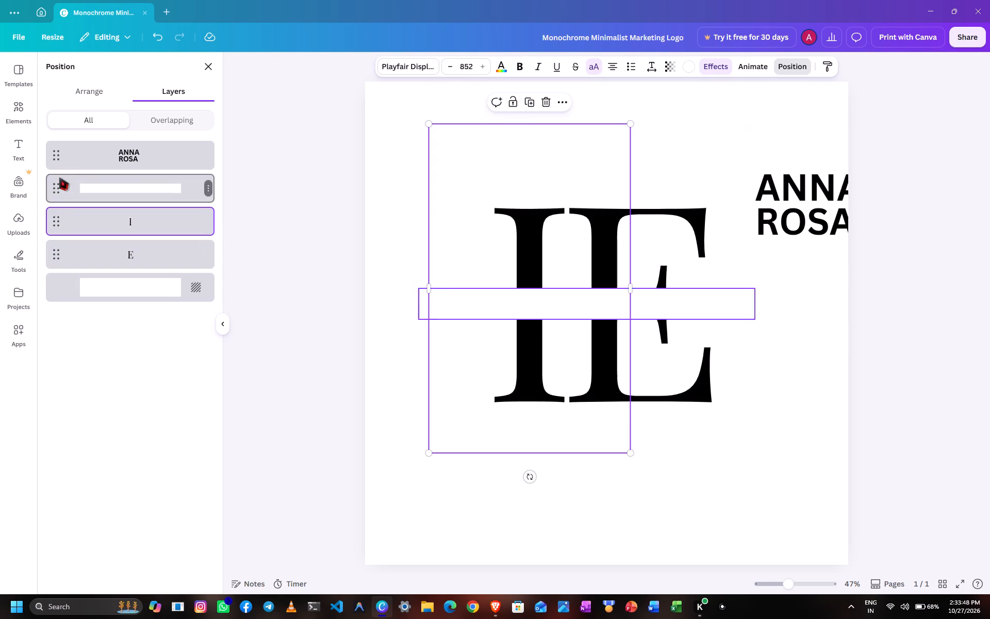
pyautogui.click(261, 356)
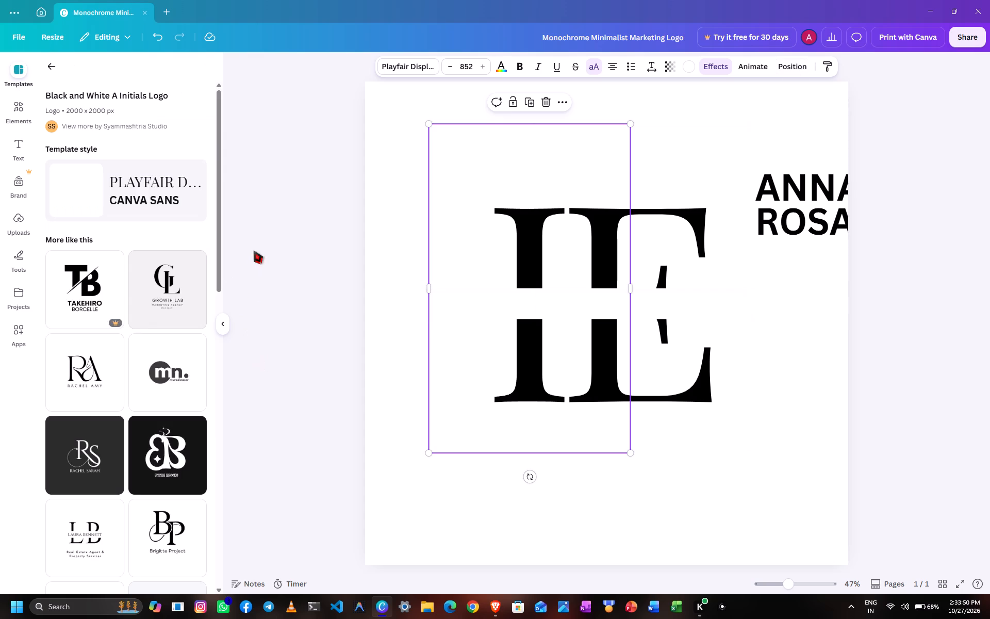
# Move the two-line name text from the canvas's upper right edge onto the white band across the initials.
pyautogui.click(801, 191)
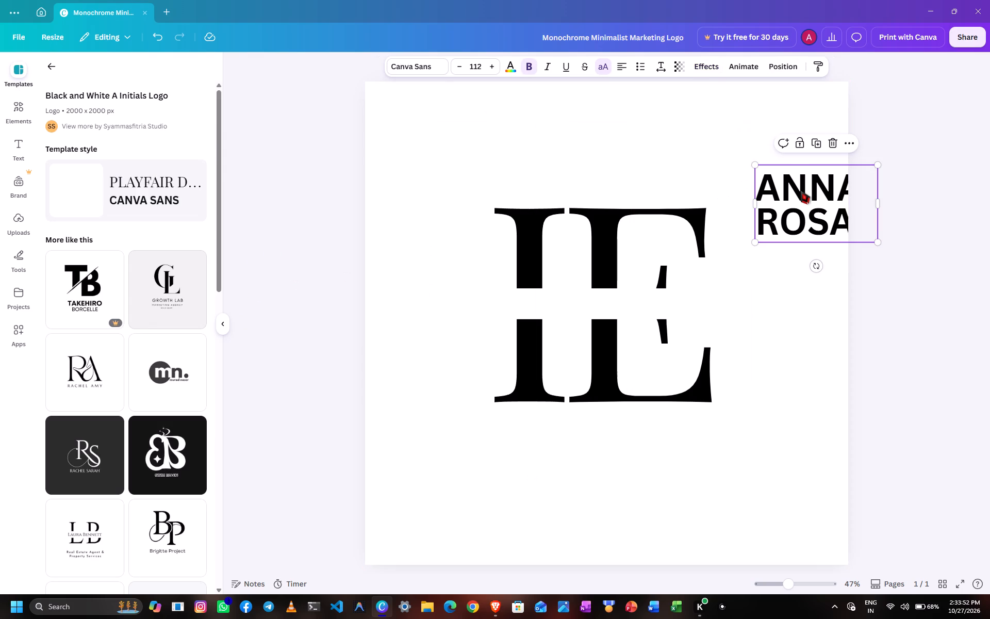
pyautogui.click(801, 191)
pyautogui.moveTo(801, 191); pyautogui.dragTo(612, 254)
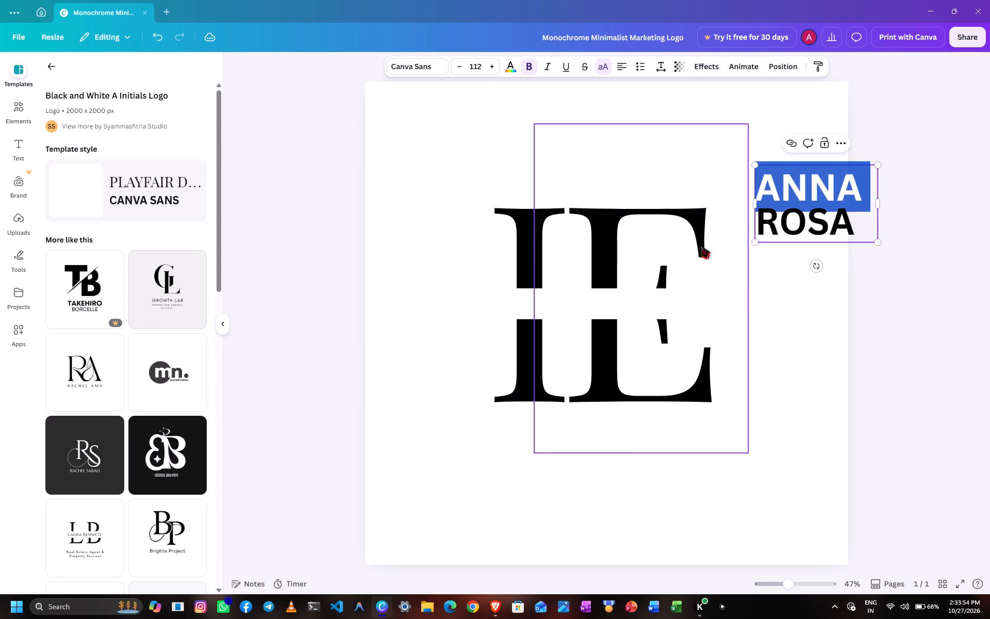
pyautogui.click(890, 341)
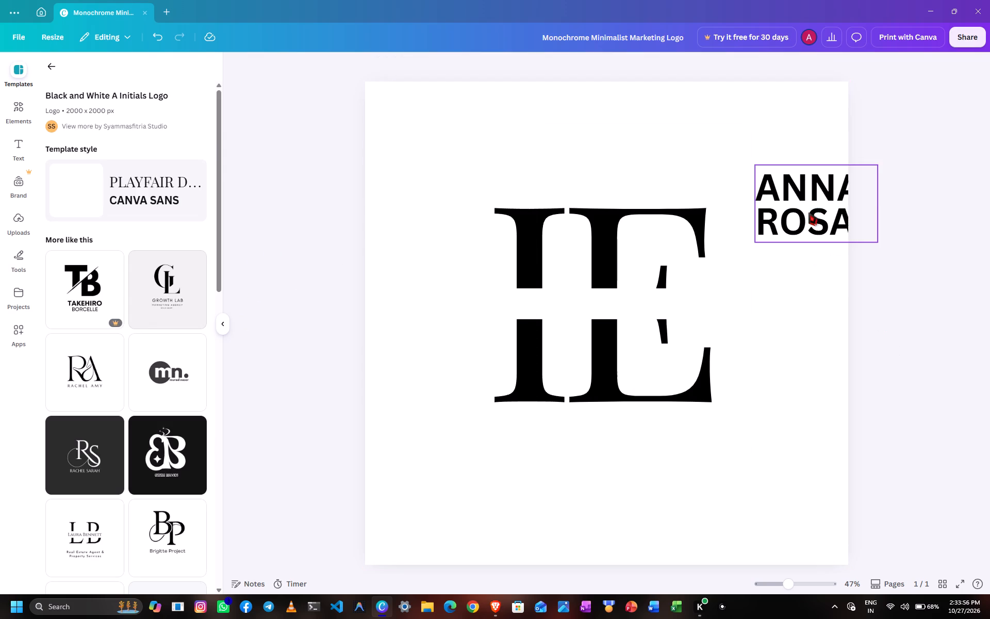
pyautogui.moveTo(808, 210); pyautogui.dragTo(558, 309)
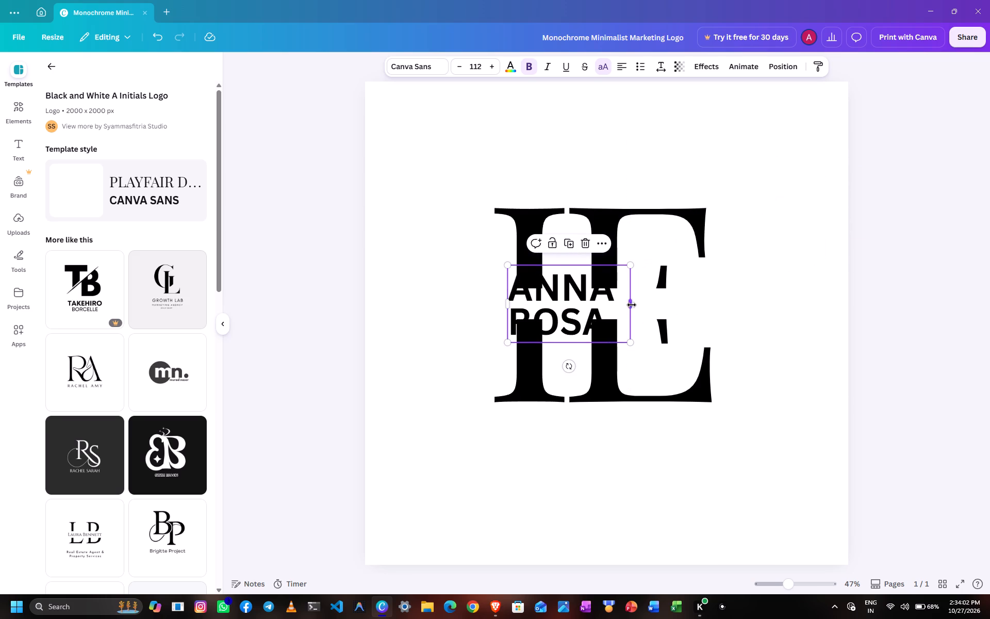
# Widen the name text box on both sides so it spans beyond both initials.
pyautogui.moveTo(632, 305); pyautogui.dragTo(783, 294)
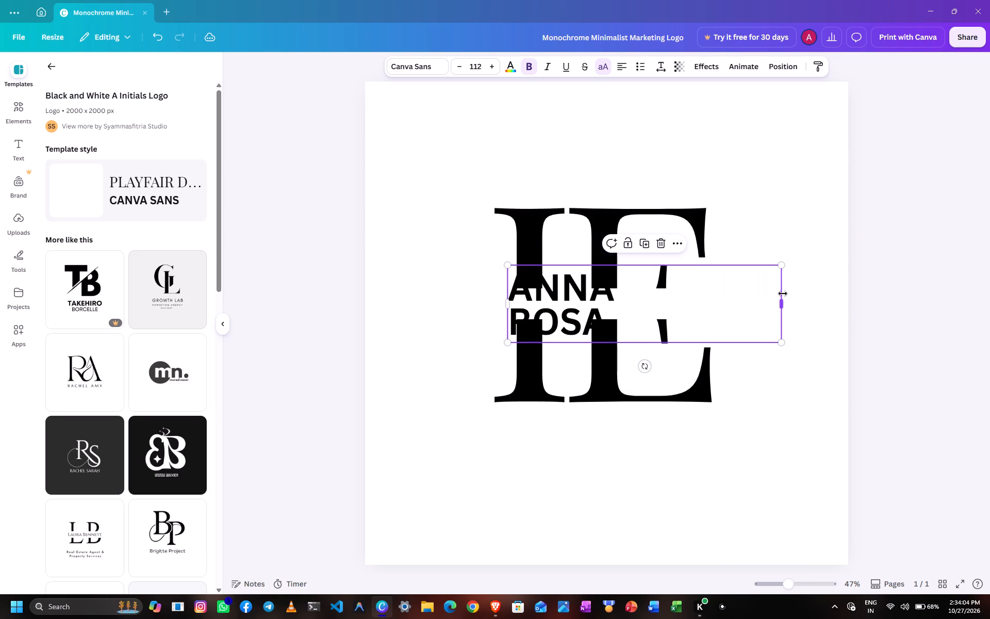
pyautogui.click(508, 305)
pyautogui.moveTo(507, 304); pyautogui.dragTo(460, 310)
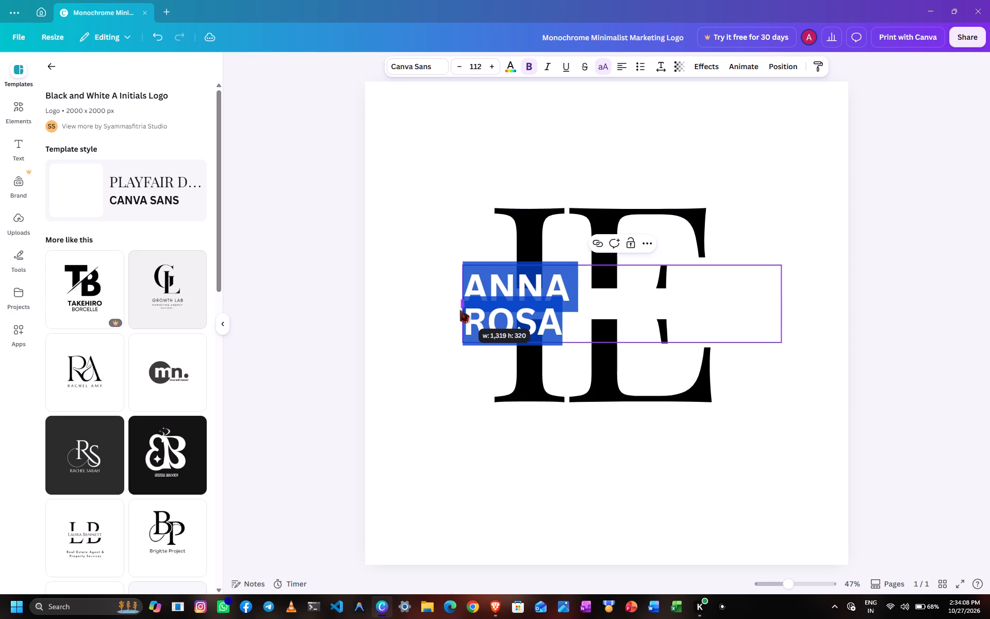
pyautogui.moveTo(460, 310); pyautogui.dragTo(441, 312)
pyautogui.click(546, 333)
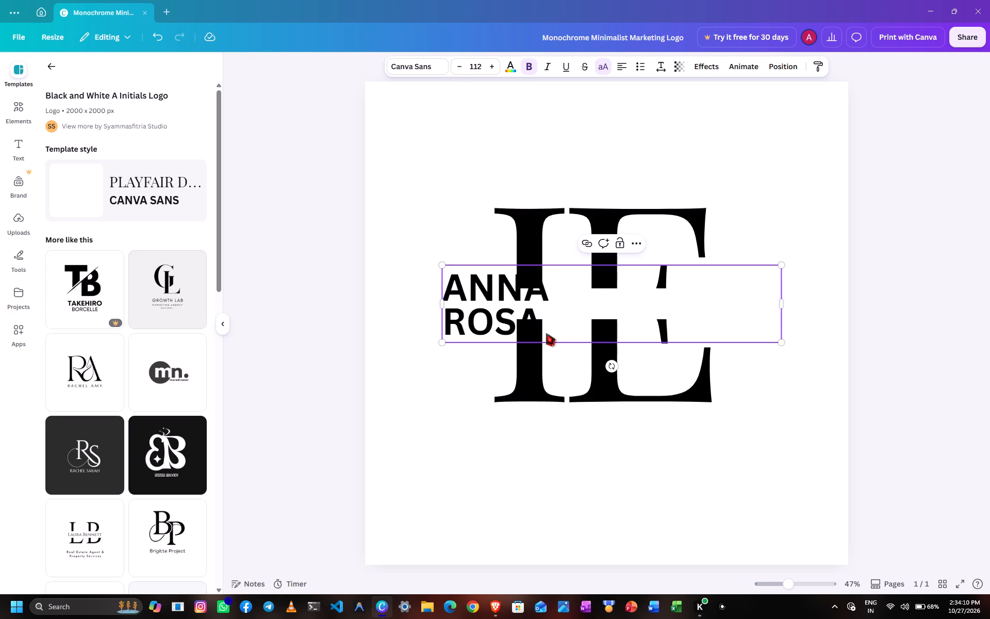
# Replace the two-line placeholder name in the wide text box with "Intelli exam" on a single line.
pyautogui.doubleClick(546, 333)
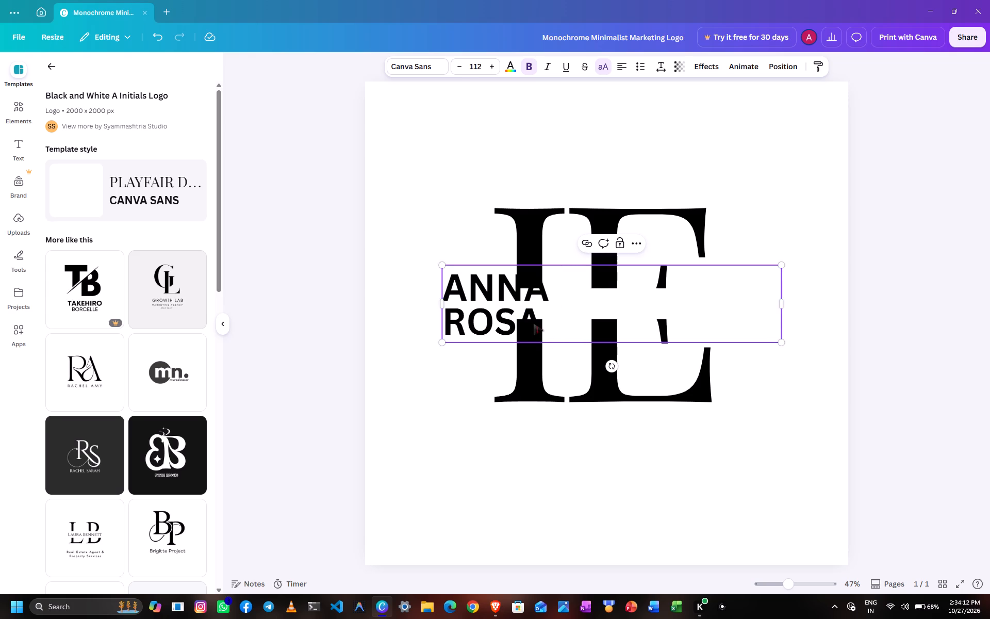
pyautogui.click(525, 312)
pyautogui.click(541, 314)
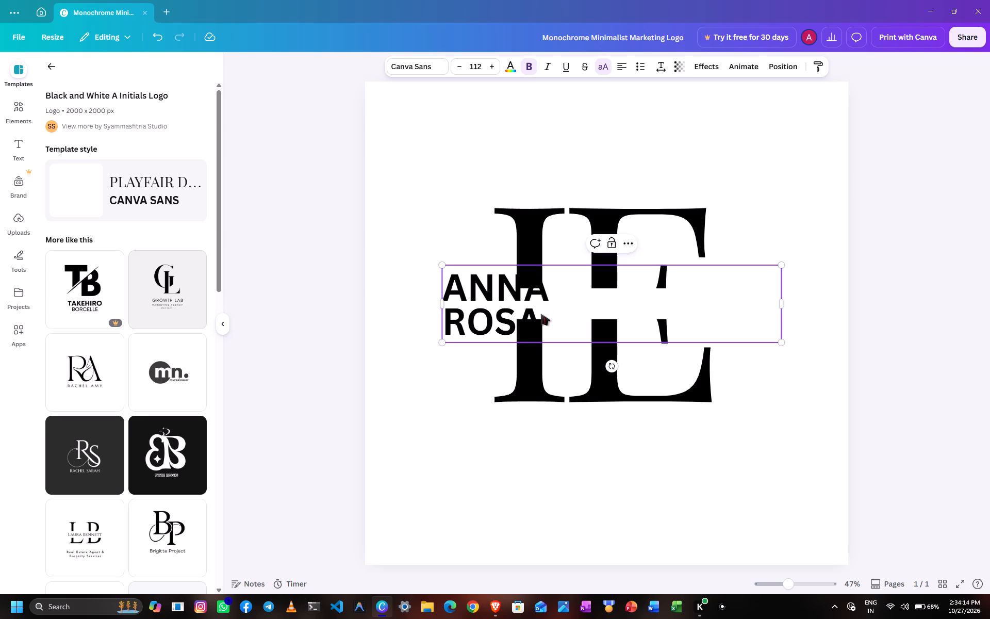
pyautogui.press('BackSpace')
pyautogui.press('BackSpace')
pyautogui.press('BackSpace')
pyautogui.press('BackSpace')
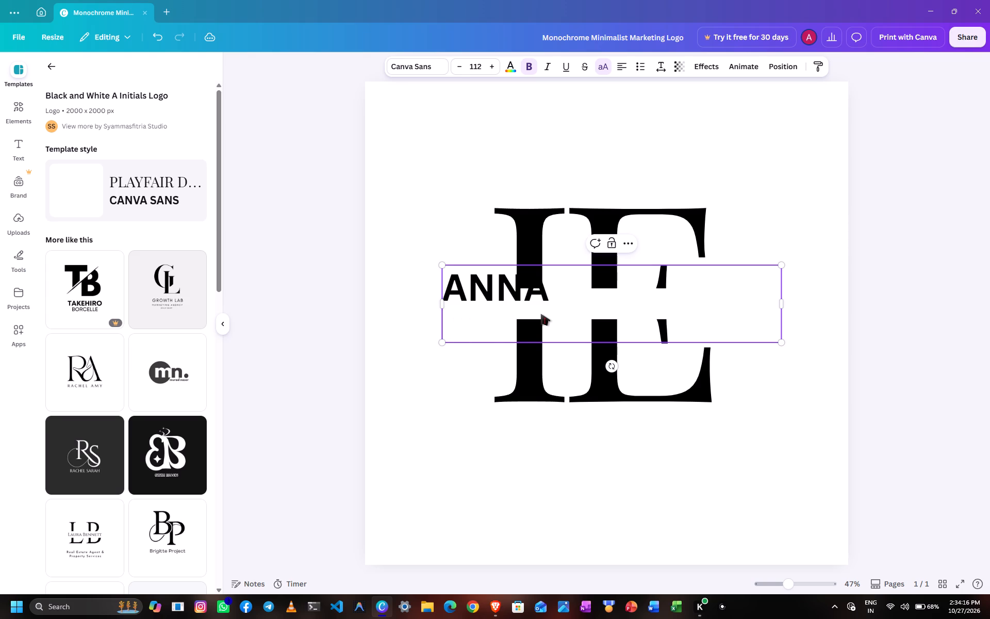
pyautogui.press('BackSpace')
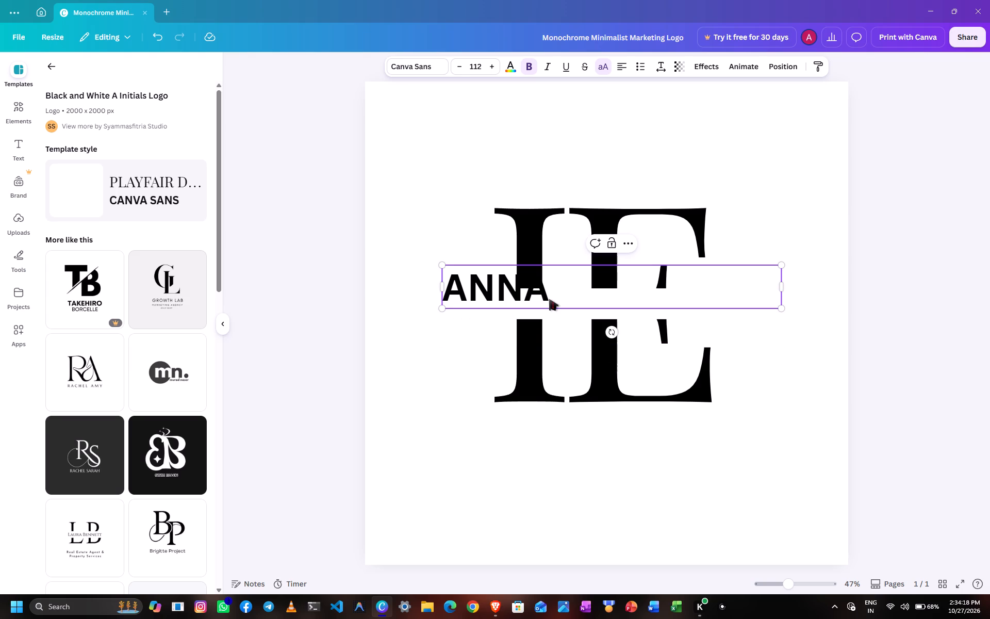
pyautogui.press('BackSpace')
pyautogui.press('BackSpace')
pyautogui.press('BackSpace')
pyautogui.press('BackSpace')
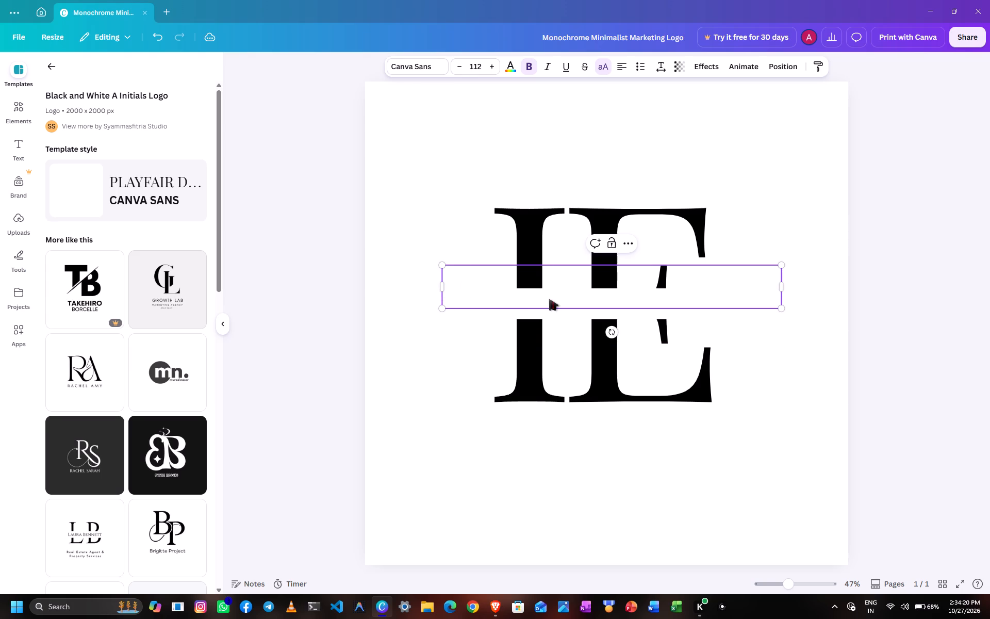
pyautogui.write('In')
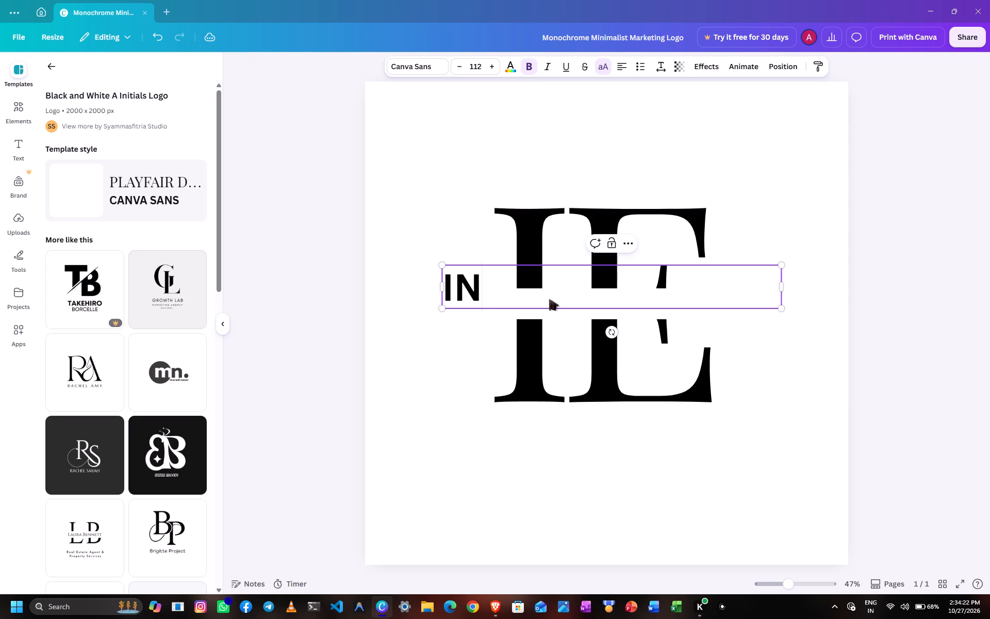
pyautogui.write('telli exam')
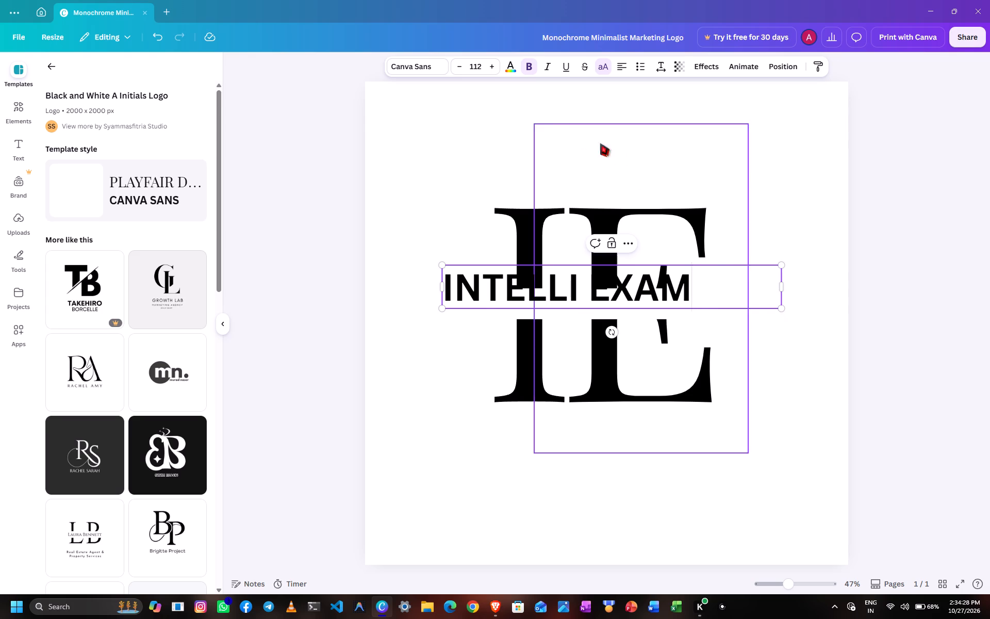
# Reduce the name text's font size to 93.4.
pyautogui.tripleClick(461, 67)
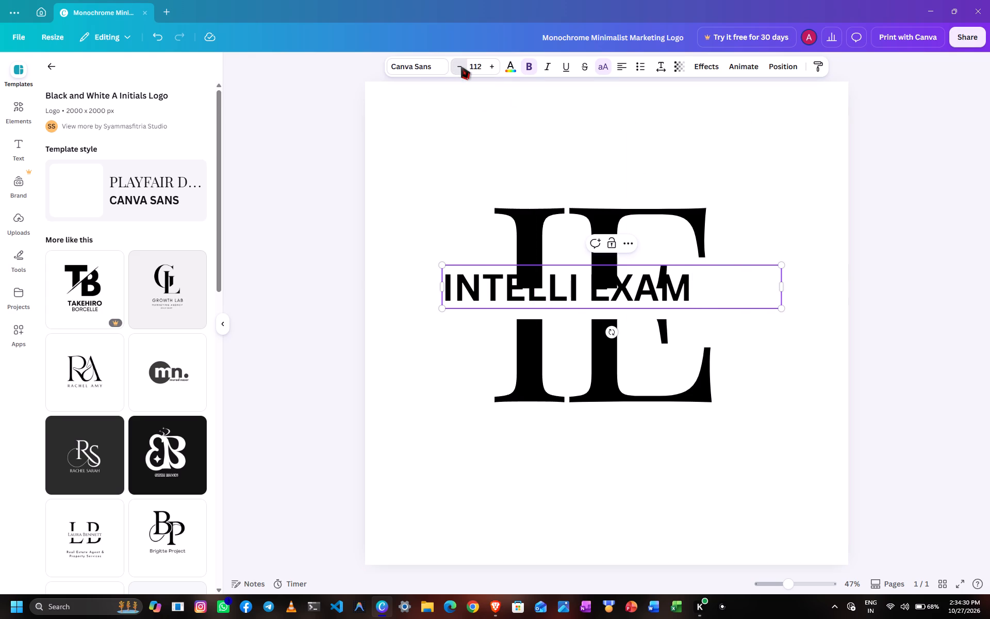
pyautogui.tripleClick(461, 67)
pyautogui.tripleClick(461, 67)
pyautogui.tripleClick(461, 67)
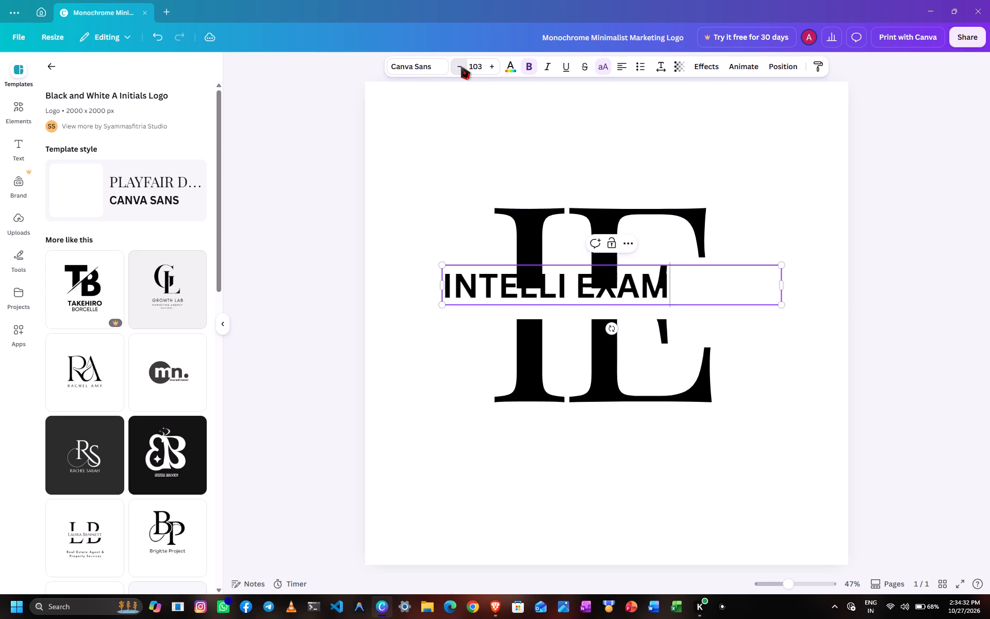
pyautogui.tripleClick(461, 67)
pyautogui.tripleClick(461, 67)
pyautogui.click(461, 67)
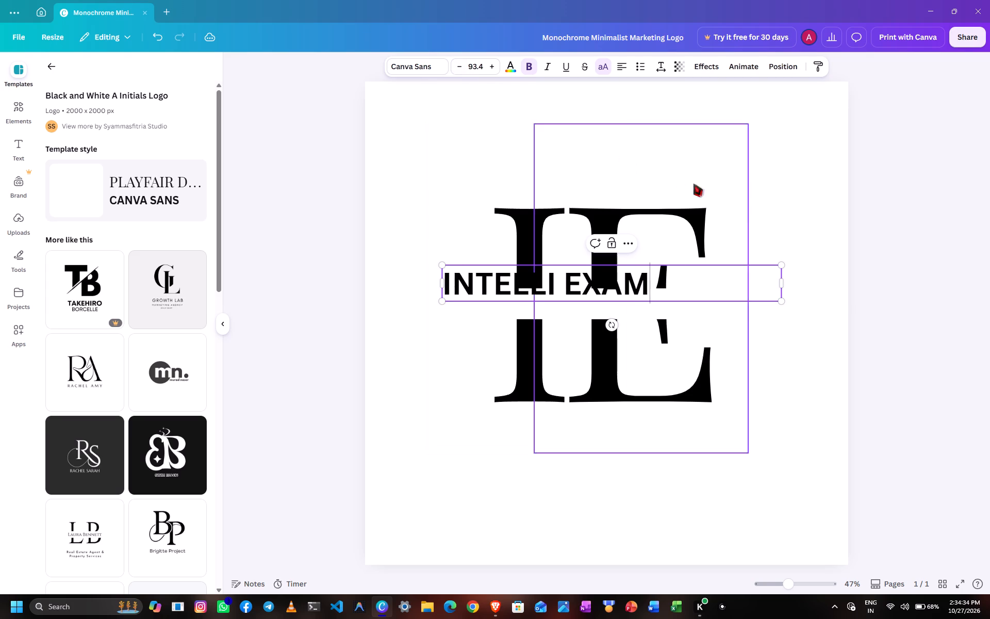
# Narrow the name text box from its right side until it ends just past the word EXAM.
pyautogui.moveTo(783, 285); pyautogui.dragTo(675, 294)
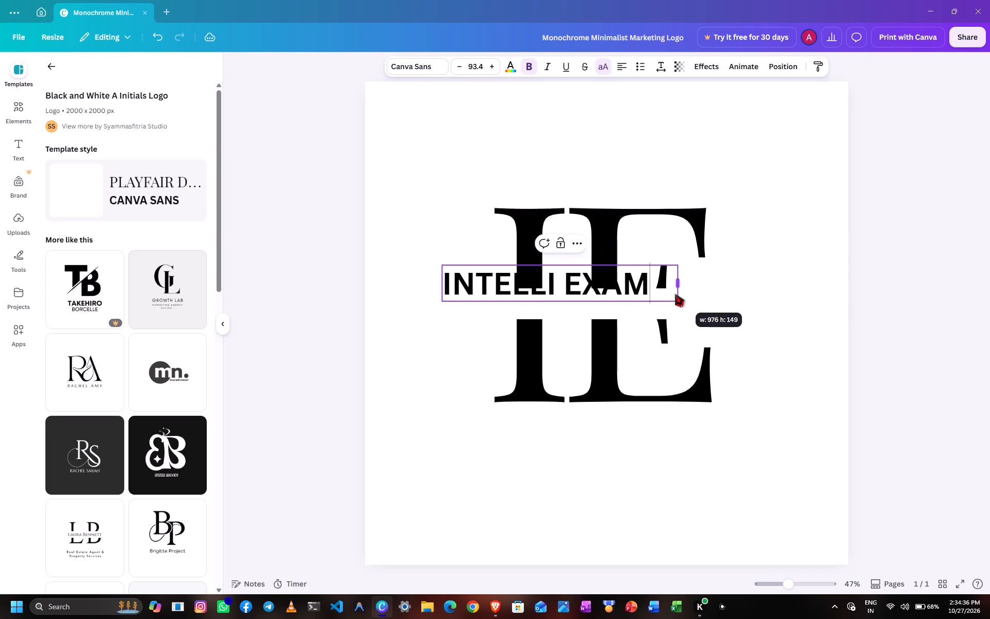
pyautogui.moveTo(675, 294); pyautogui.dragTo(666, 294)
pyautogui.click(896, 264)
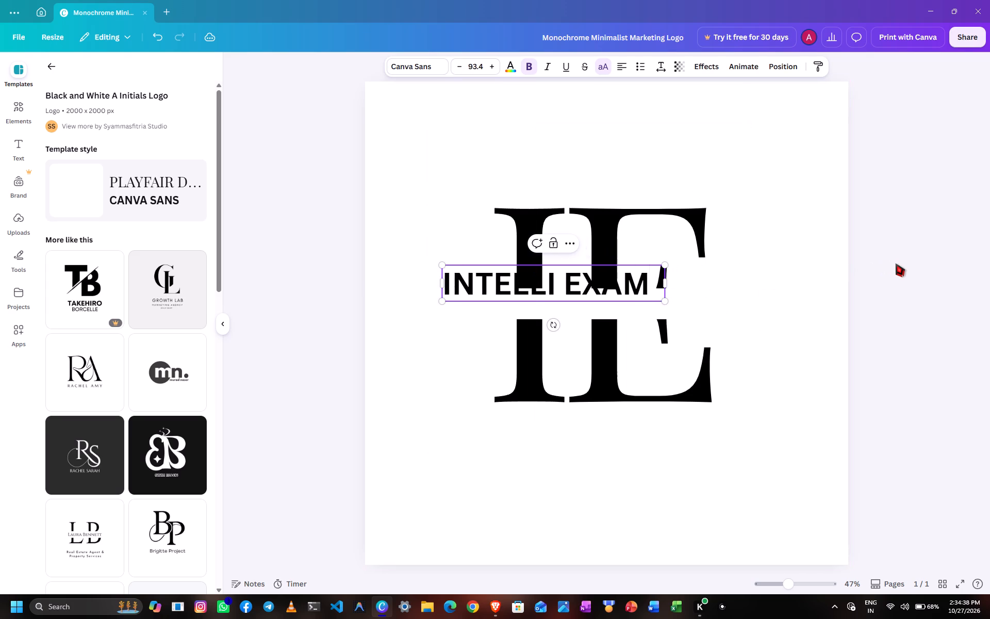
# Move the INTELLI EXAM text onto the white band, spanning both initials and vertically centred in the gap.
pyautogui.moveTo(579, 286); pyautogui.dragTo(579, 286)
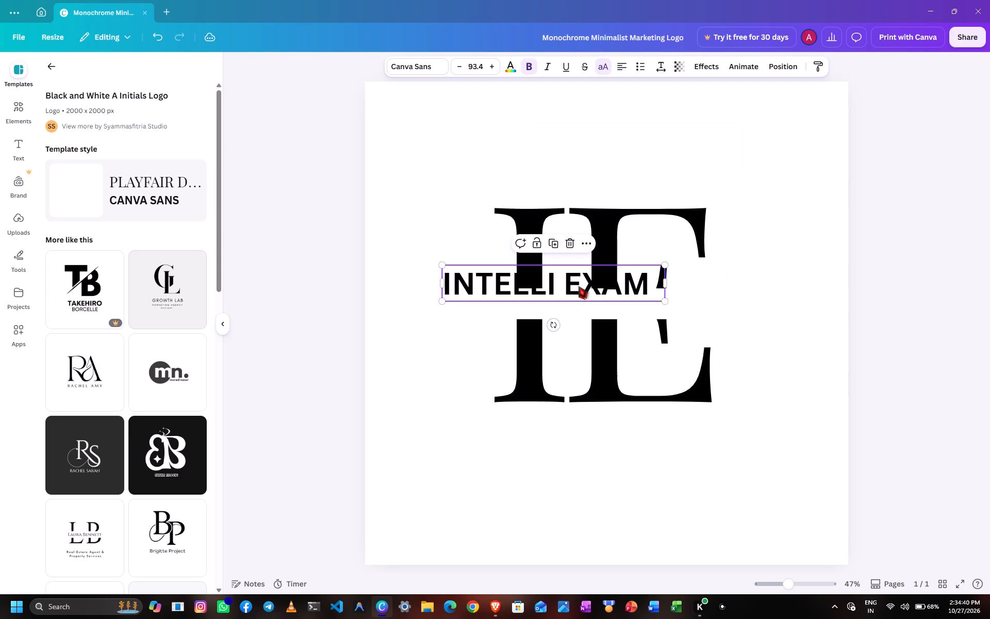
pyautogui.moveTo(579, 286); pyautogui.dragTo(613, 304)
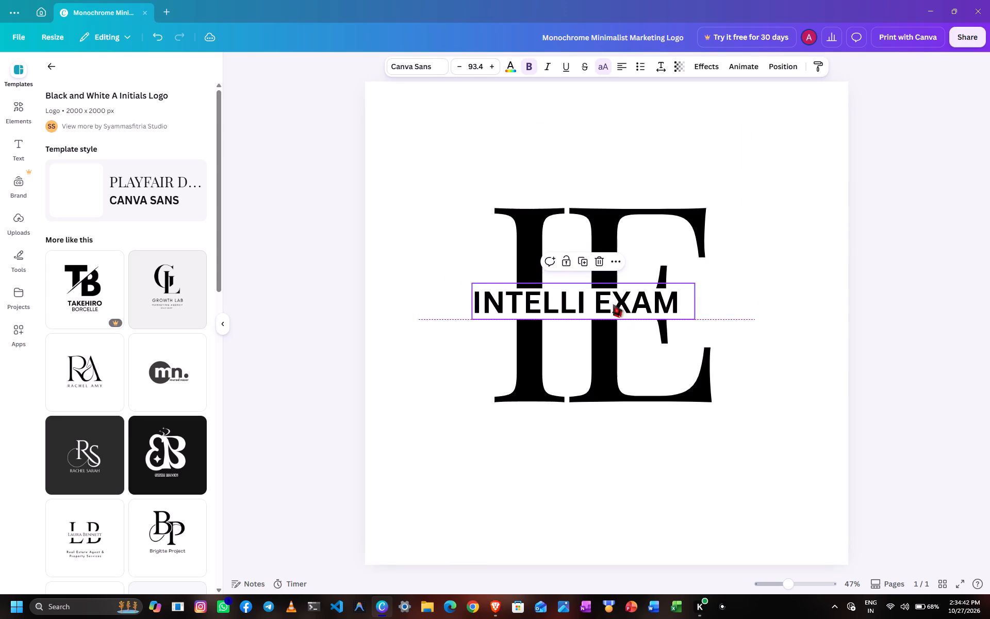
pyautogui.moveTo(613, 304); pyautogui.dragTo(623, 304)
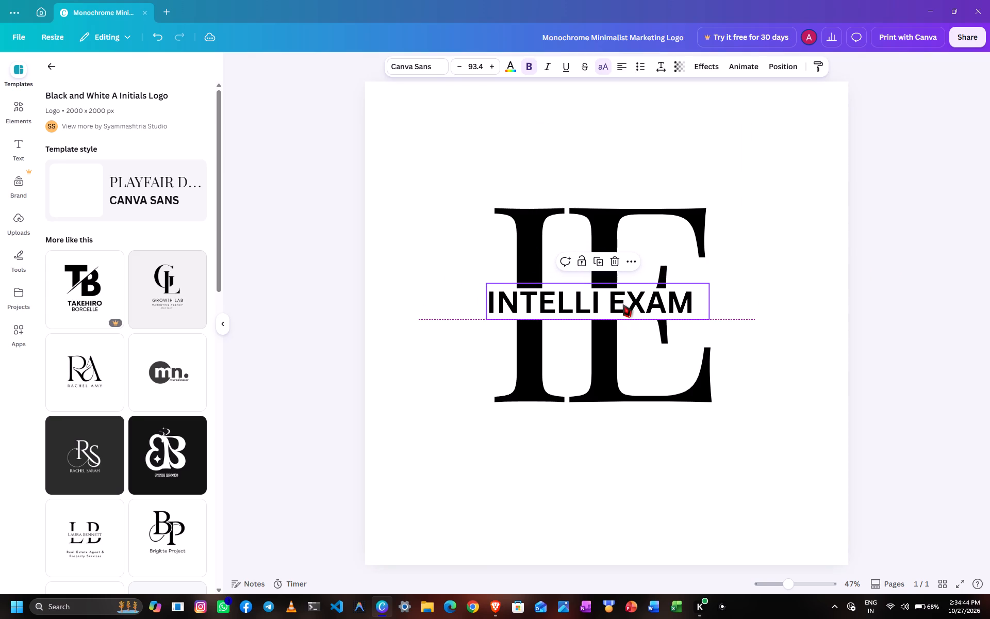
pyautogui.moveTo(623, 304); pyautogui.dragTo(624, 304)
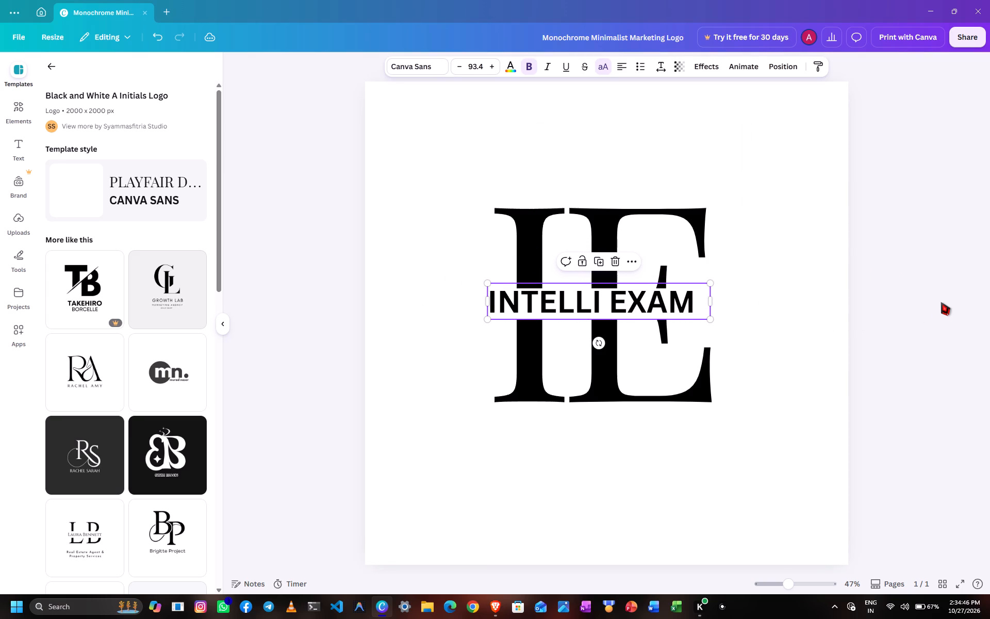
pyautogui.click(941, 302)
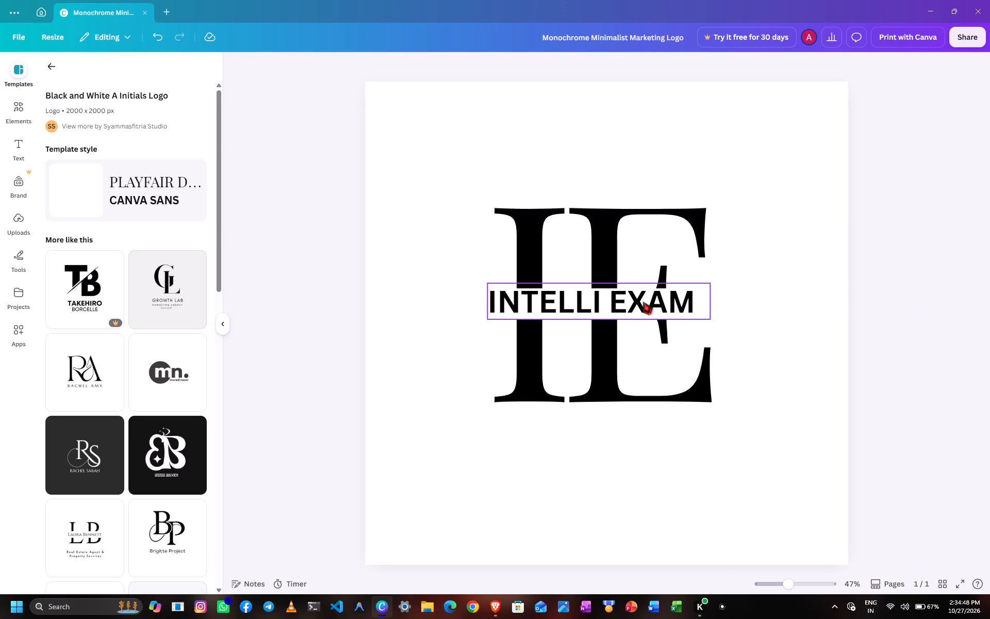
pyautogui.click(643, 302)
pyautogui.click(643, 302)
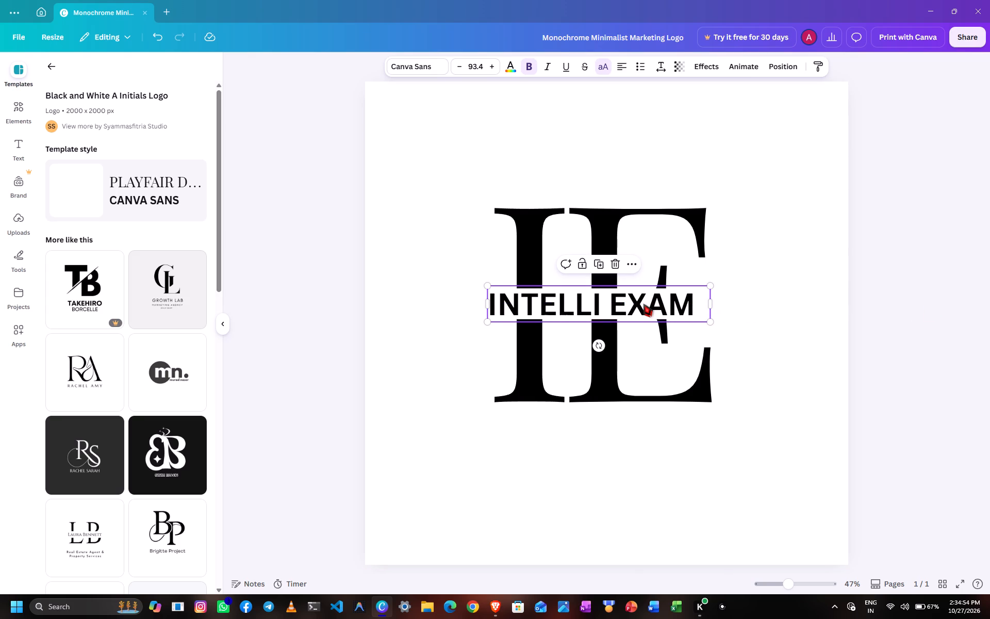
pyautogui.click(908, 266)
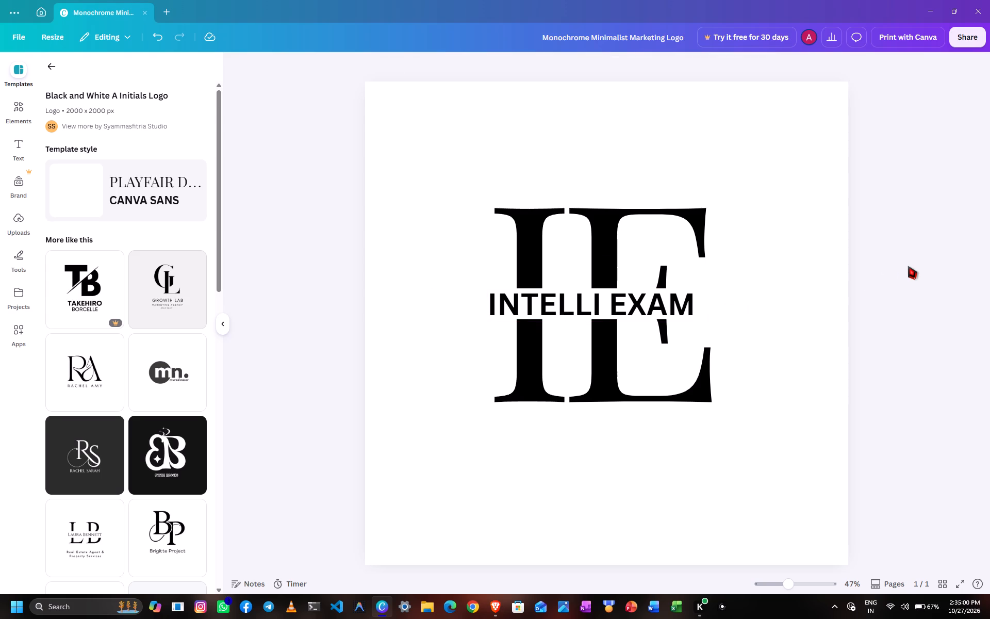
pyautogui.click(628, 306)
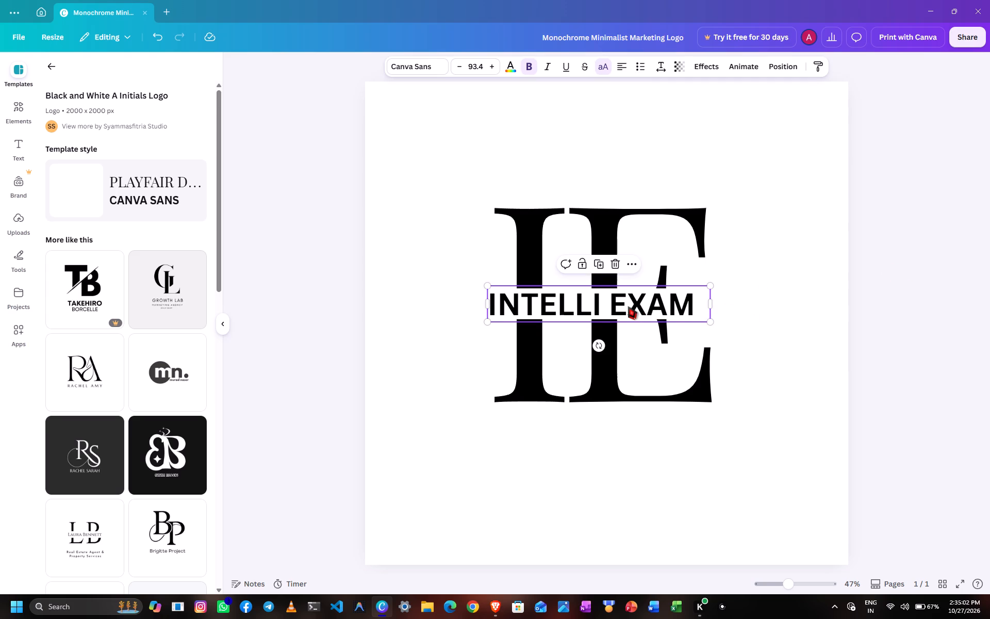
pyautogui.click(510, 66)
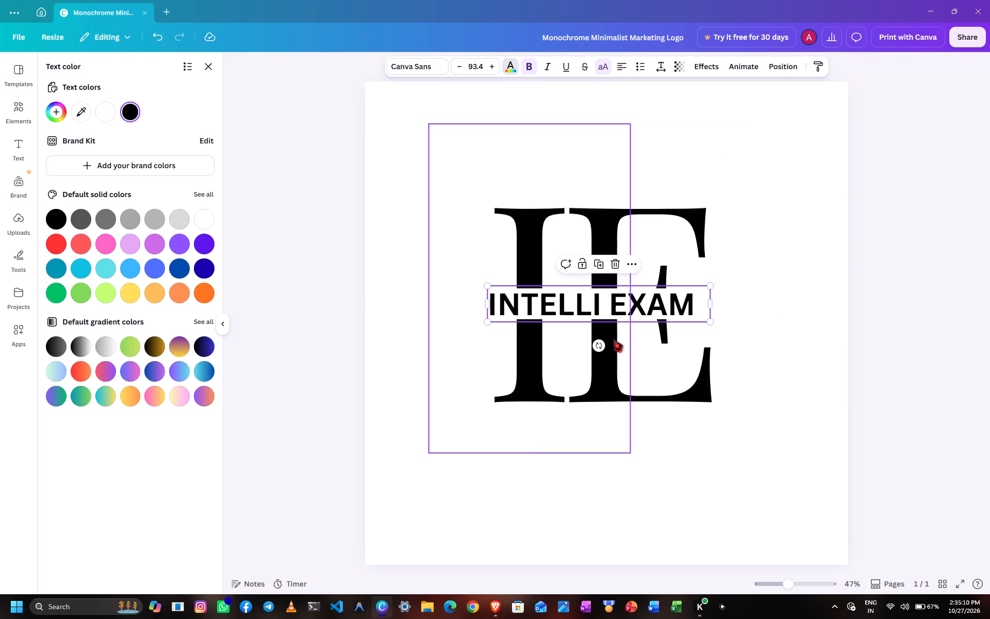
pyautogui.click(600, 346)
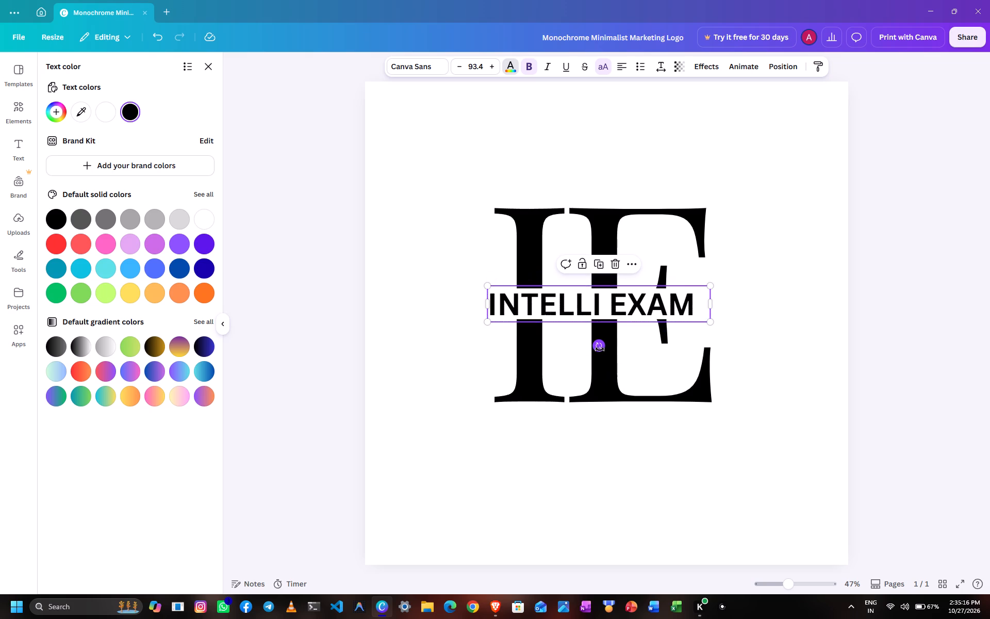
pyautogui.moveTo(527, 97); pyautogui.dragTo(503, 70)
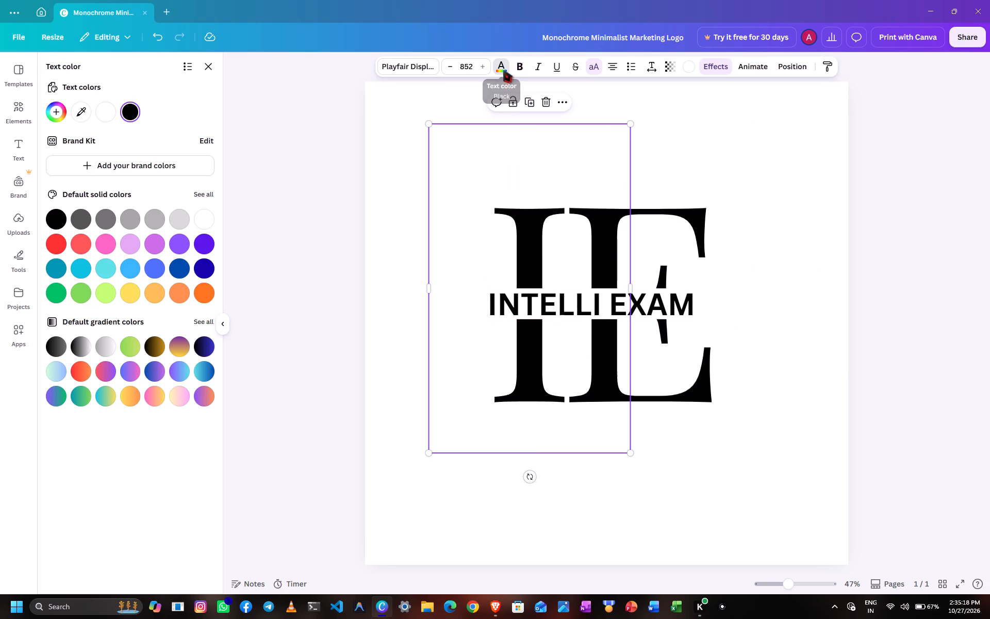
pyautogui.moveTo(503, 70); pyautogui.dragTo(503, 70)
# Try several default gradients on the INTELLI EXAM text and settle on the dark-blue-to-purple one.
pyautogui.click(582, 302)
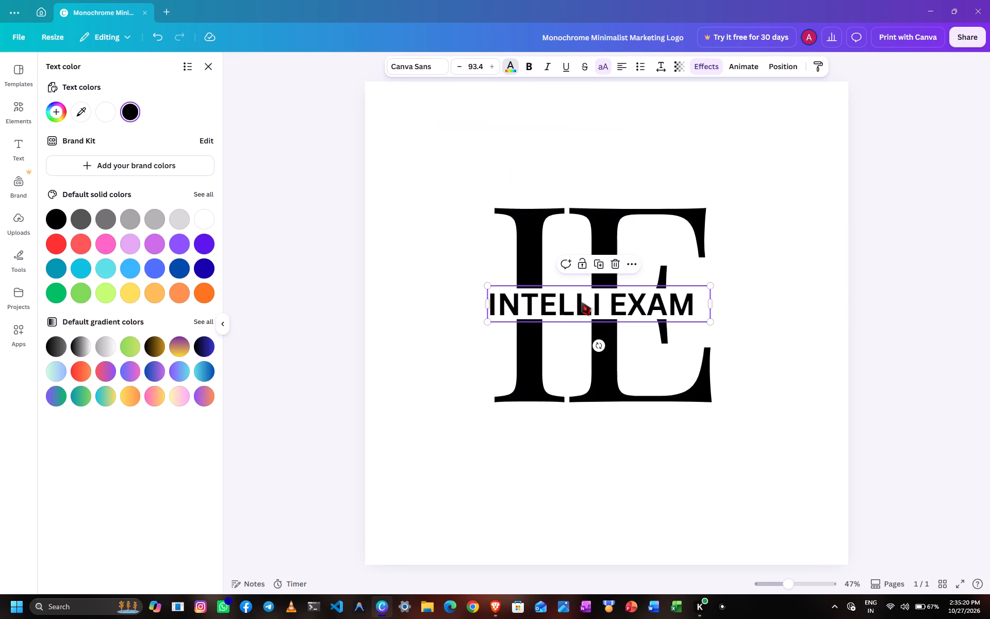
pyautogui.click(511, 70)
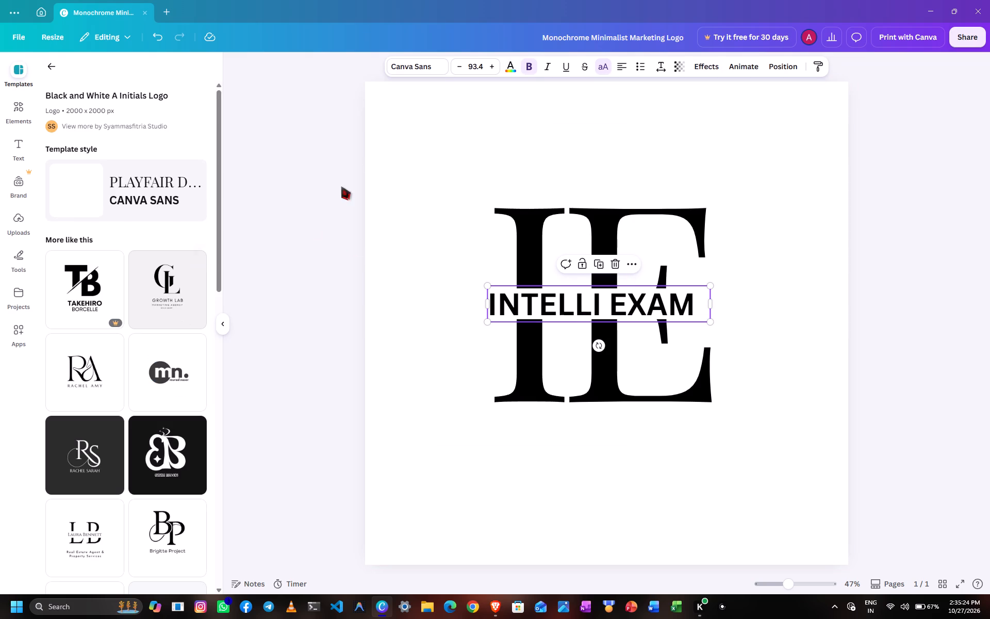
pyautogui.click(511, 69)
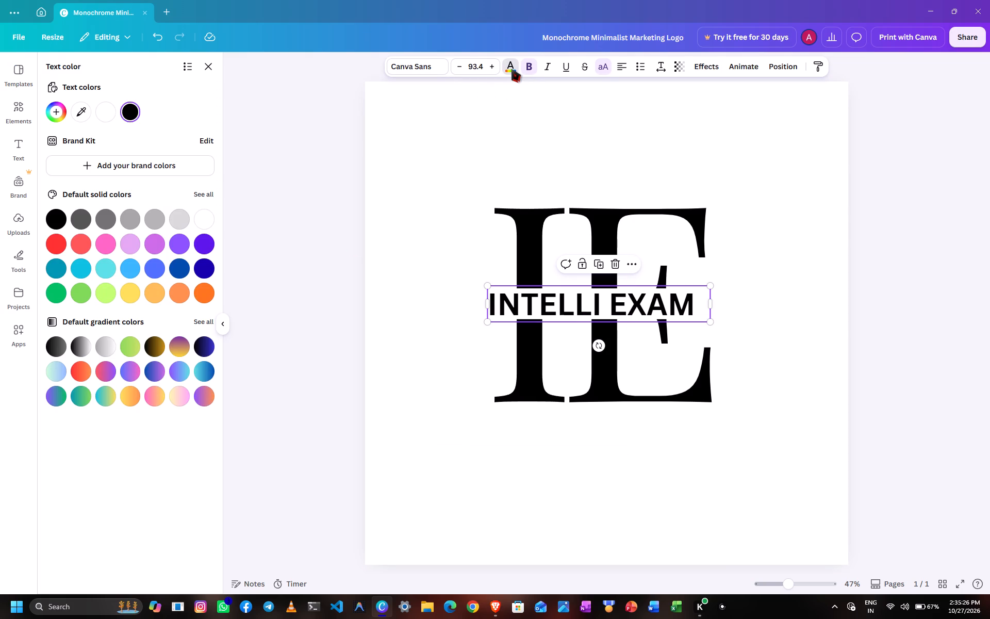
pyautogui.click(200, 346)
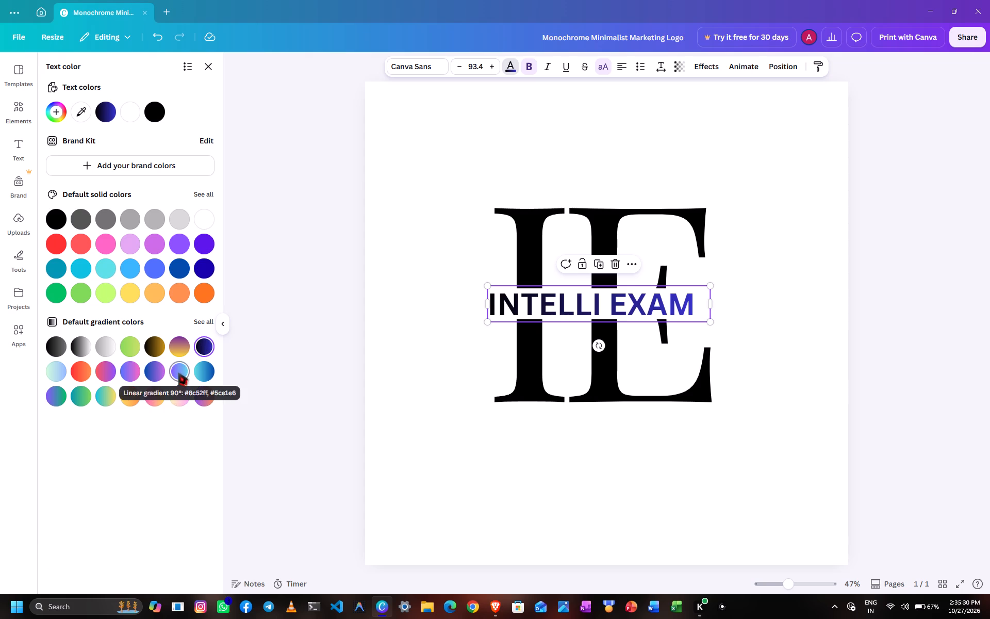
pyautogui.click(179, 373)
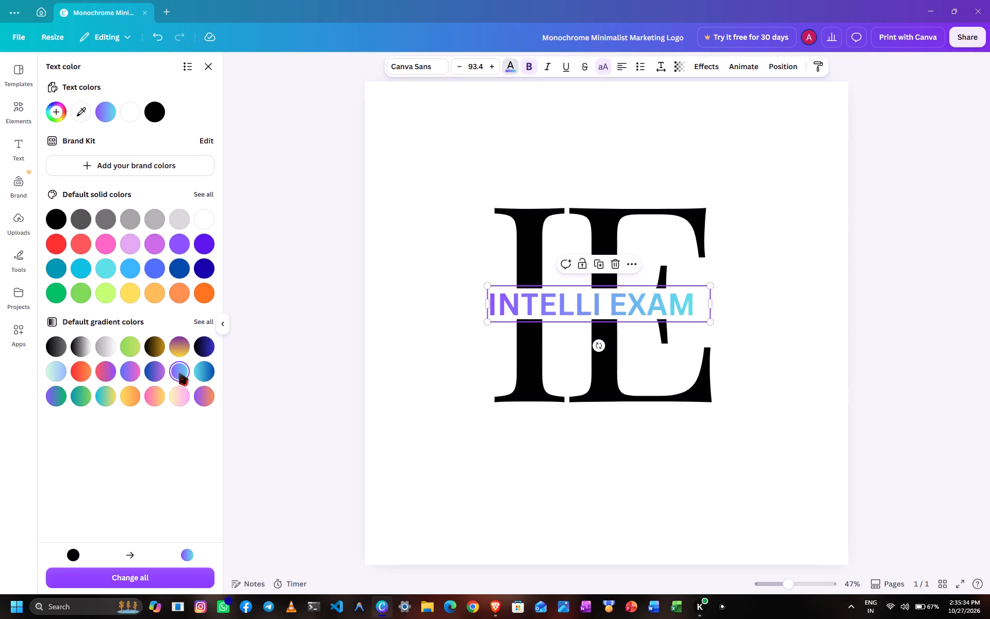
pyautogui.click(158, 372)
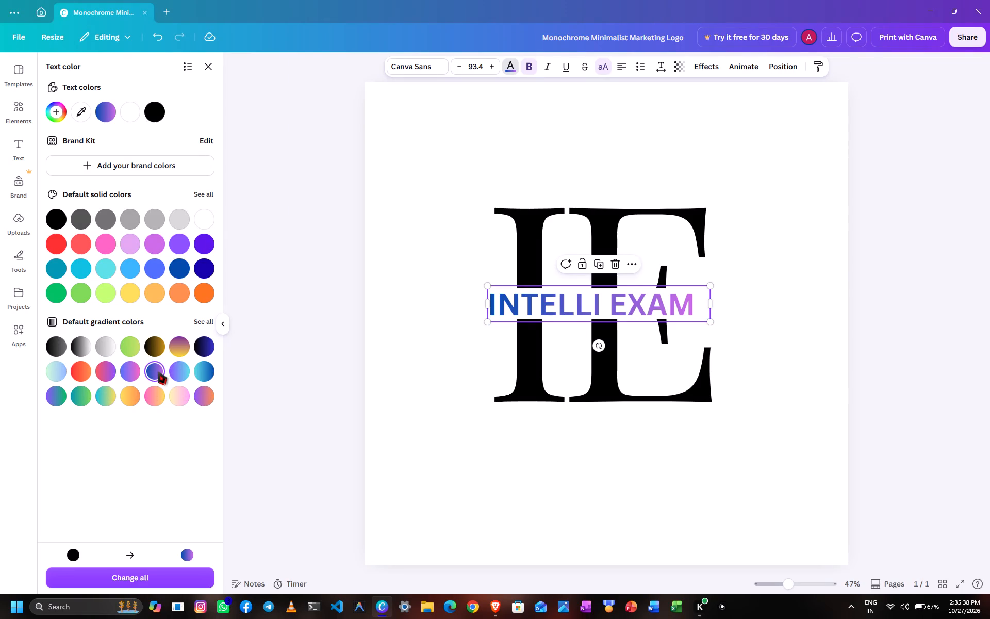
pyautogui.click(206, 370)
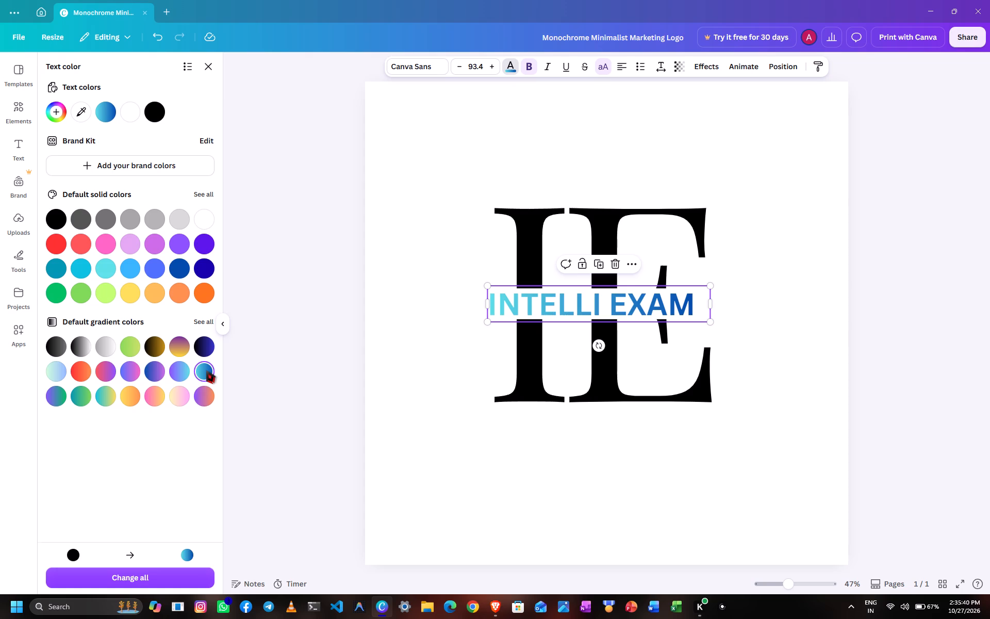
pyautogui.click(157, 371)
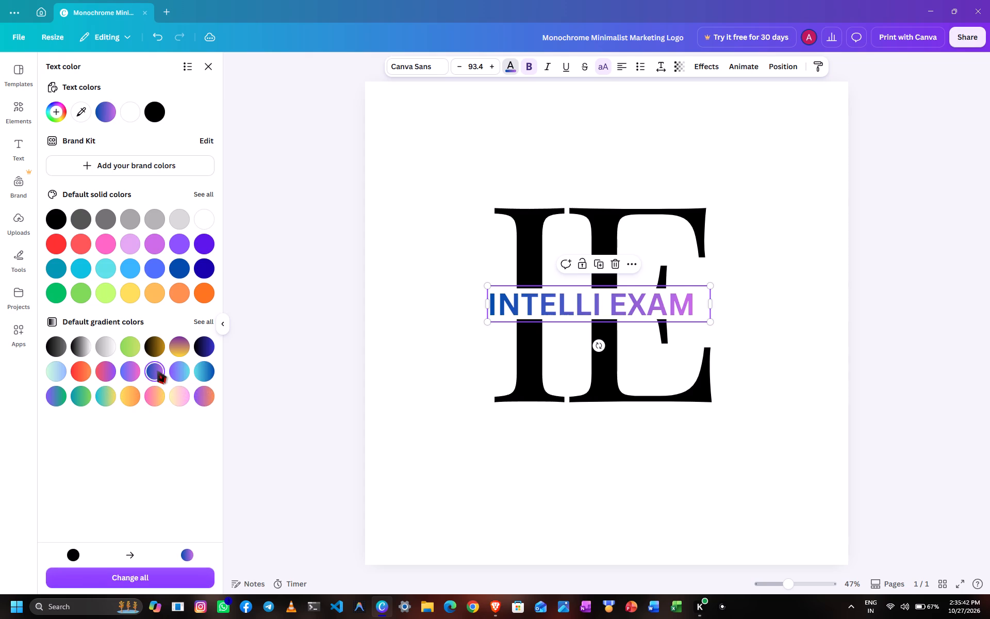
pyautogui.click(57, 394)
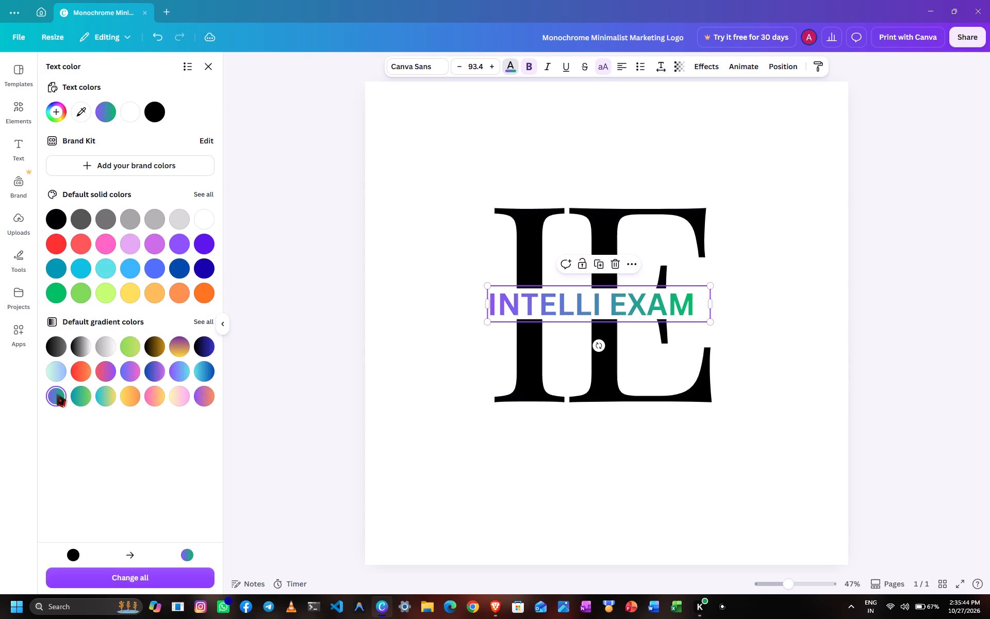
pyautogui.click(156, 371)
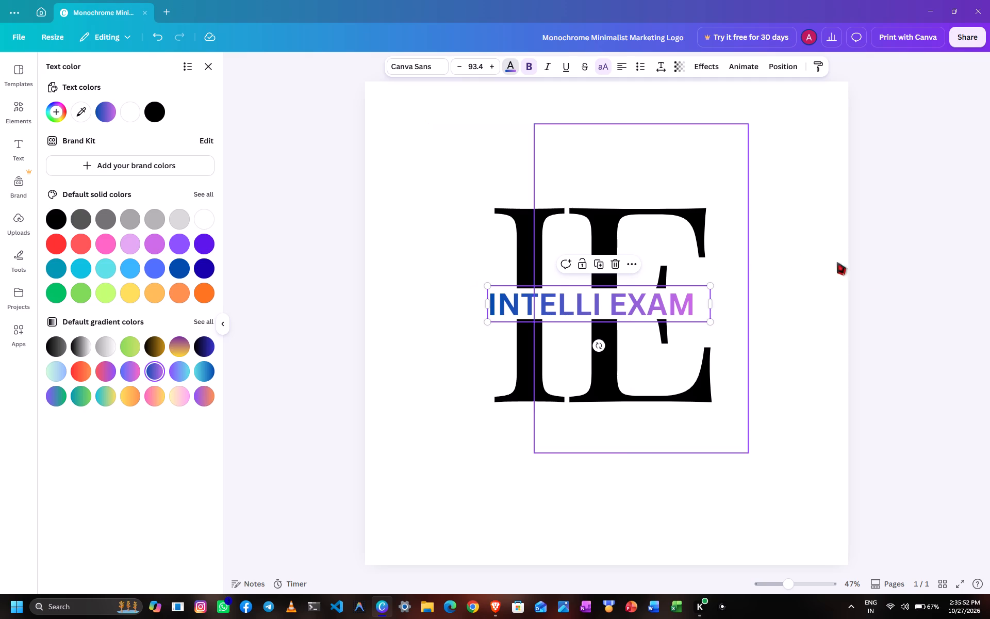
pyautogui.click(885, 270)
pyautogui.click(885, 270)
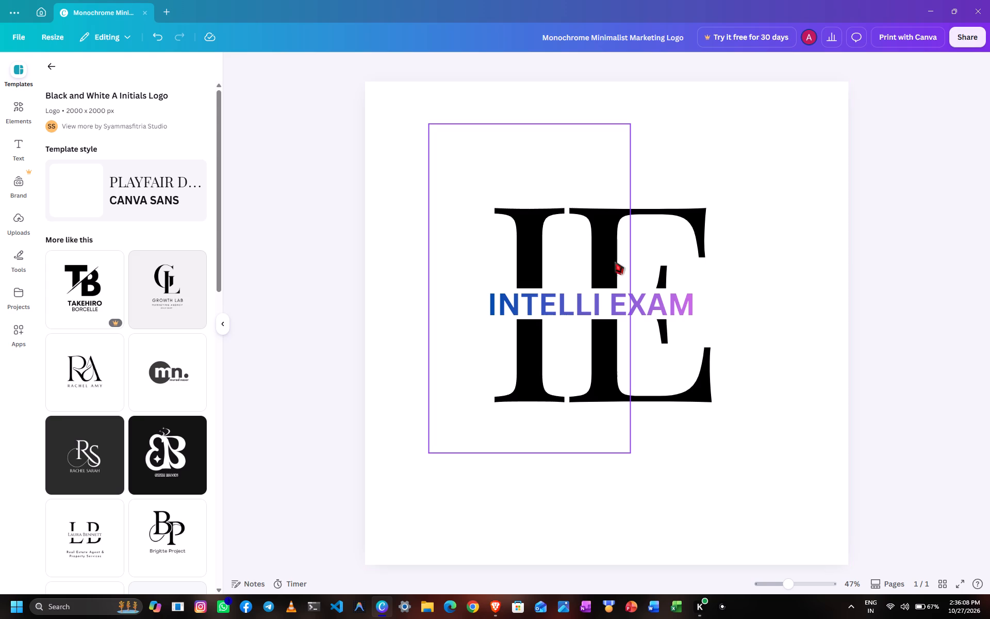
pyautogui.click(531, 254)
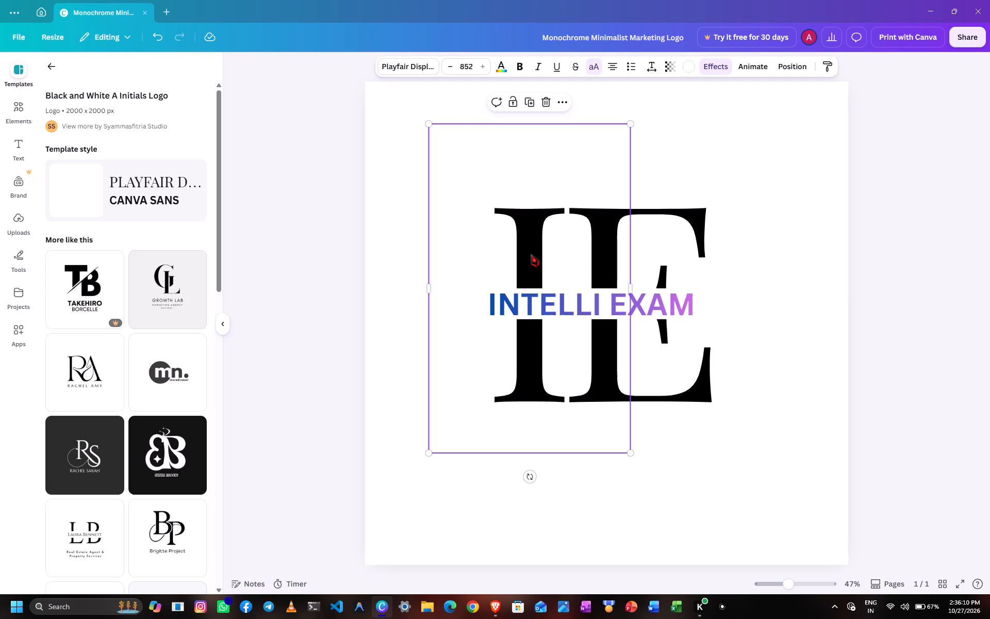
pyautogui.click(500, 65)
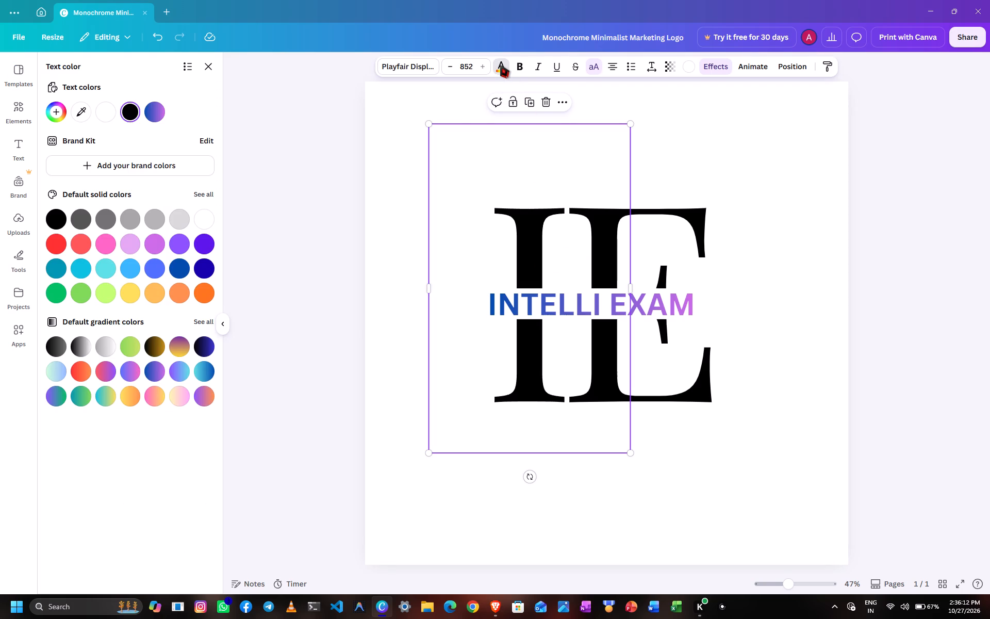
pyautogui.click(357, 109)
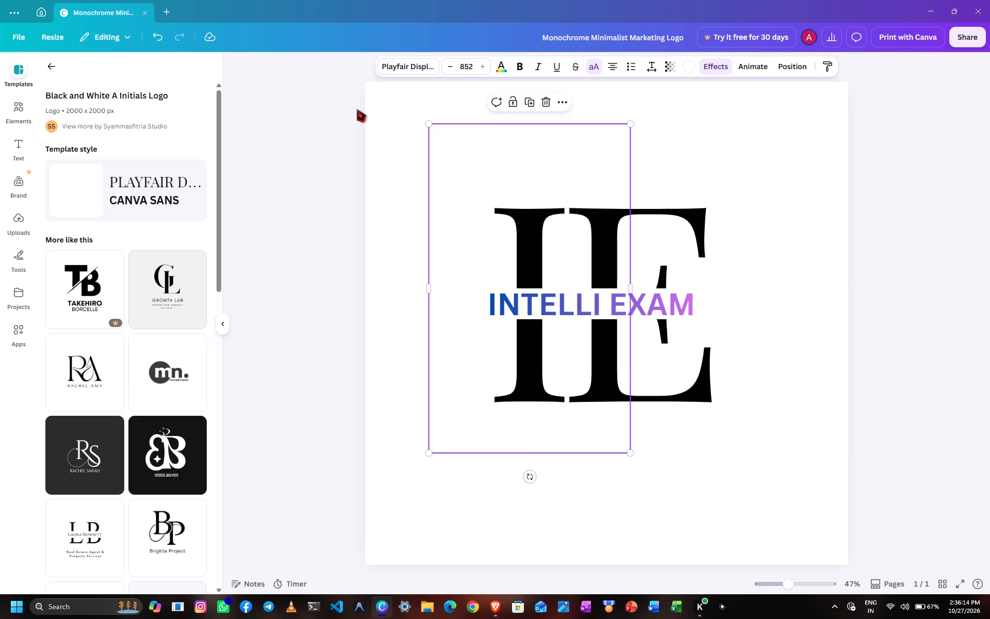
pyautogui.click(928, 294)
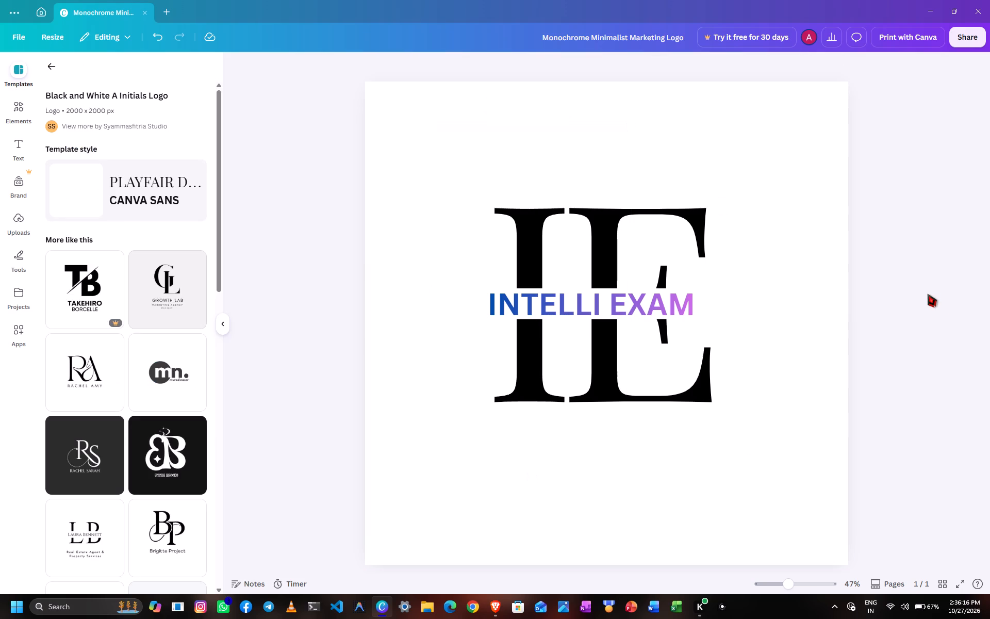
# Download the finished logo as a high-quality PNG into the Downloads folder under the file name Intelli logo.
pyautogui.click(970, 39)
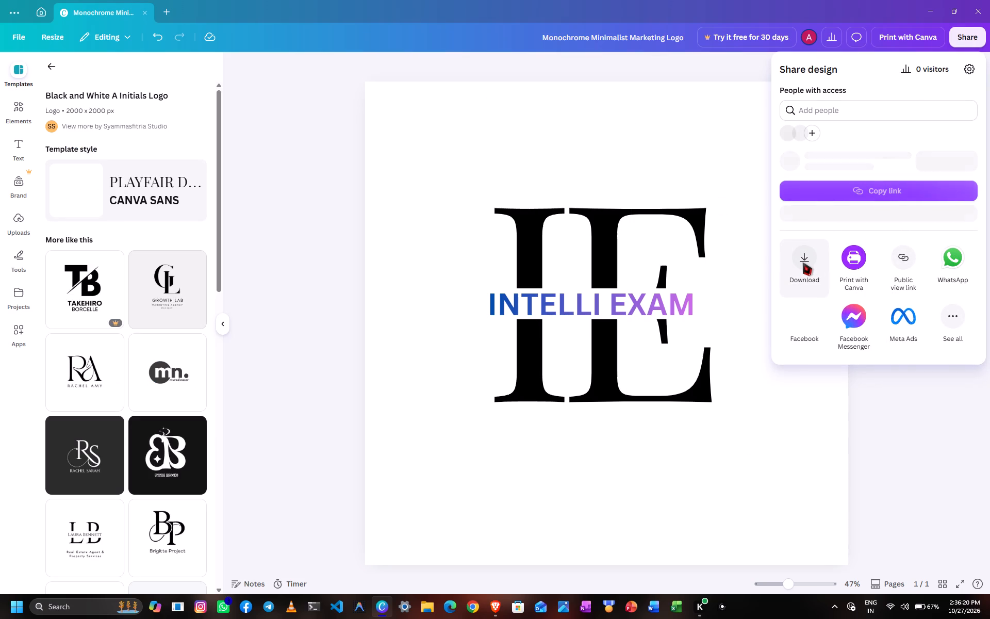
pyautogui.click(803, 263)
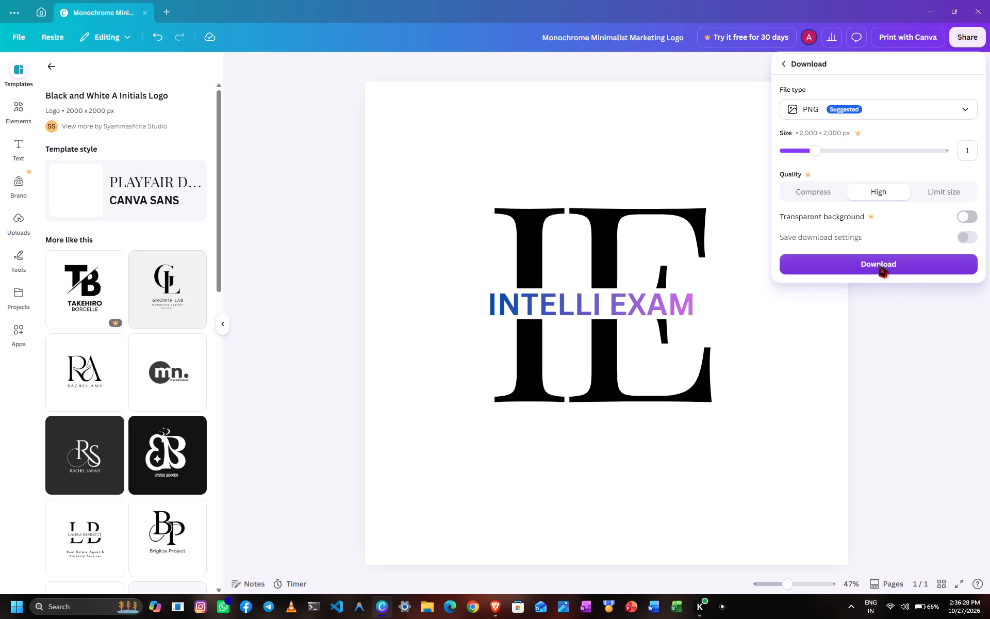
pyautogui.click(879, 265)
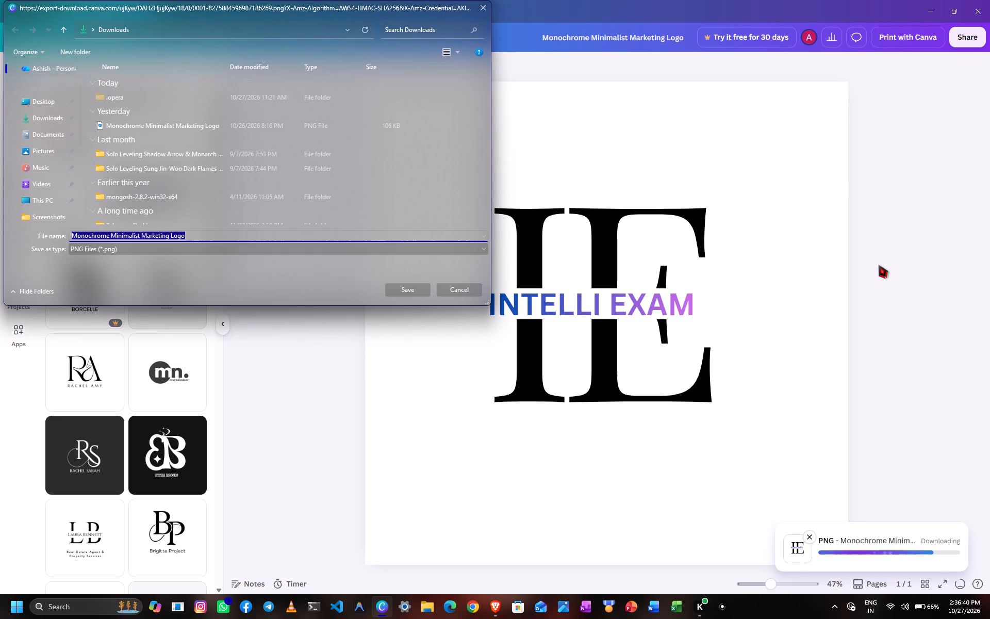
pyautogui.click(406, 290)
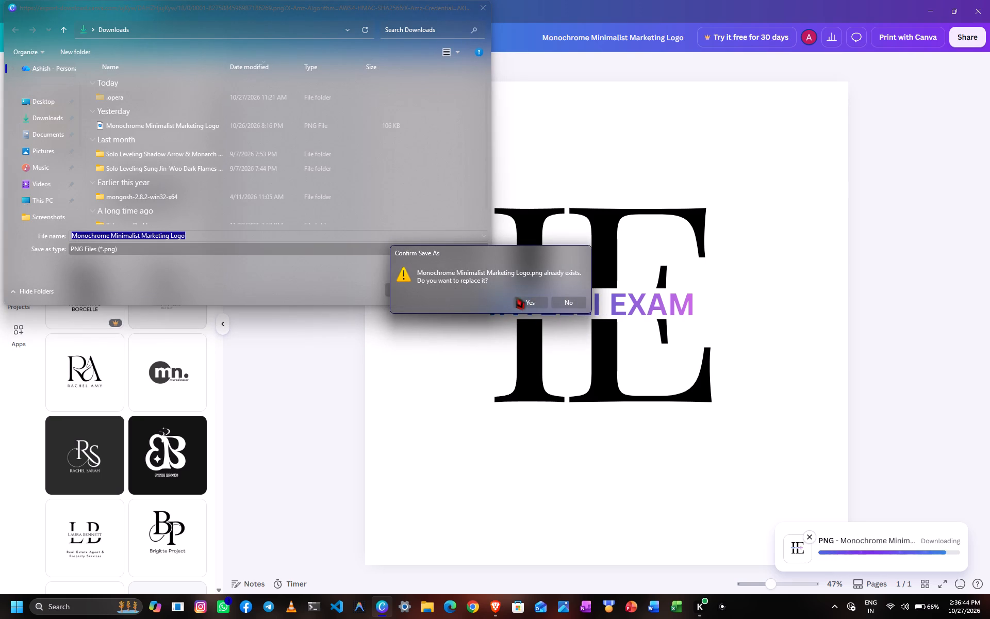
pyautogui.click(574, 303)
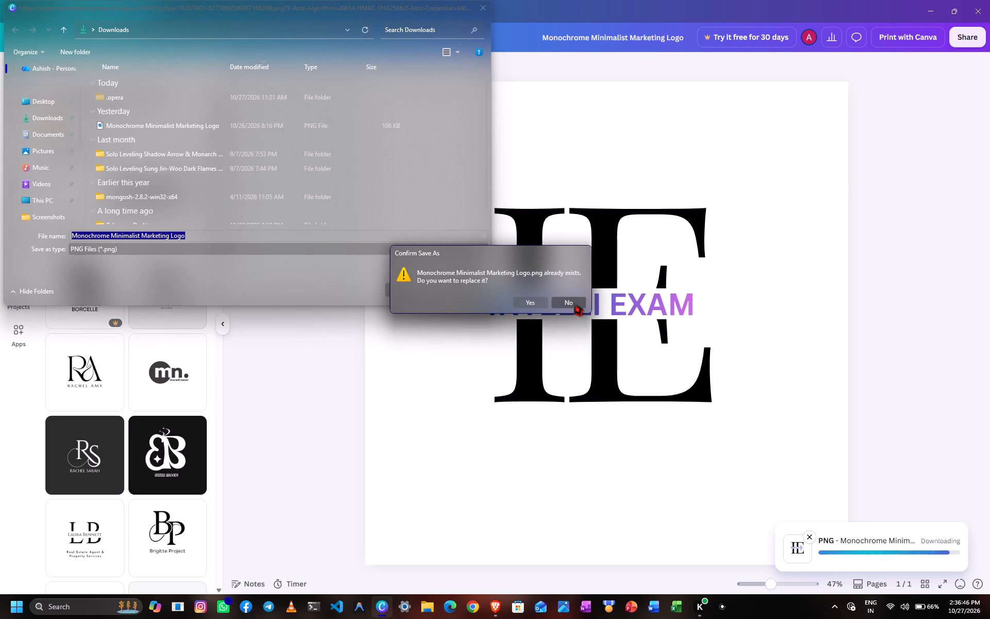
pyautogui.click(227, 236)
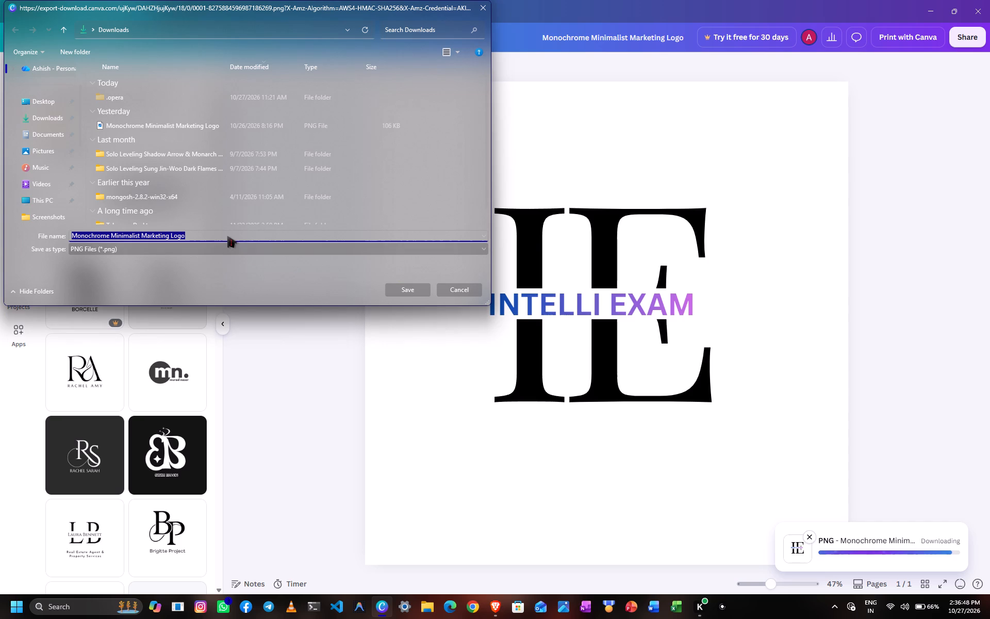
pyautogui.hotkey('shift', 'i')
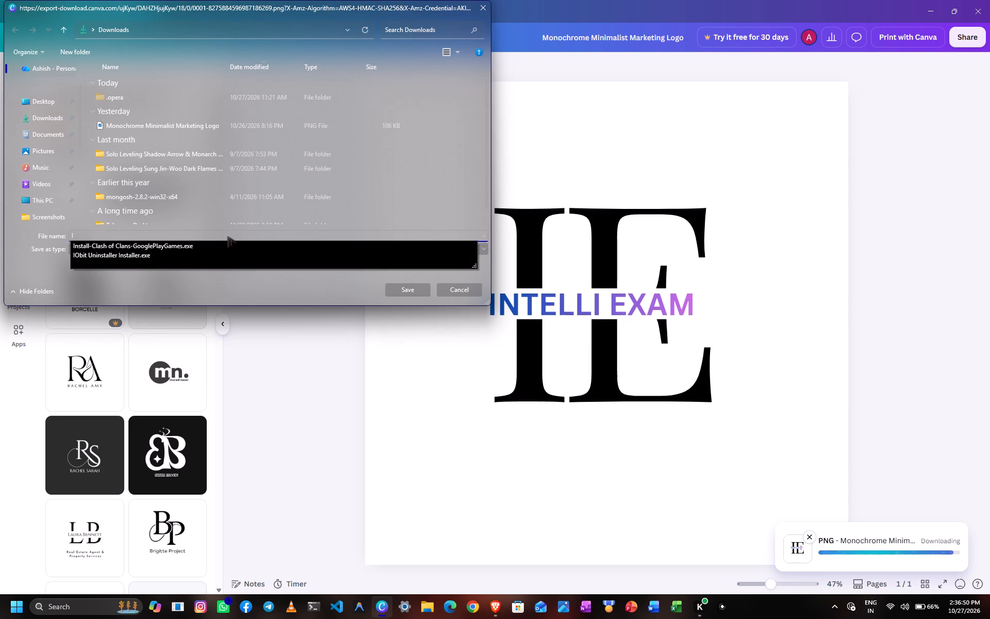
pyautogui.write('ntelli logo')
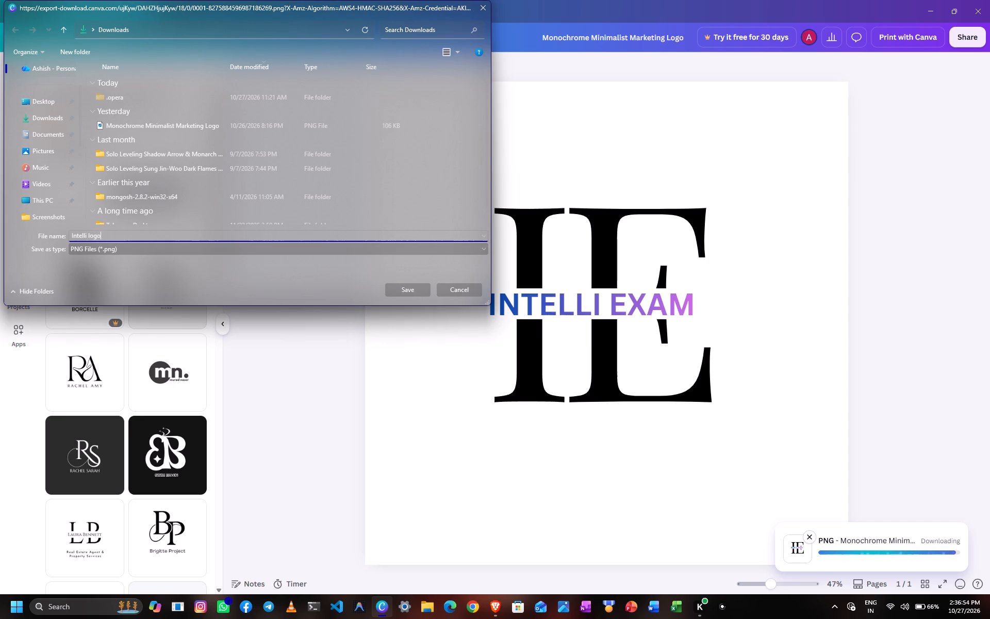
pyautogui.click(408, 288)
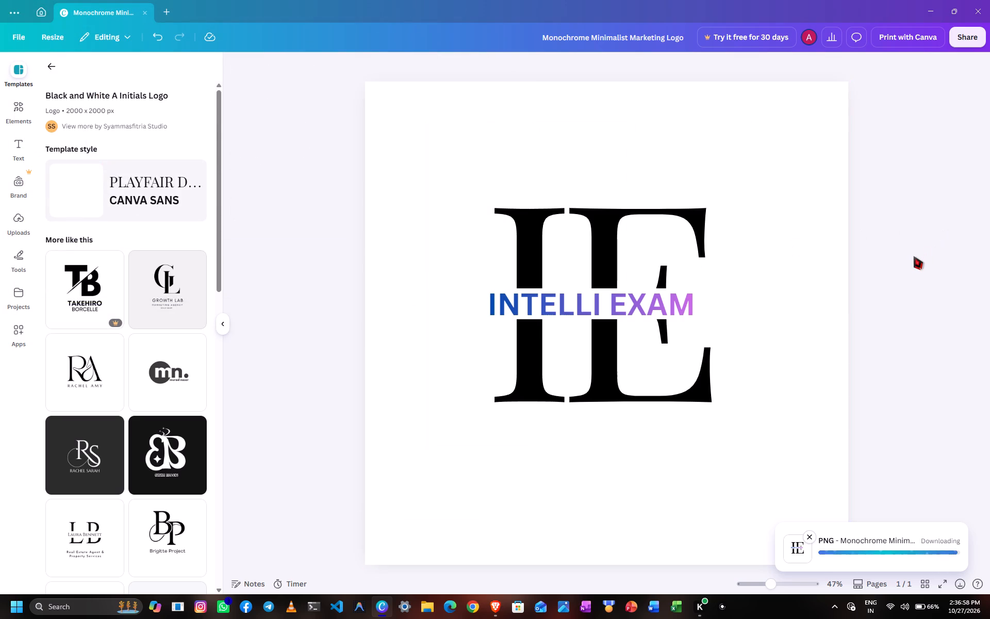
pyautogui.click(912, 256)
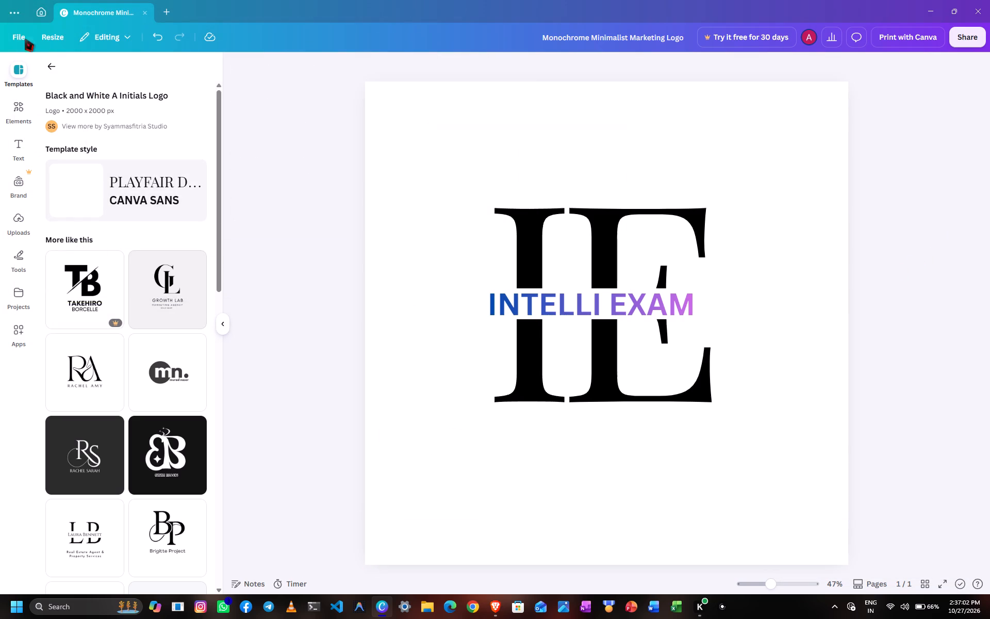
# Close the Monochrome Minimalist Marketing Logo design and return to the home page.
pyautogui.click(39, 14)
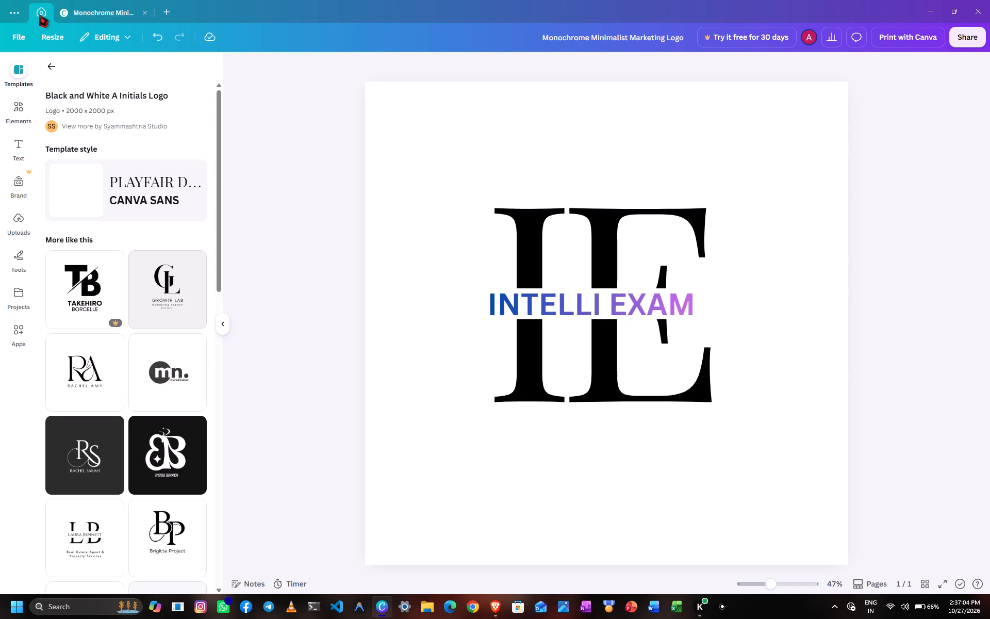
pyautogui.click(144, 13)
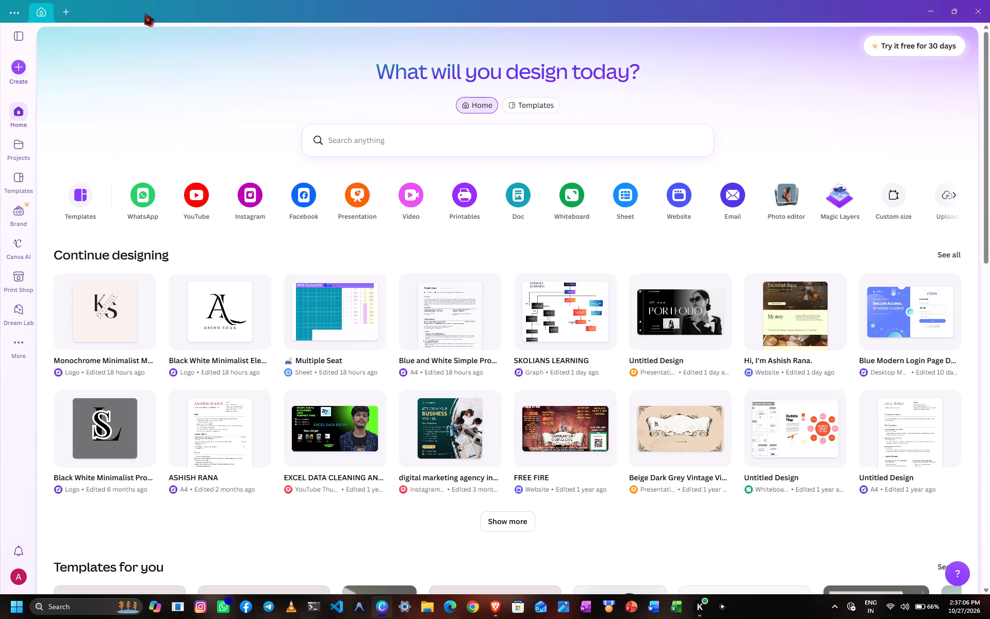
pyautogui.click(206, 100)
# Create a new blank presentation design from the home page.
pyautogui.click(356, 200)
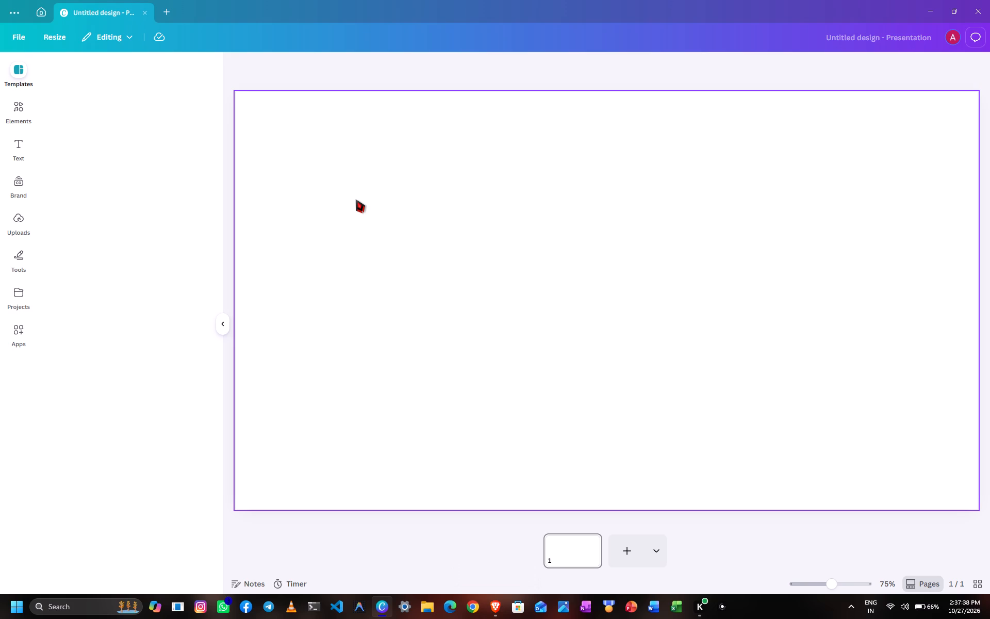
pyautogui.click(21, 71)
pyautogui.click(21, 71)
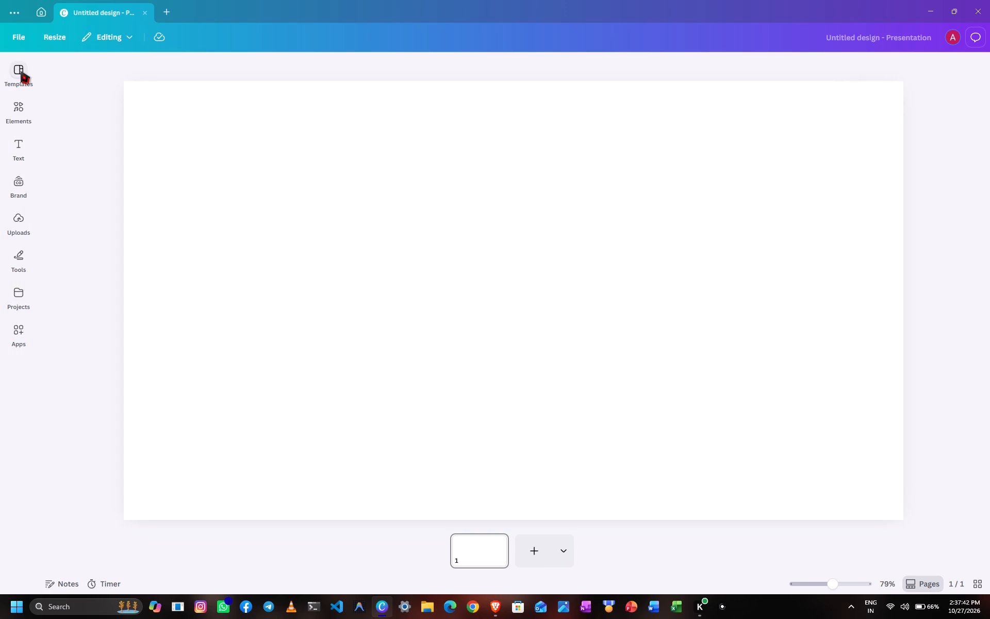
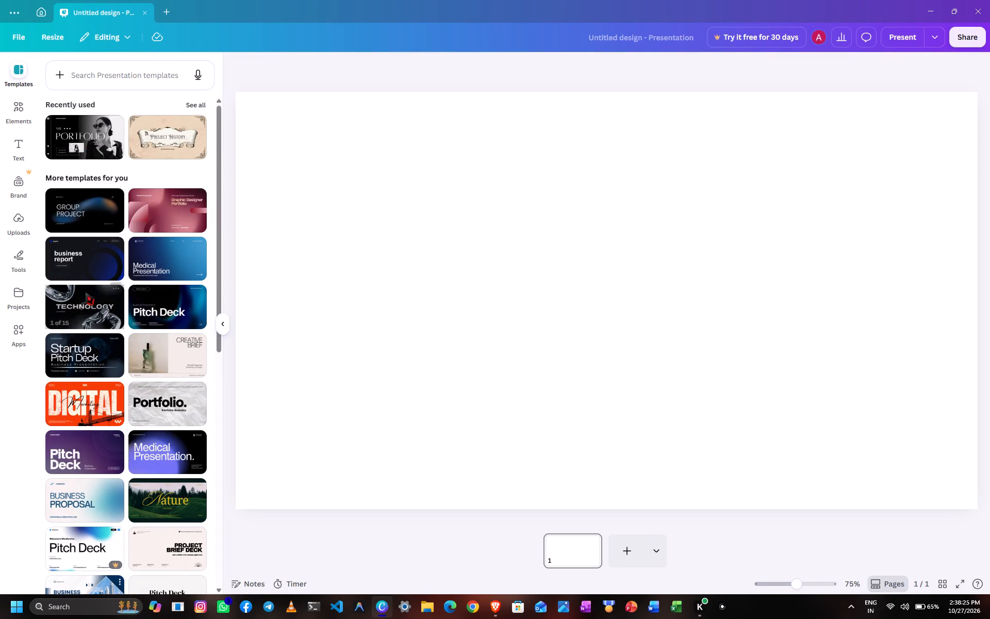
# Apply all 15 pages of the Black and Grey 3D Shapes Tech Company Presentation template to the blank design.
pyautogui.click(86, 309)
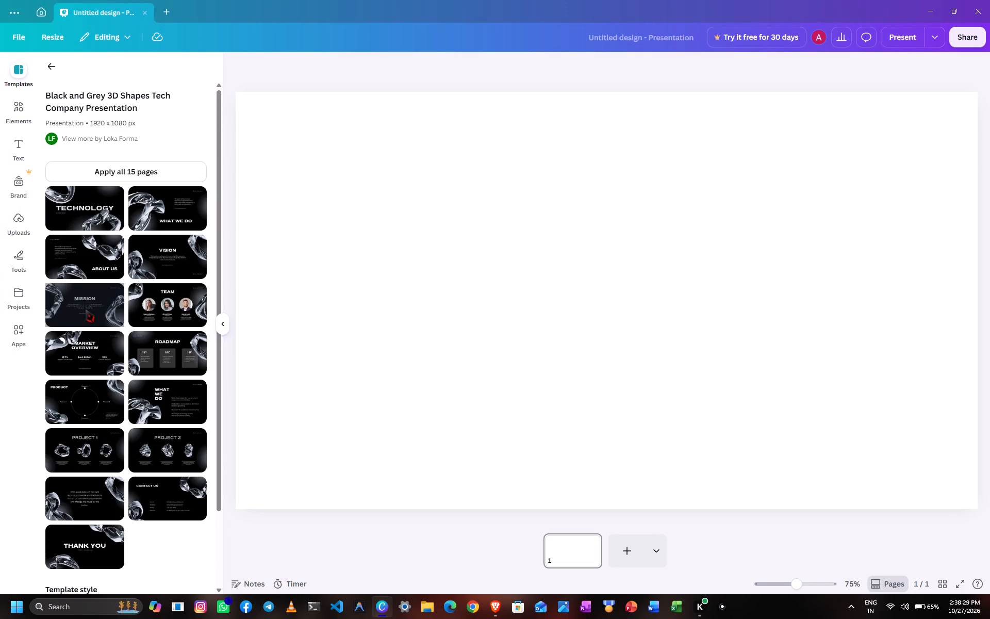
pyautogui.click(80, 207)
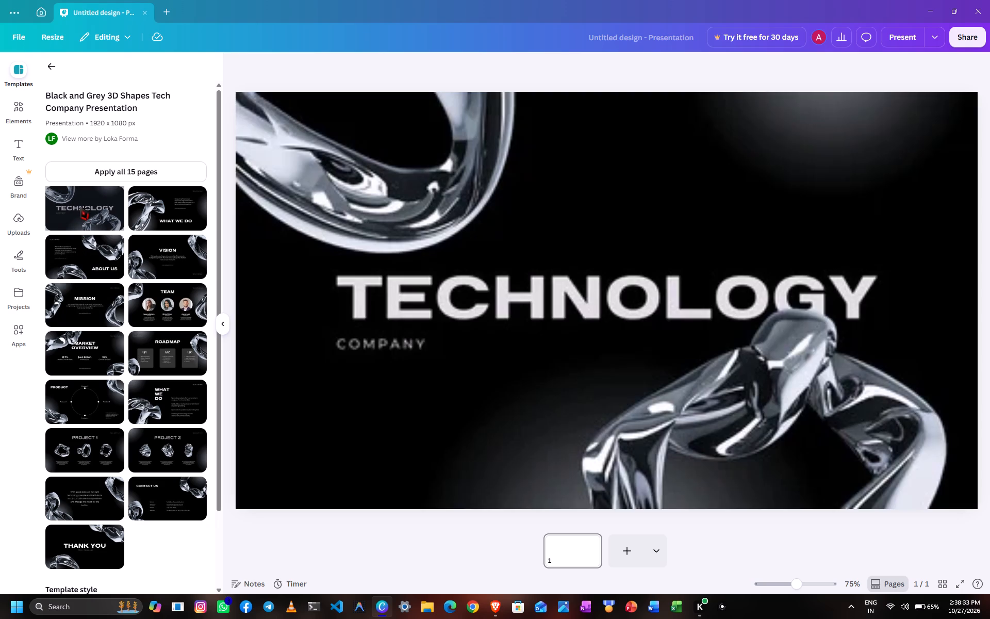
pyautogui.click(121, 172)
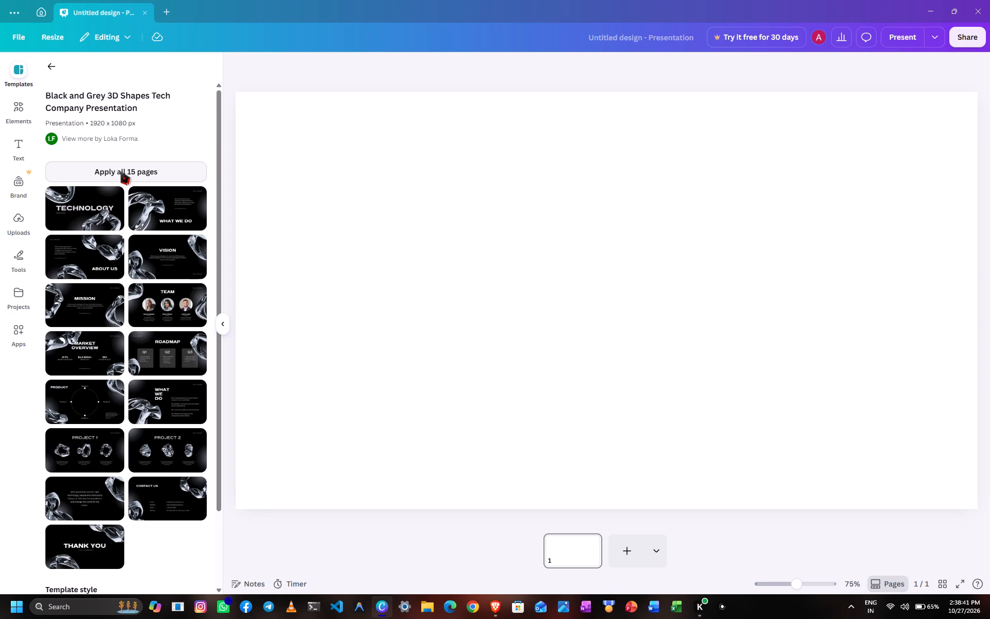
pyautogui.click(121, 172)
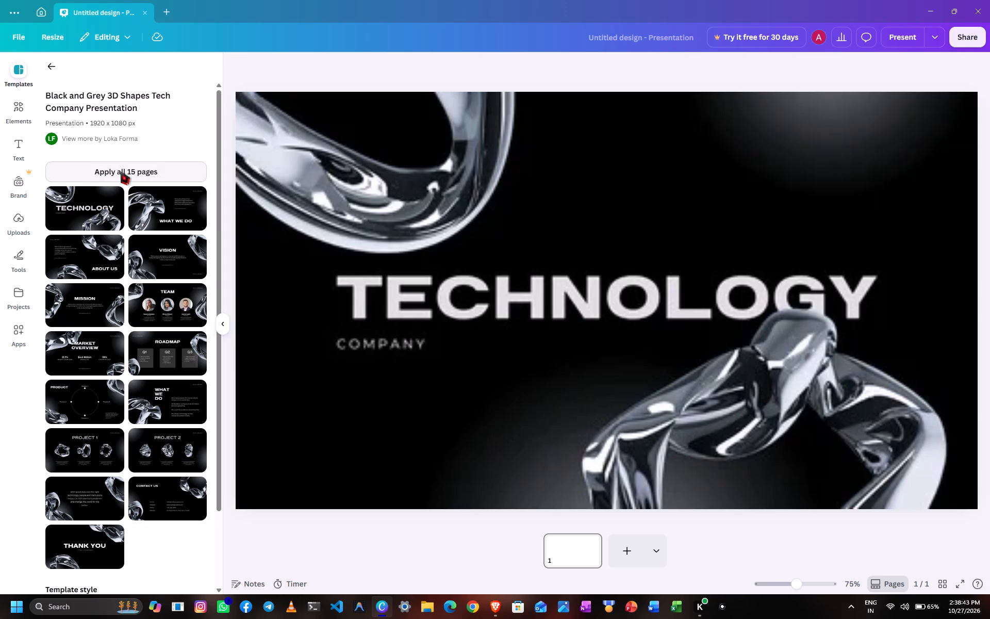
pyautogui.click(121, 172)
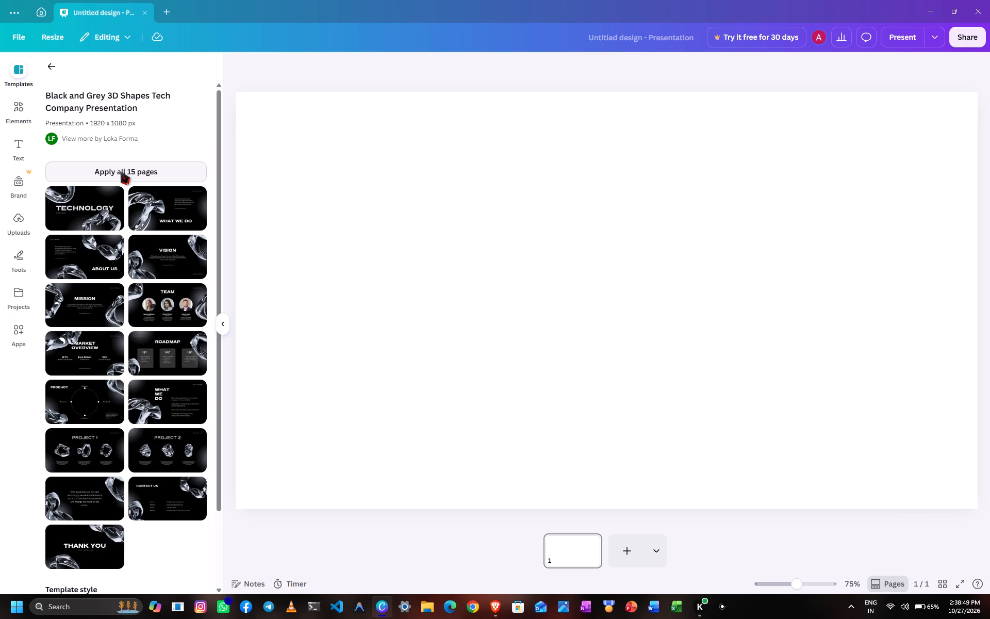
pyautogui.click(121, 172)
# Switch to the Brave browser, pause the YouTube song video and set its quality to 144p.
pyautogui.click(492, 608)
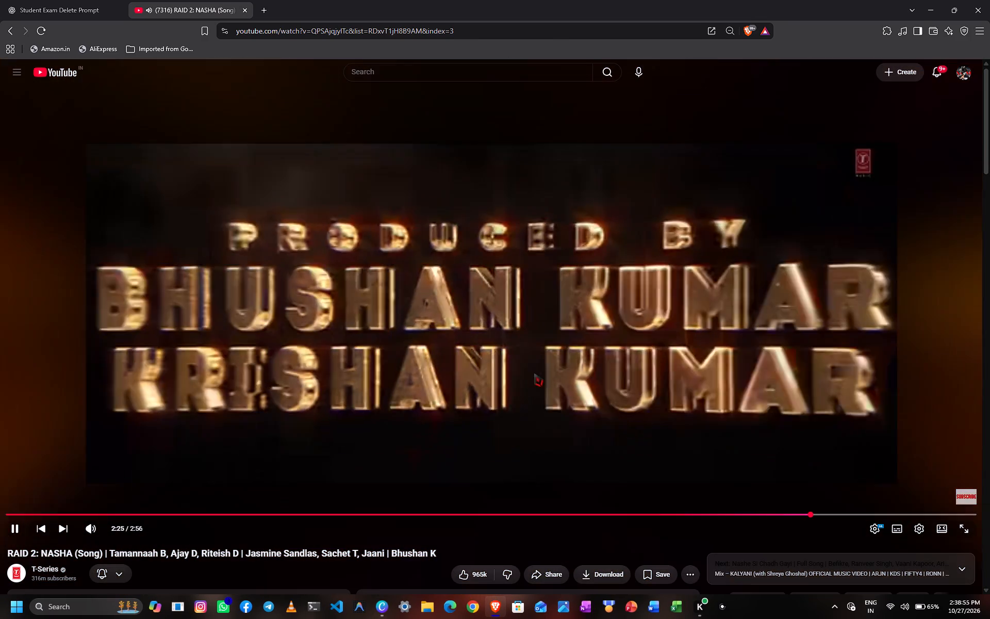
pyautogui.click(533, 374)
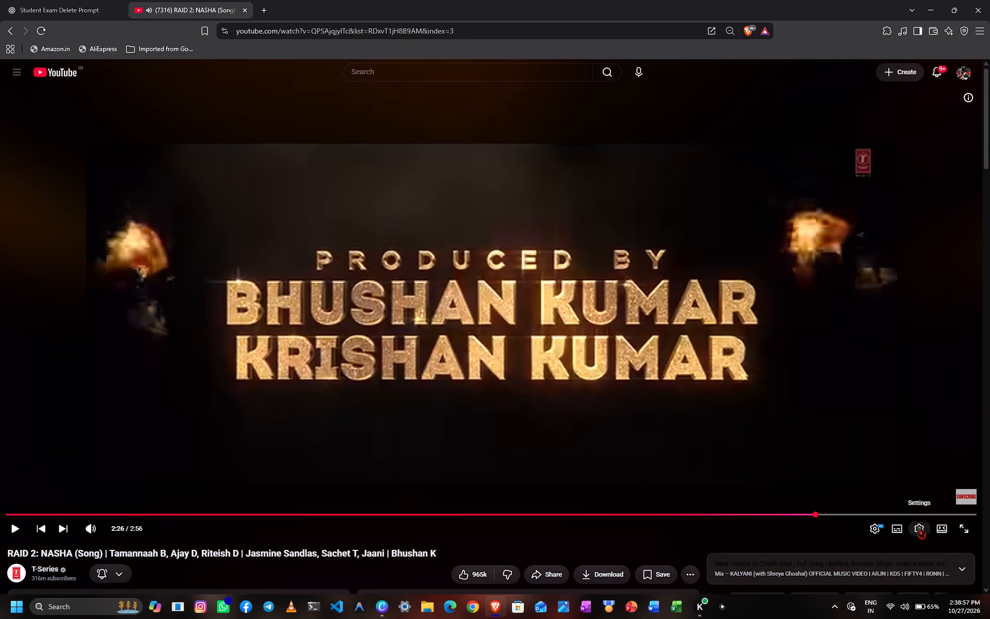
pyautogui.click(917, 527)
pyautogui.click(925, 496)
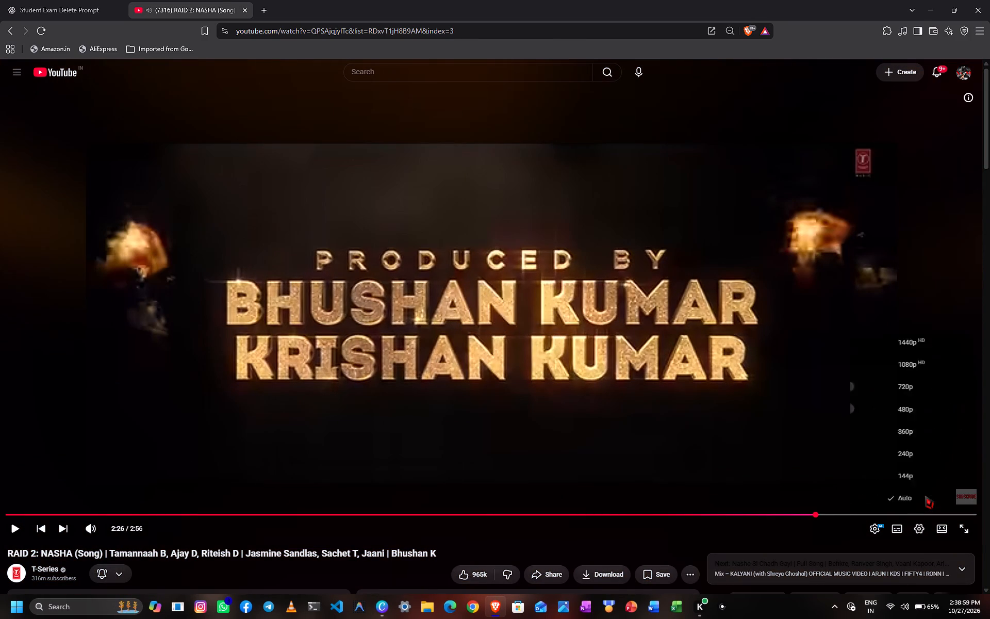
pyautogui.click(899, 470)
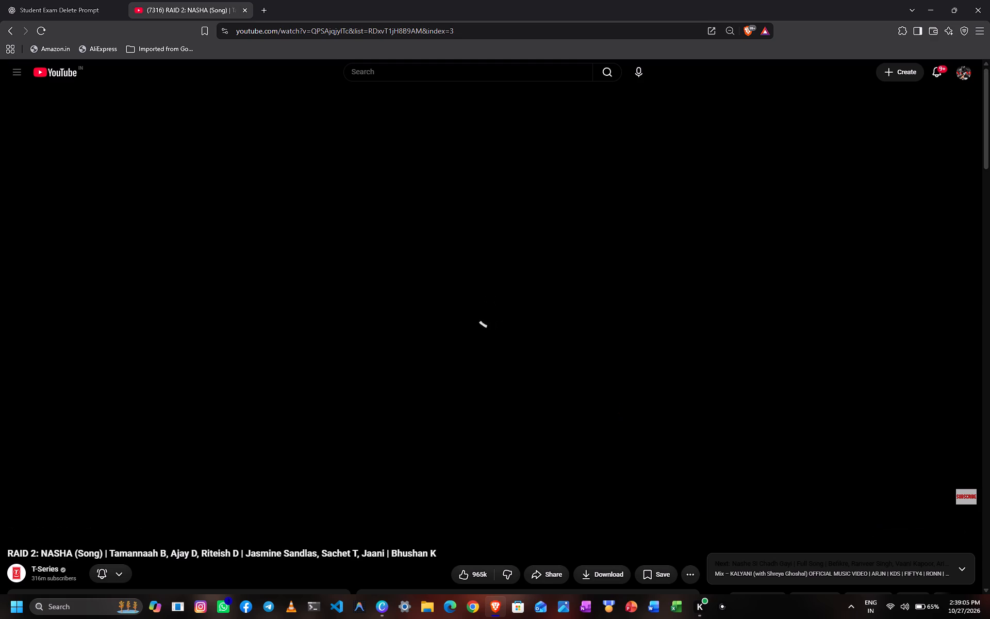
pyautogui.click(613, 400)
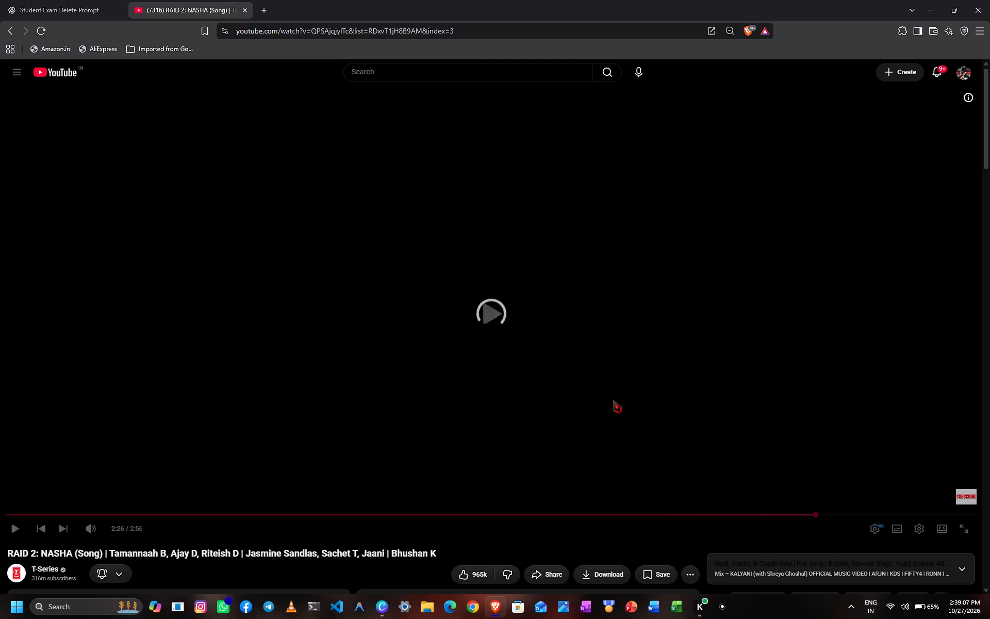
# Return to Canva and look over the TECHNOLOGY title page and the WHAT WE DO page of the applied template.
pyautogui.click(380, 609)
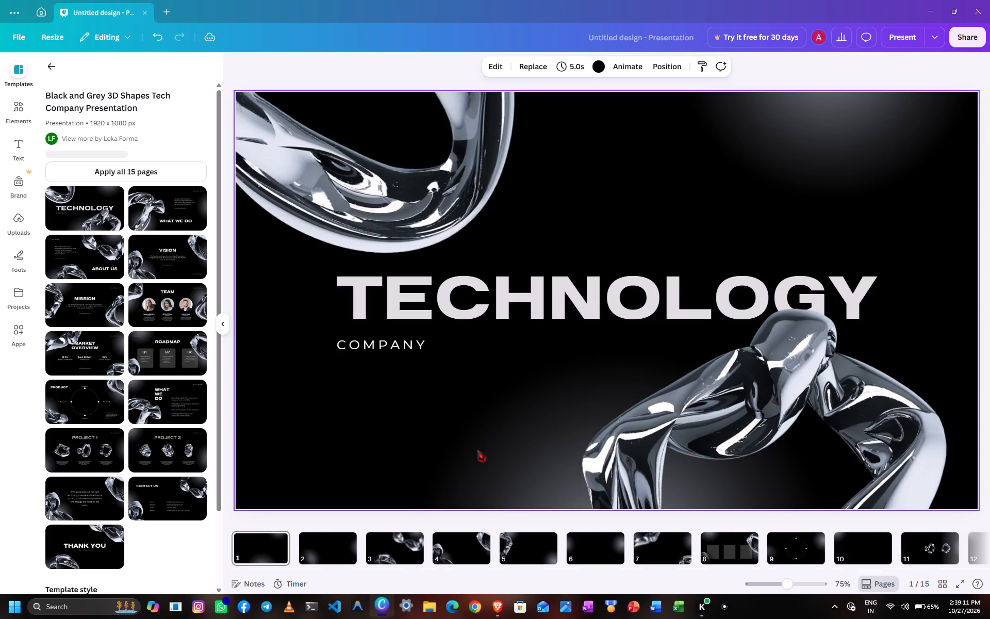
pyautogui.click(331, 544)
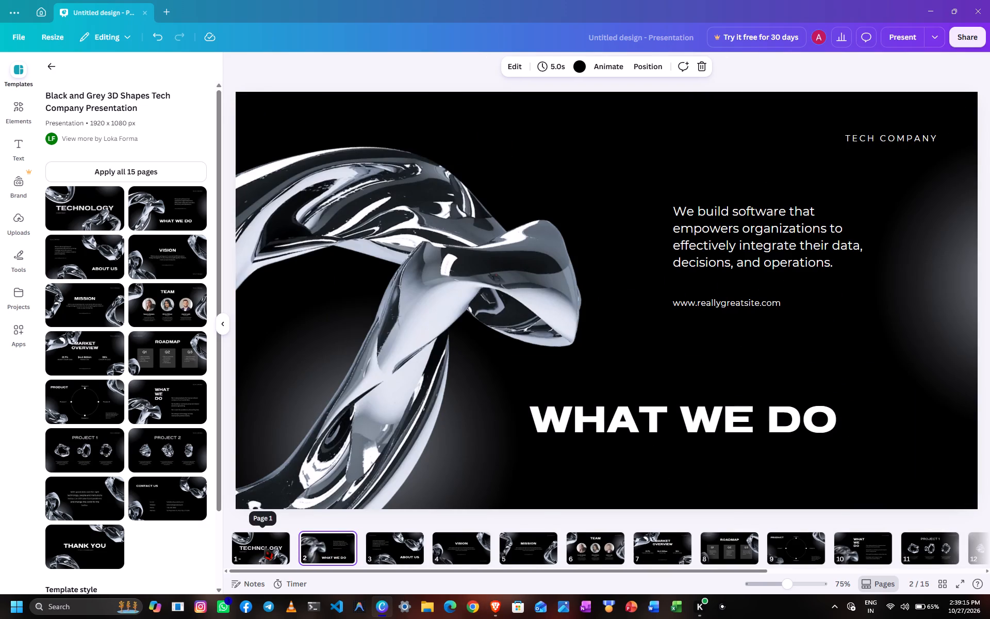
pyautogui.click(264, 547)
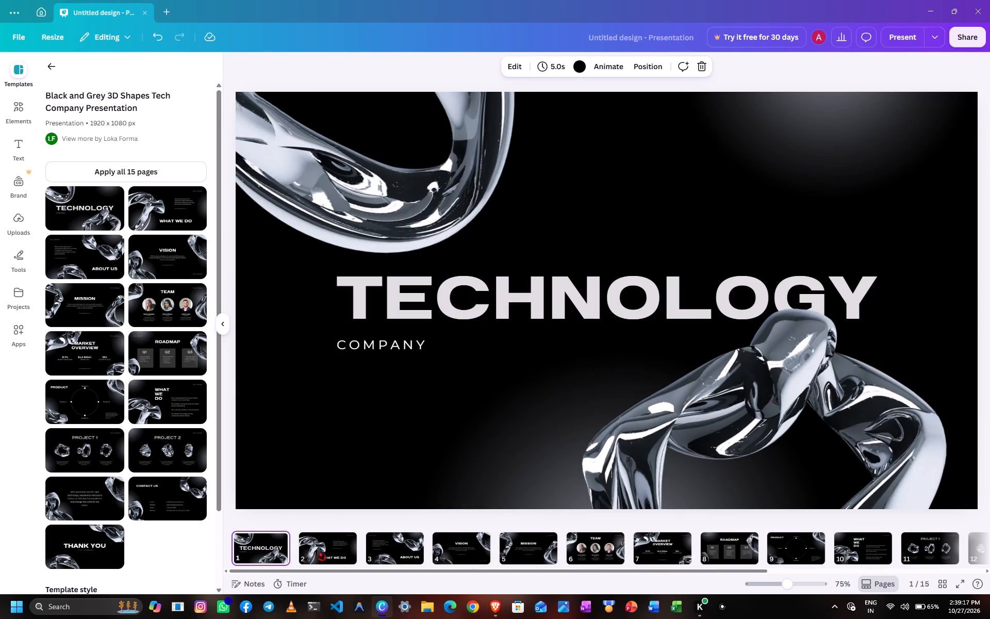
pyautogui.click(324, 549)
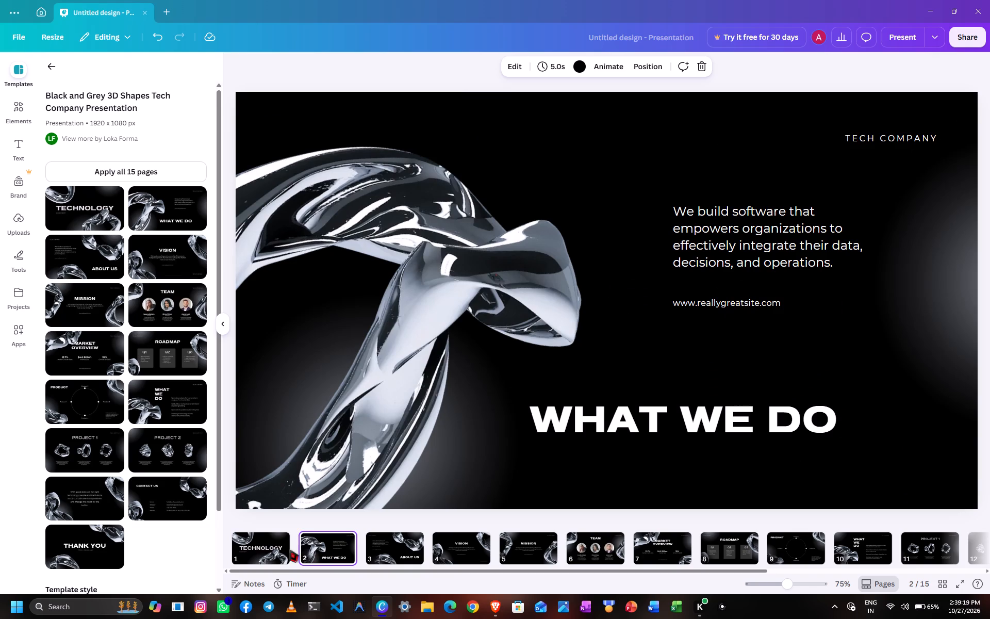
pyautogui.click(272, 549)
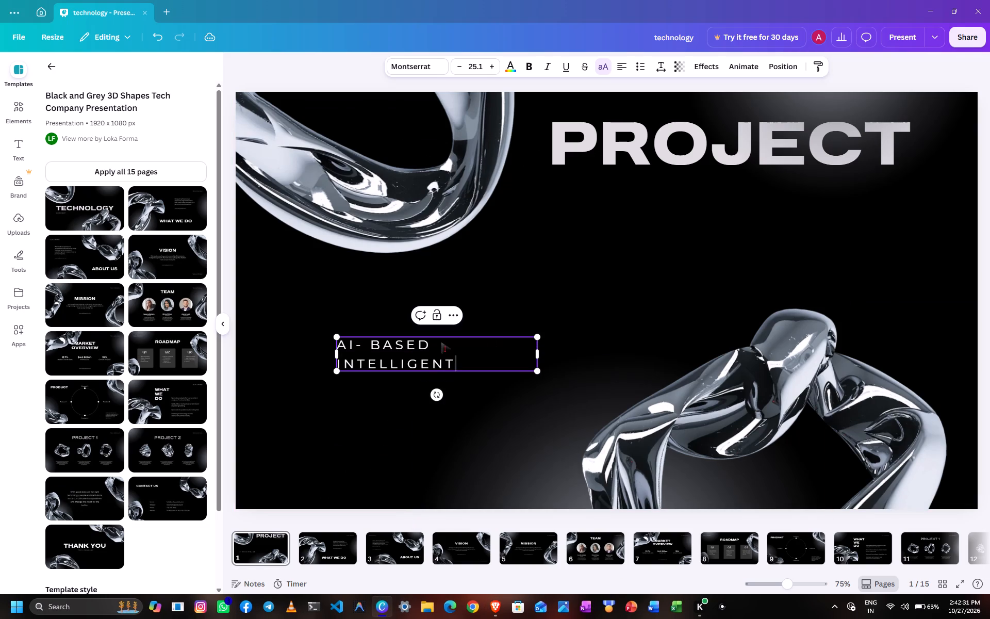
pyautogui.press('space')
pyautogui.moveTo(539, 353); pyautogui.dragTo(630, 348)
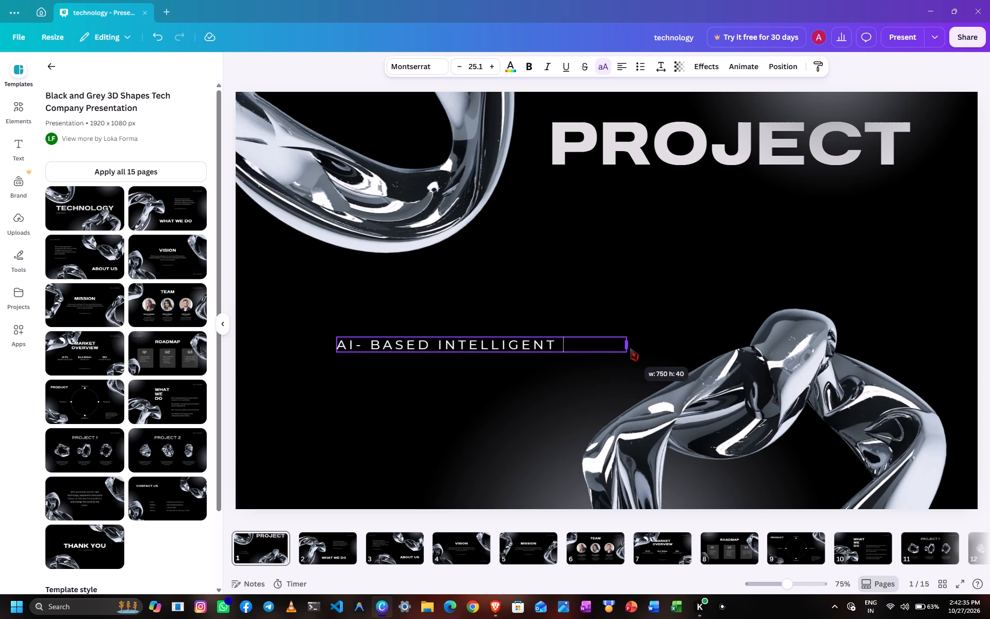
pyautogui.moveTo(630, 348); pyautogui.dragTo(631, 348)
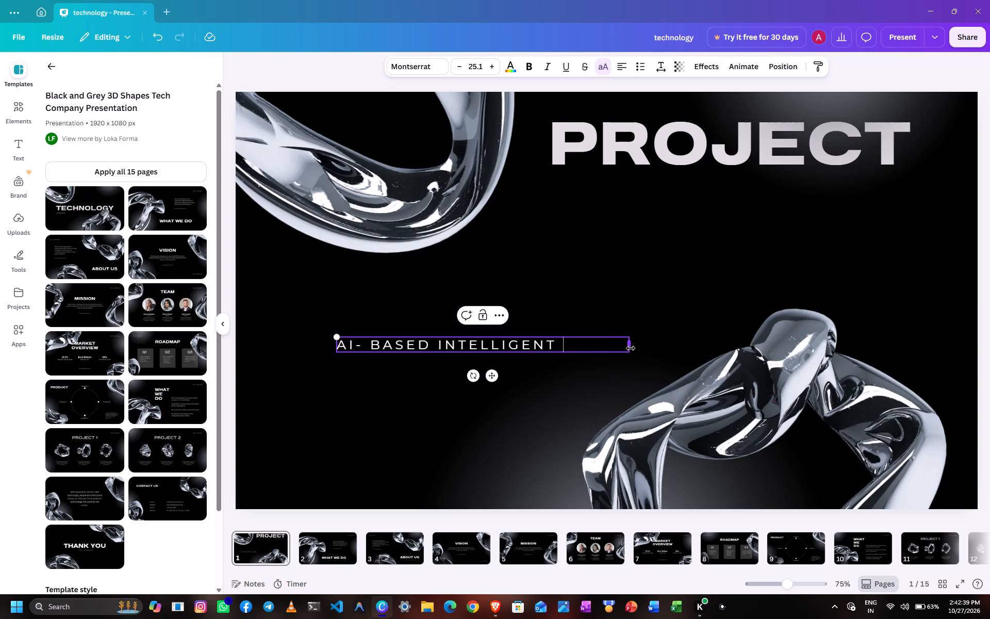
pyautogui.press('e')
pyautogui.write('xamination platfor')
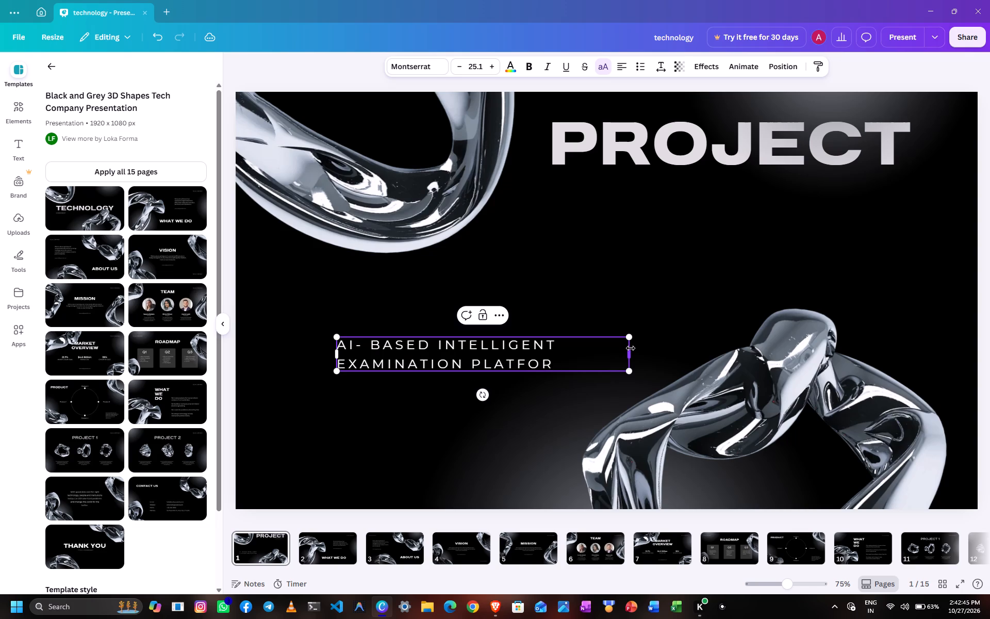
pyautogui.press('m')
# Widen the title page subtitle so EXAMINATION fits on its first line, and move it just below the chrome ring shape.
pyautogui.moveTo(630, 354); pyautogui.dragTo(706, 350)
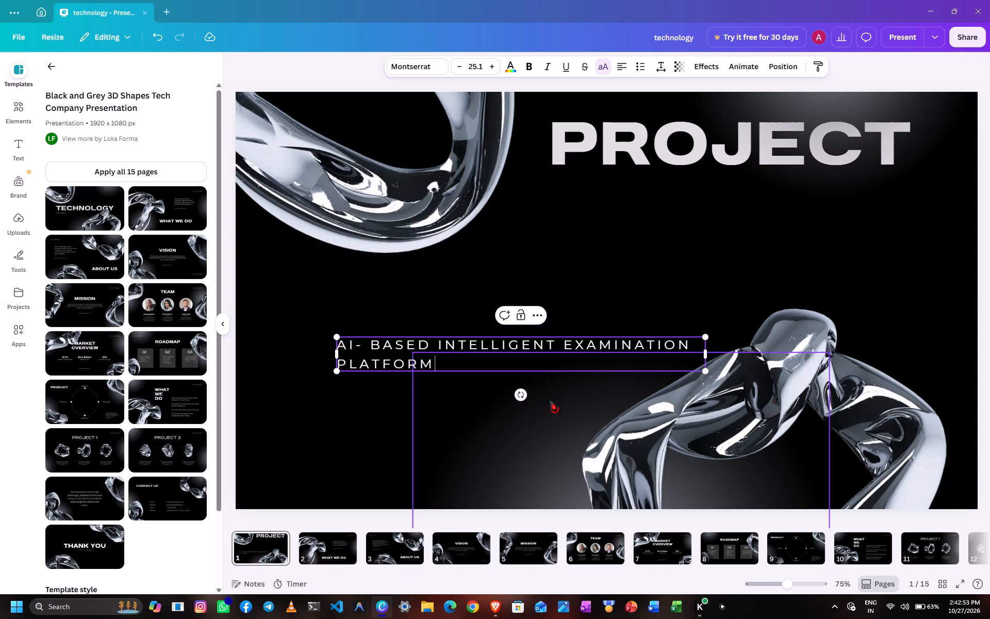
pyautogui.click(339, 429)
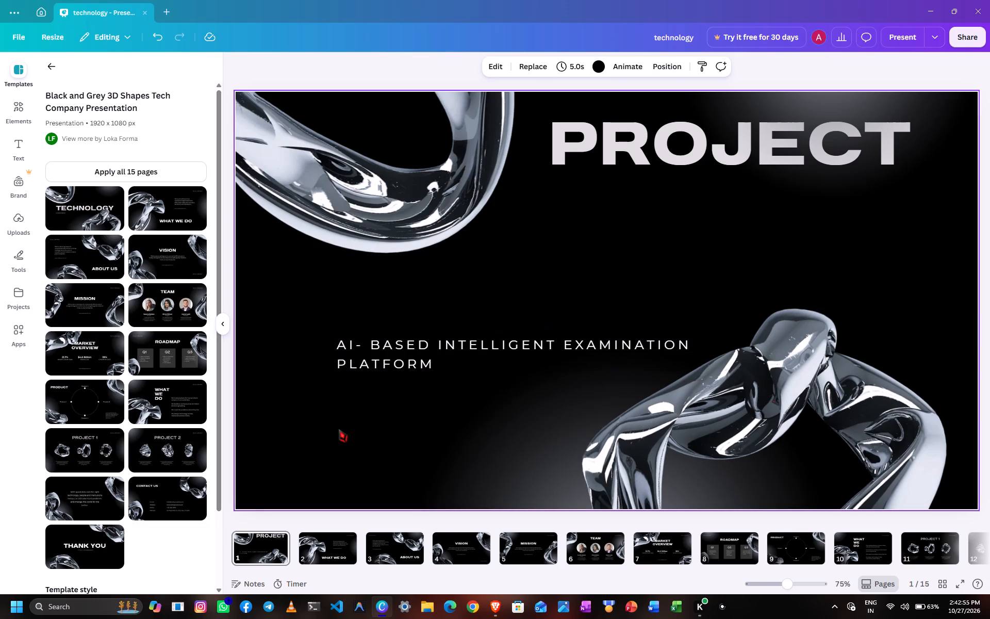
pyautogui.moveTo(505, 352); pyautogui.dragTo(465, 342)
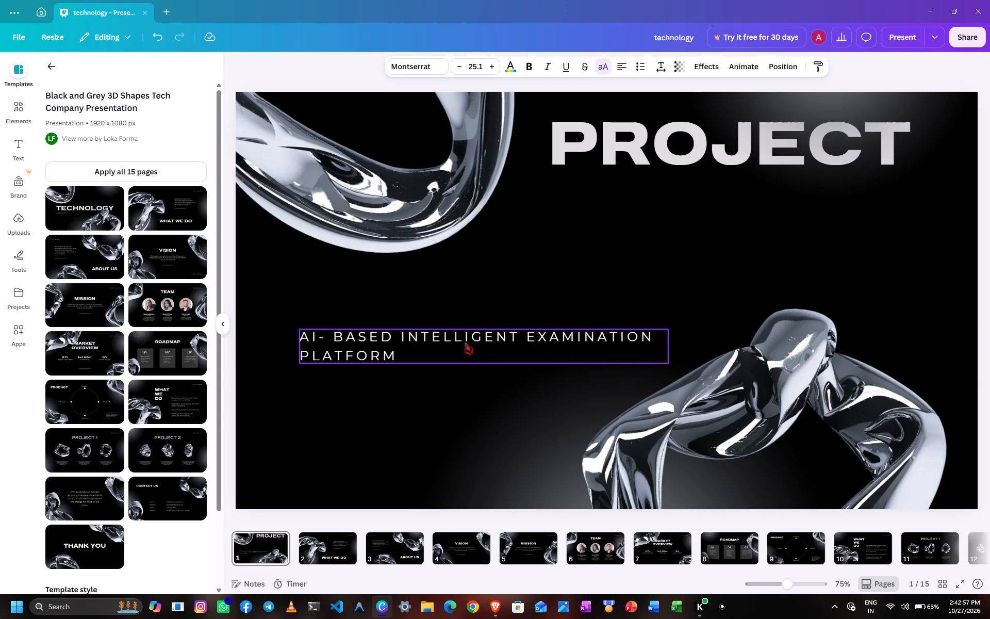
pyautogui.moveTo(465, 342); pyautogui.dragTo(425, 285)
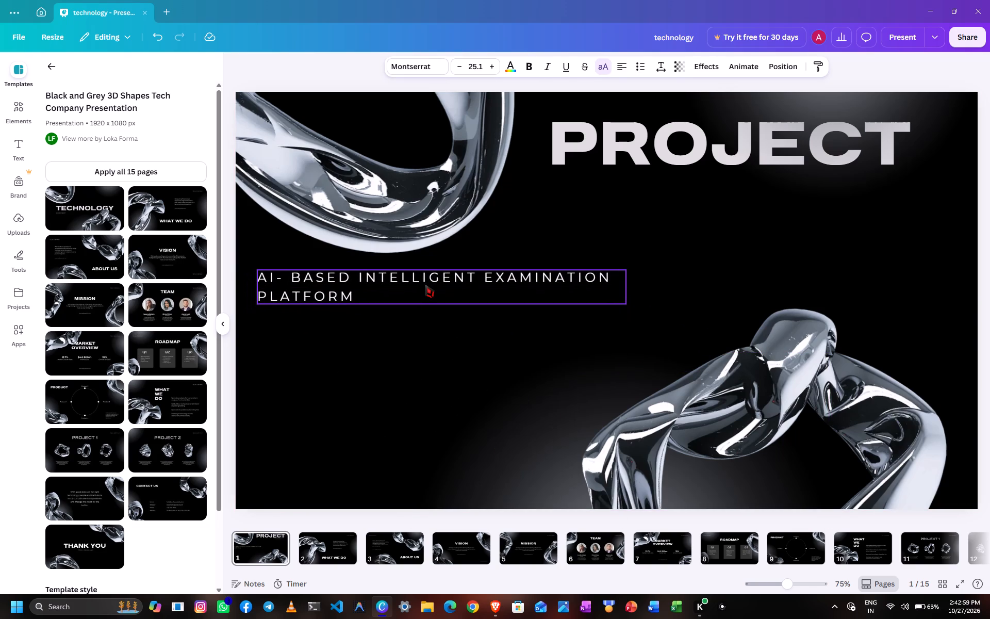
pyautogui.moveTo(425, 285); pyautogui.dragTo(423, 283)
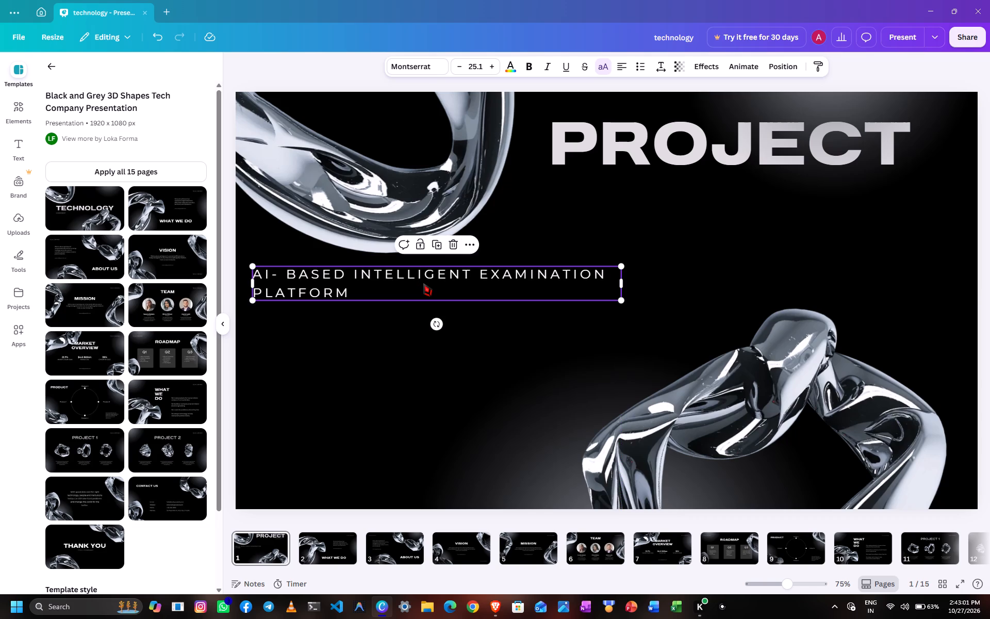
pyautogui.click(394, 388)
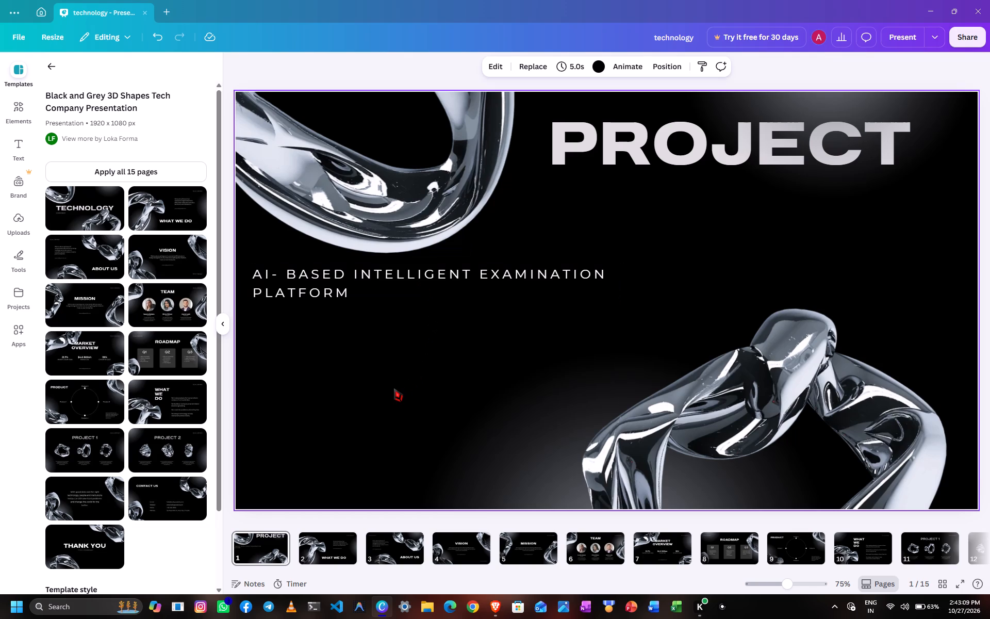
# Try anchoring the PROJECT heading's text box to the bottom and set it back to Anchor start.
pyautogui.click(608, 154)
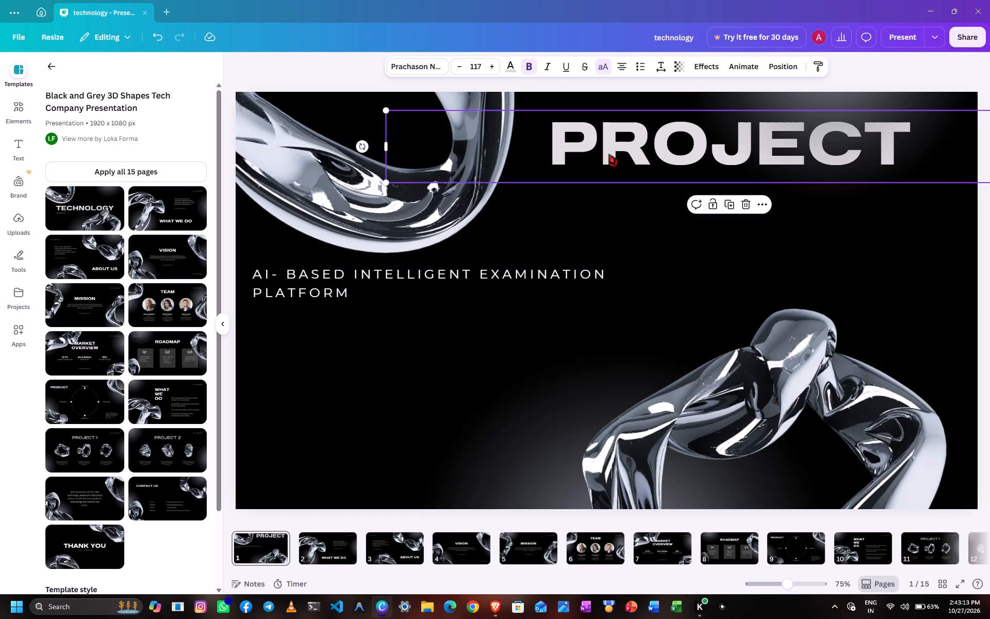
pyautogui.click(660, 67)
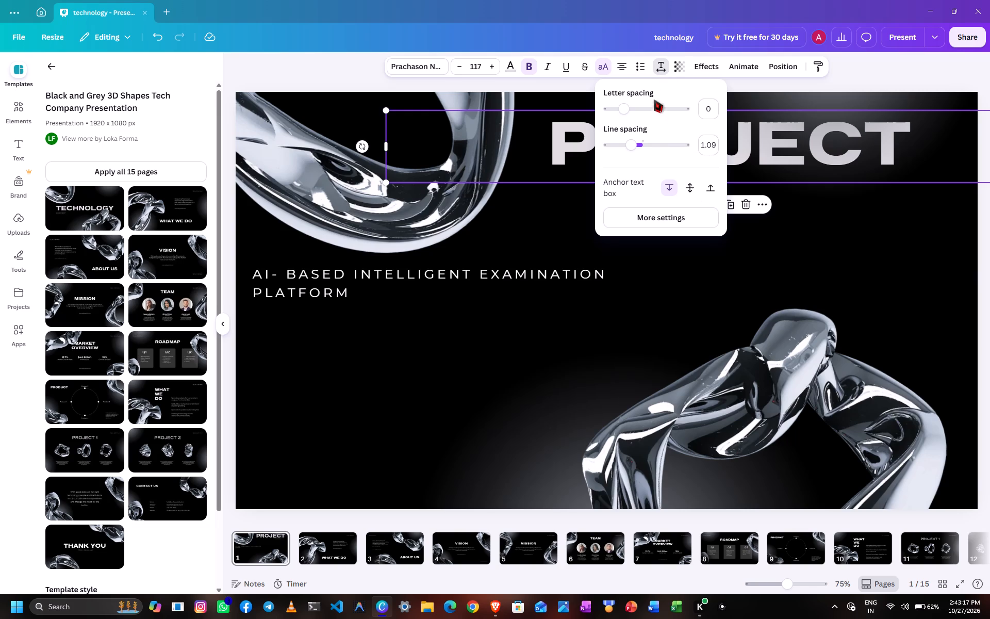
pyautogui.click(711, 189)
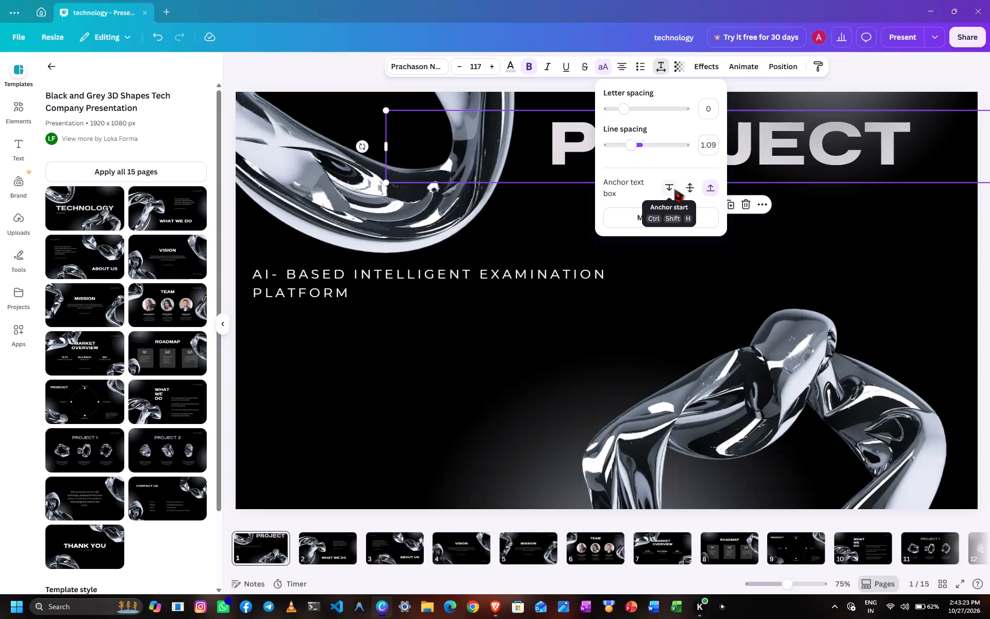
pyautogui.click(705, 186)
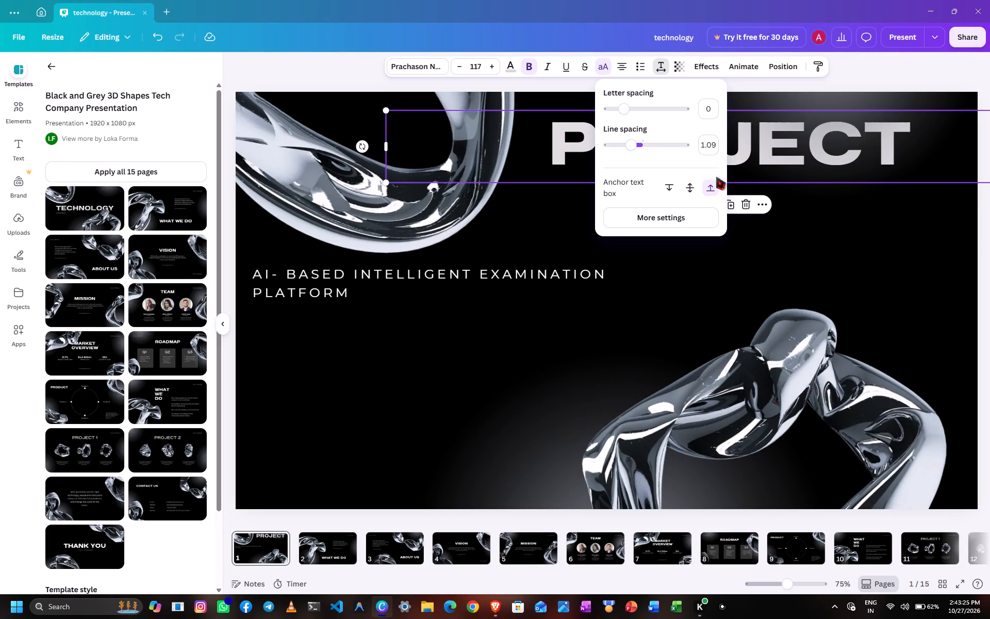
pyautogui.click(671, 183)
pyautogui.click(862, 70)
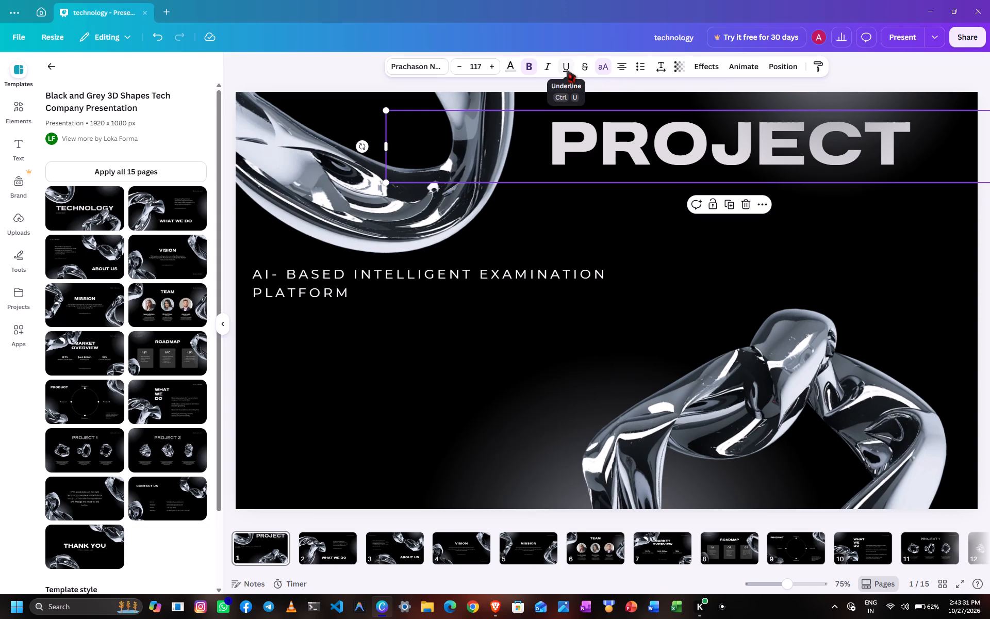
# Underline the PROJECT heading on the title page.
pyautogui.click(567, 70)
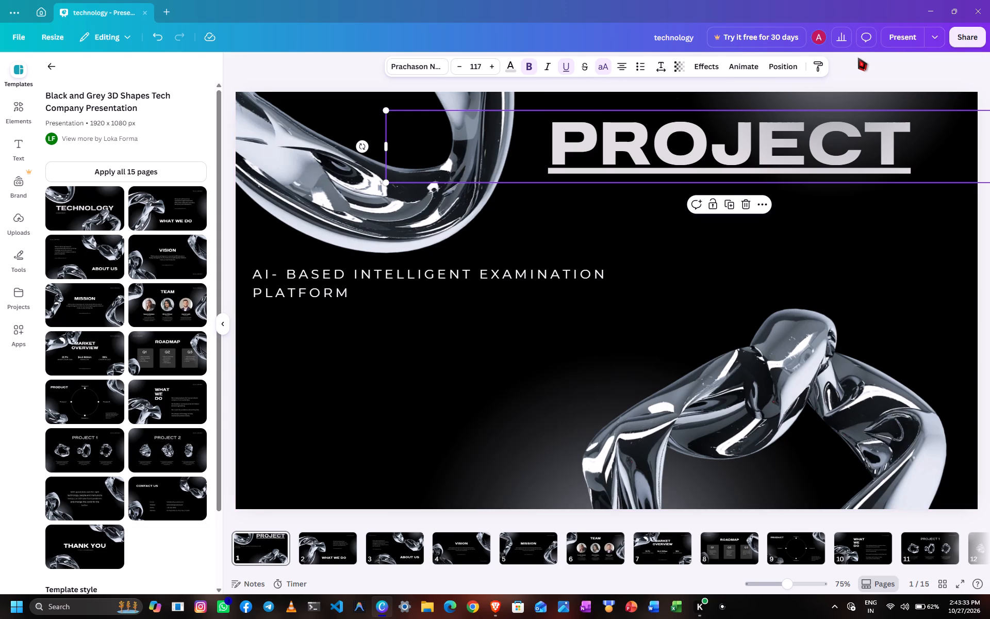
pyautogui.click(867, 70)
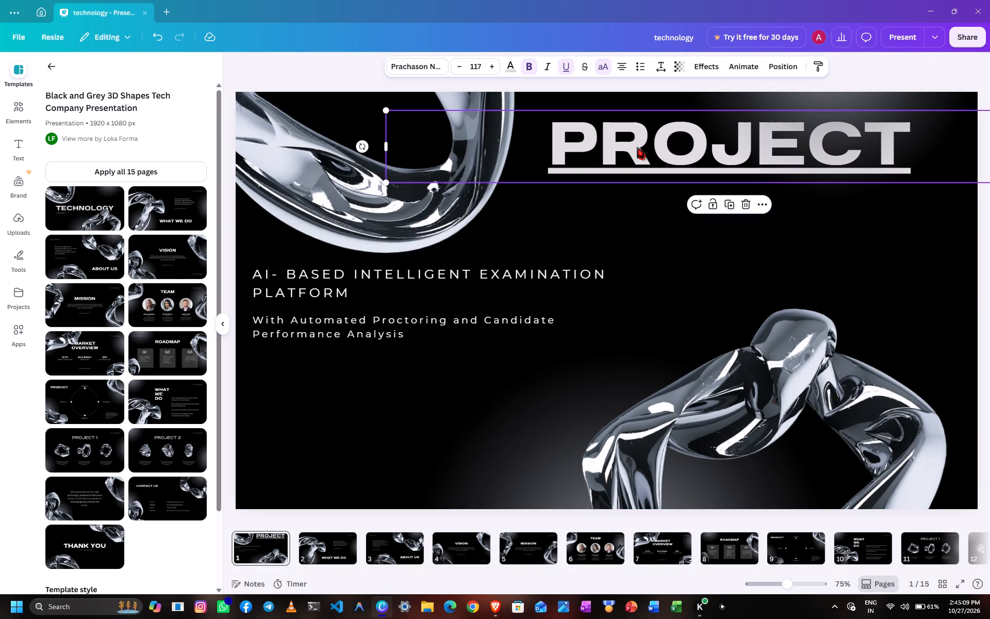
pyautogui.click(733, 205)
pyautogui.moveTo(731, 139); pyautogui.dragTo(654, 230)
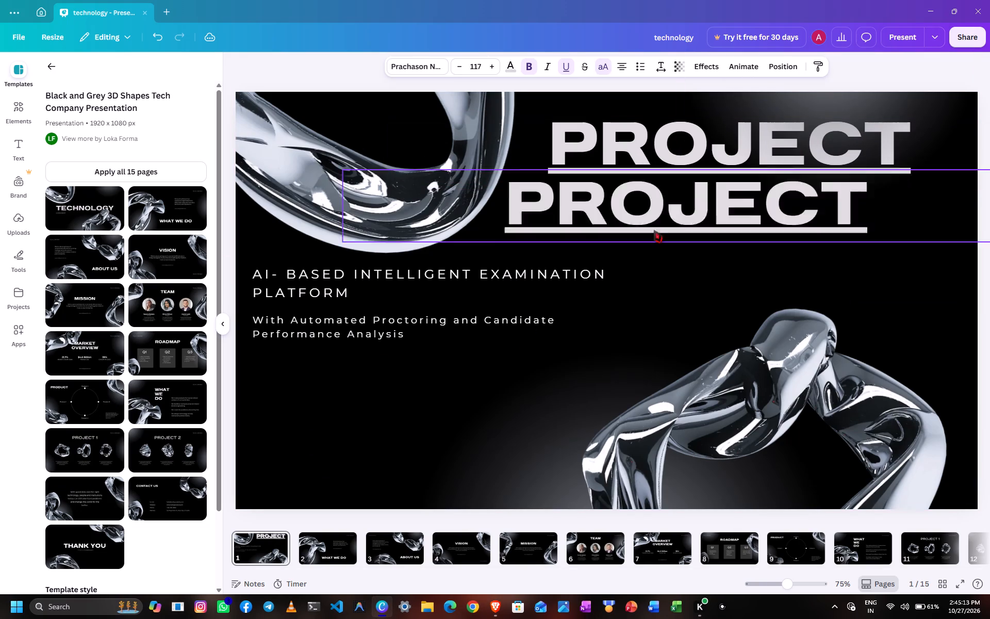
pyautogui.moveTo(654, 230); pyautogui.dragTo(424, 379)
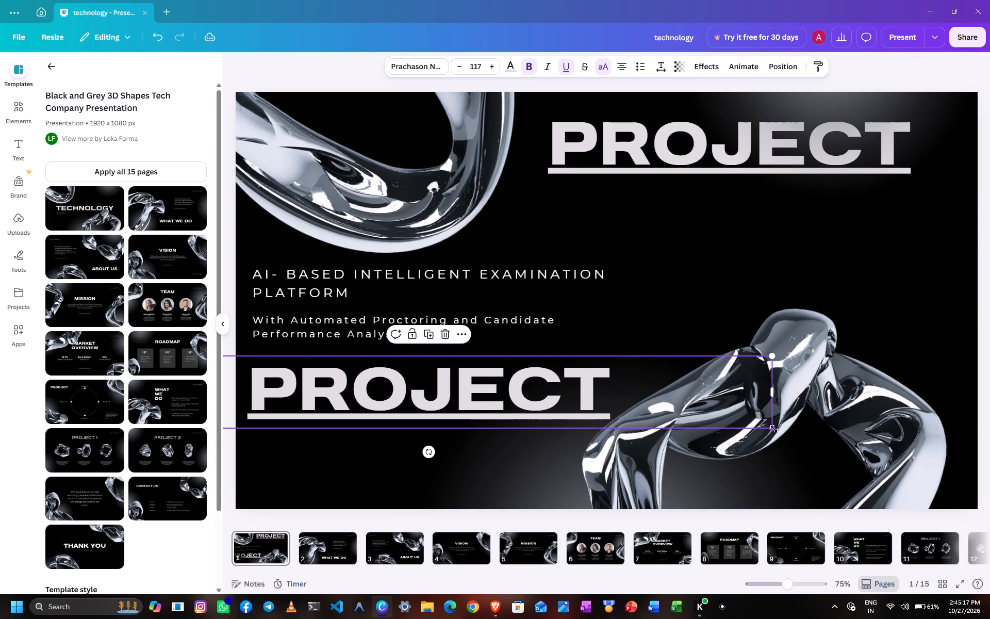
pyautogui.moveTo(774, 429); pyautogui.dragTo(416, 378)
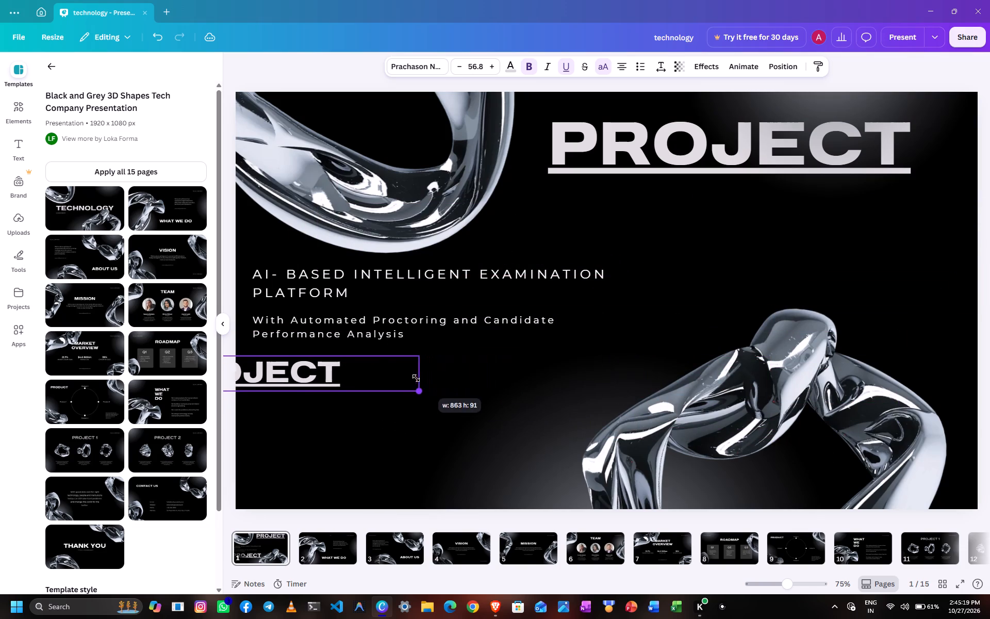
pyautogui.moveTo(416, 378); pyautogui.dragTo(411, 378)
pyautogui.moveTo(355, 377); pyautogui.dragTo(492, 378)
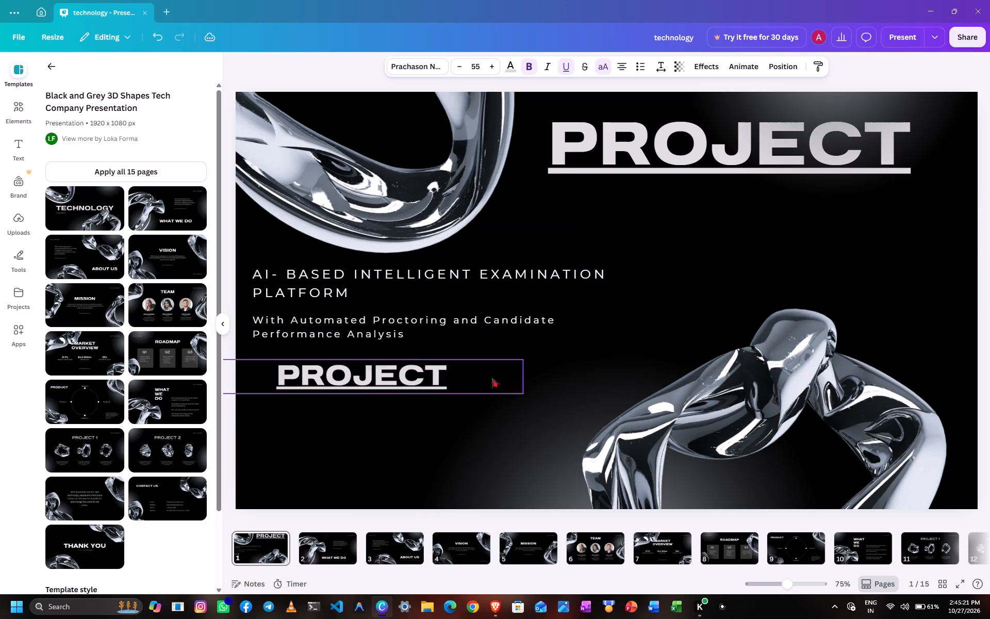
pyautogui.moveTo(492, 378); pyautogui.dragTo(468, 394)
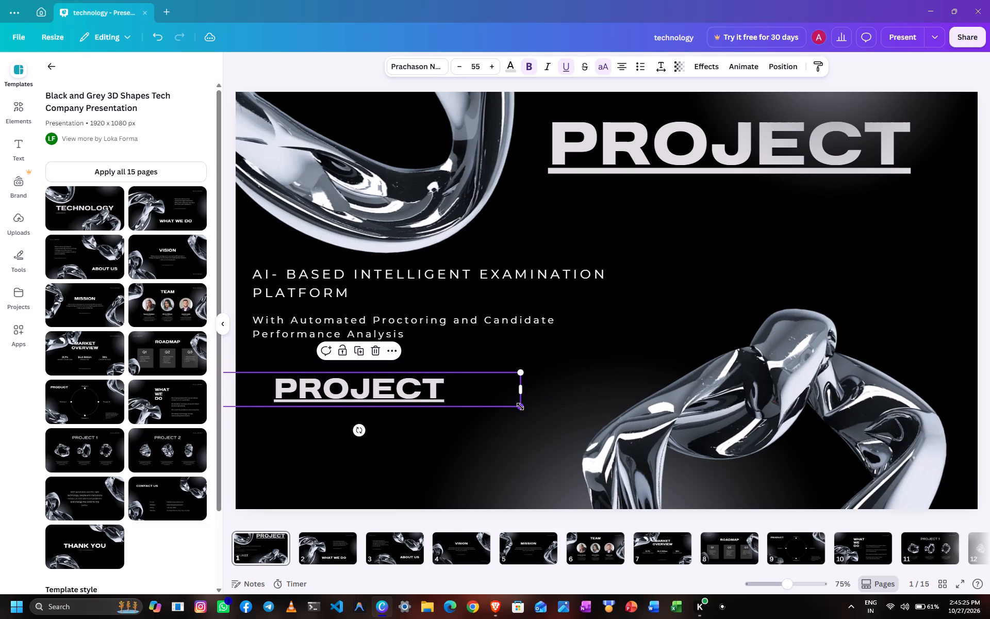
pyautogui.moveTo(520, 406); pyautogui.dragTo(408, 390)
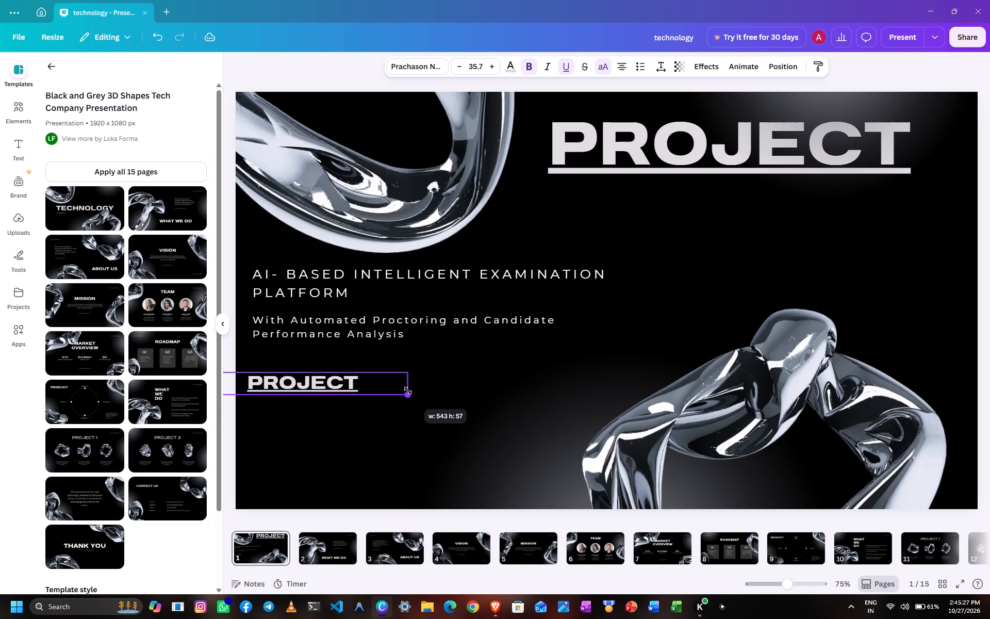
pyautogui.moveTo(408, 390); pyautogui.dragTo(395, 390)
pyautogui.moveTo(328, 379); pyautogui.dragTo(379, 376)
# Replace the duplicated title's text with the copied "Presented by" line and widen its text box so it fits on one line.
pyautogui.click(379, 376)
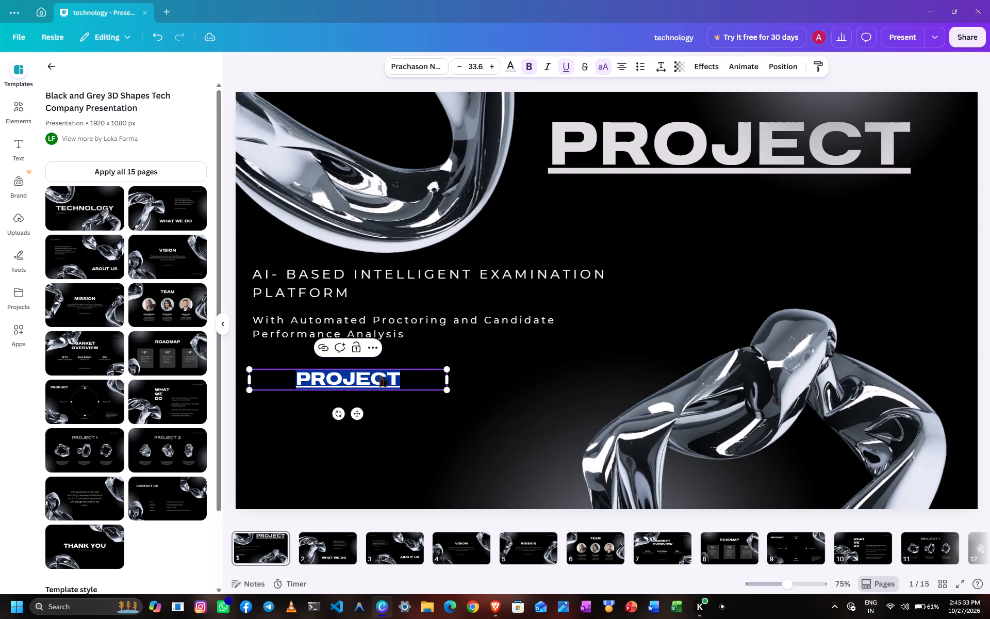
pyautogui.hotkey('ctrl', 'v')
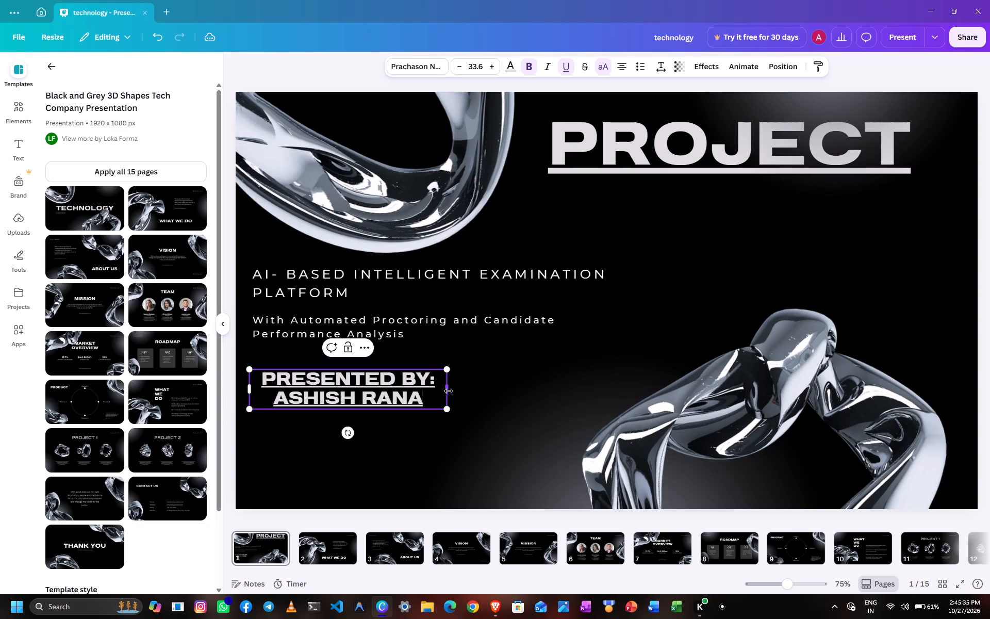
pyautogui.moveTo(449, 391); pyautogui.dragTo(547, 381)
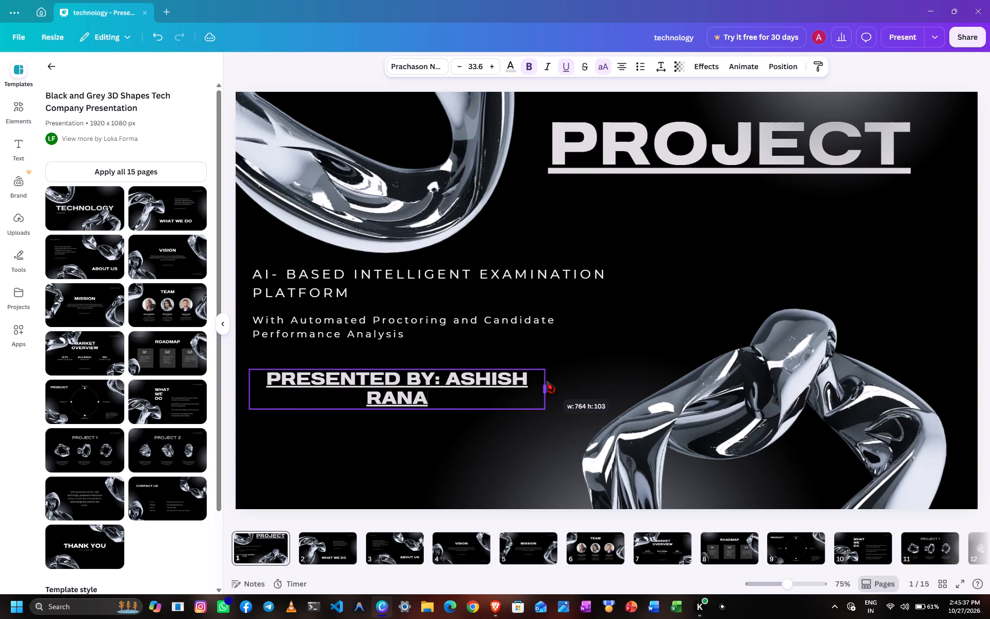
pyautogui.moveTo(547, 381); pyautogui.dragTo(620, 367)
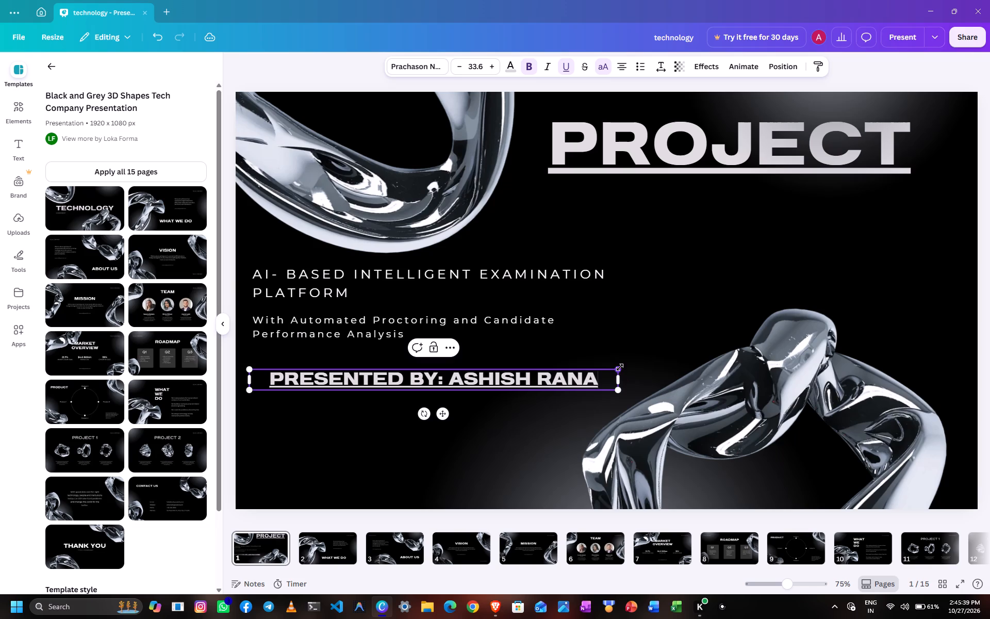
# Move the presenter line slightly up and to the left, closer beneath the proctoring line.
pyautogui.moveTo(531, 377); pyautogui.dragTo(514, 377)
pyautogui.moveTo(514, 377); pyautogui.dragTo(514, 377)
pyautogui.click(518, 405)
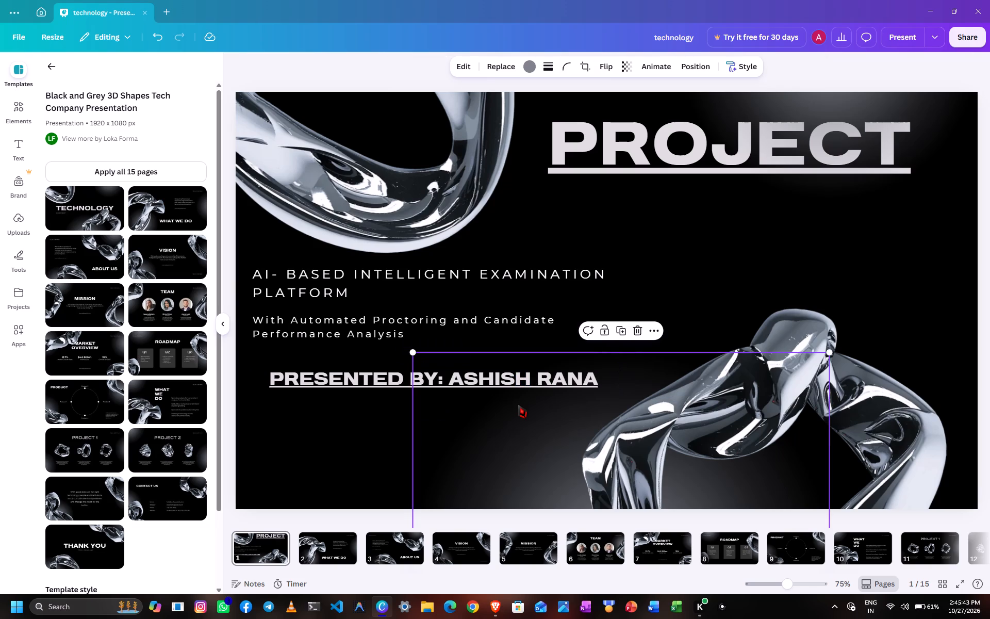
pyautogui.moveTo(527, 382); pyautogui.dragTo(508, 378)
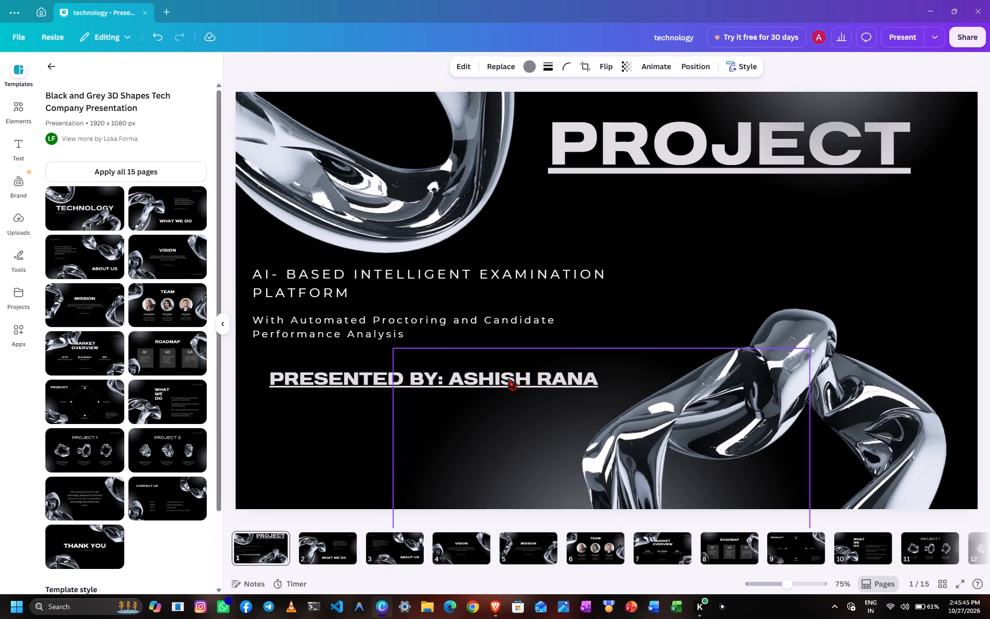
pyautogui.moveTo(508, 378); pyautogui.dragTo(505, 369)
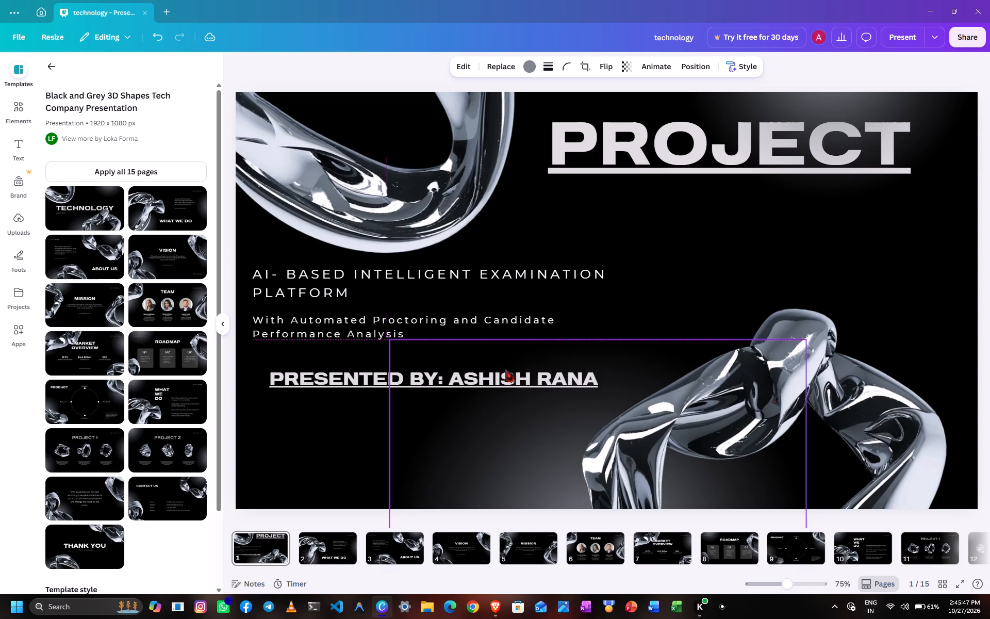
pyautogui.moveTo(505, 369); pyautogui.dragTo(513, 376)
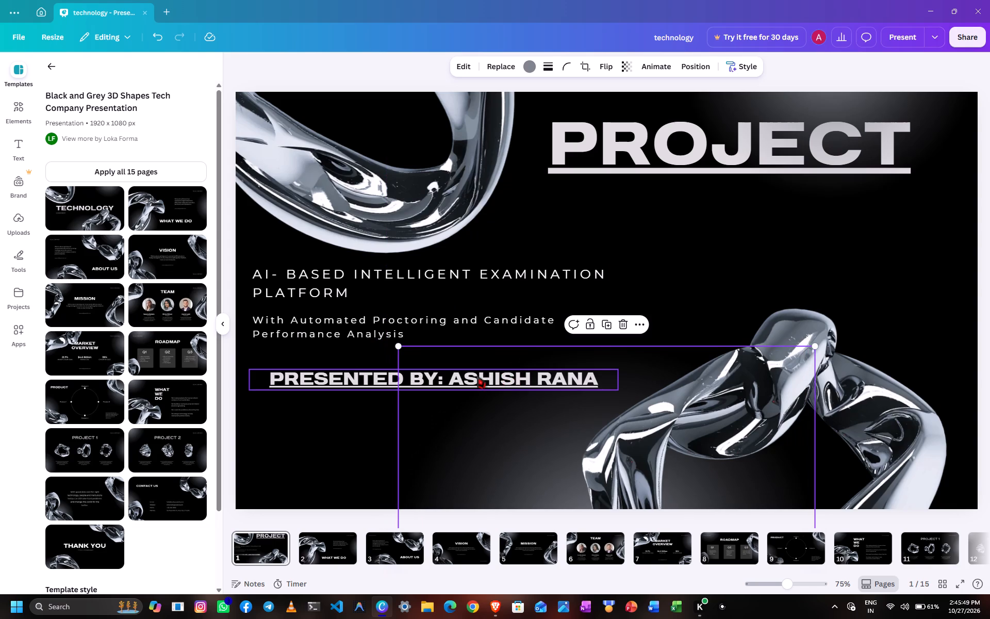
pyautogui.moveTo(369, 377); pyautogui.dragTo(344, 371)
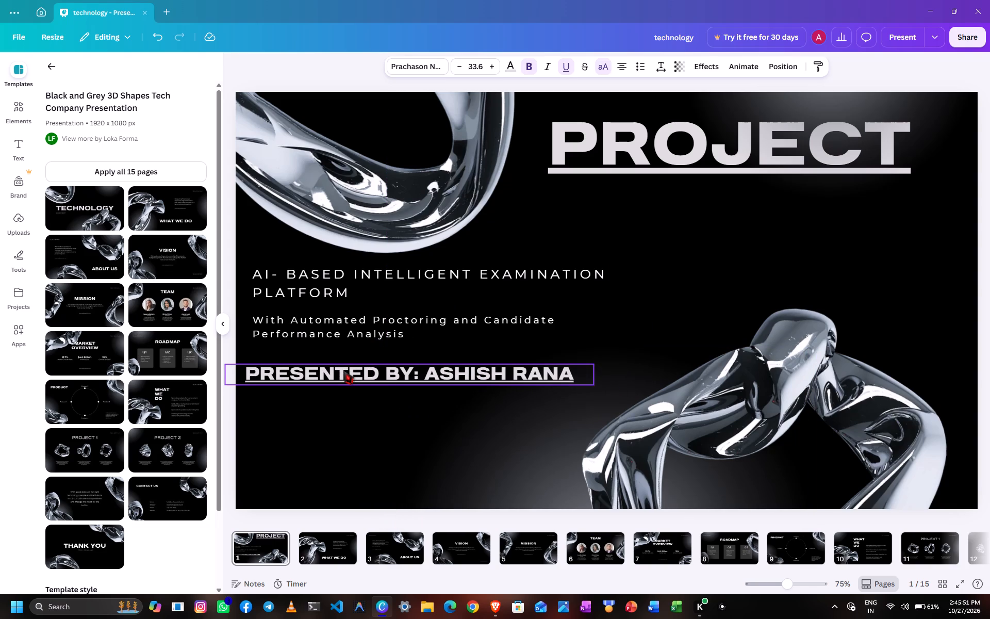
pyautogui.moveTo(344, 371); pyautogui.dragTo(342, 365)
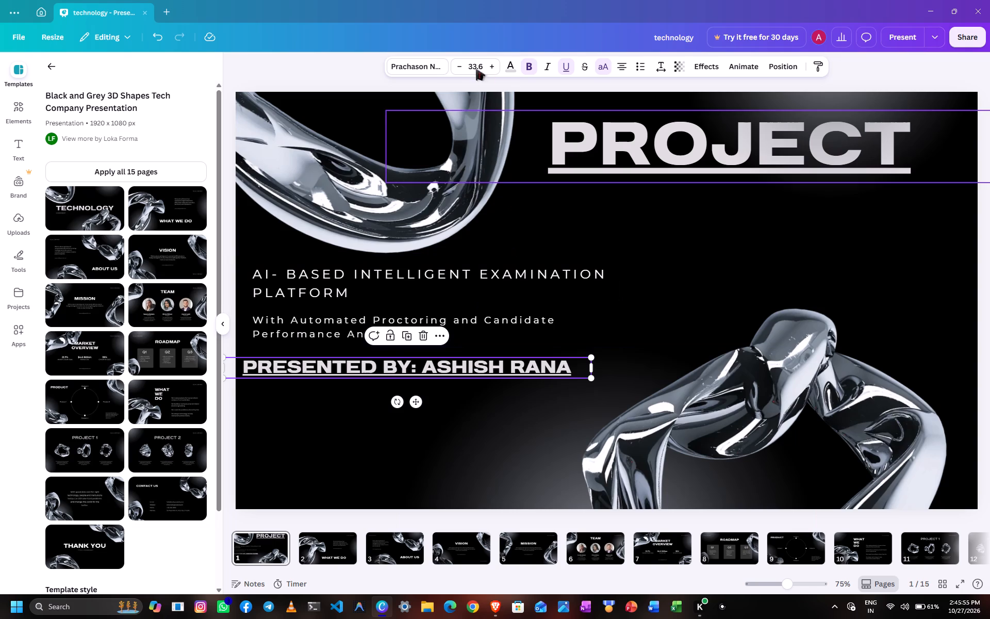
# Reduce the presenter line's font size to 25.6.
pyautogui.tripleClick(458, 67)
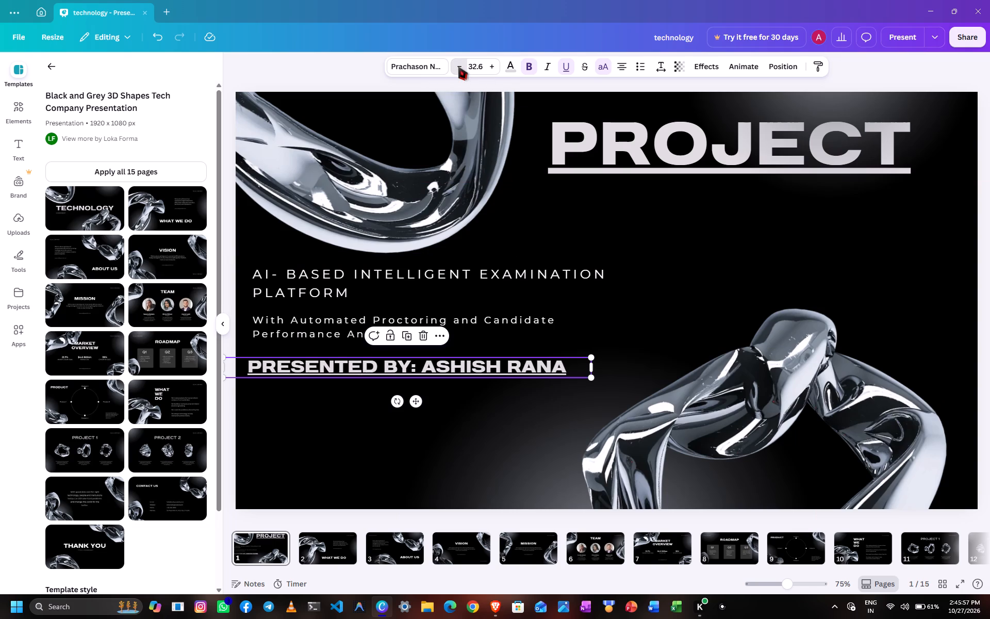
pyautogui.tripleClick(458, 67)
pyautogui.click(458, 67)
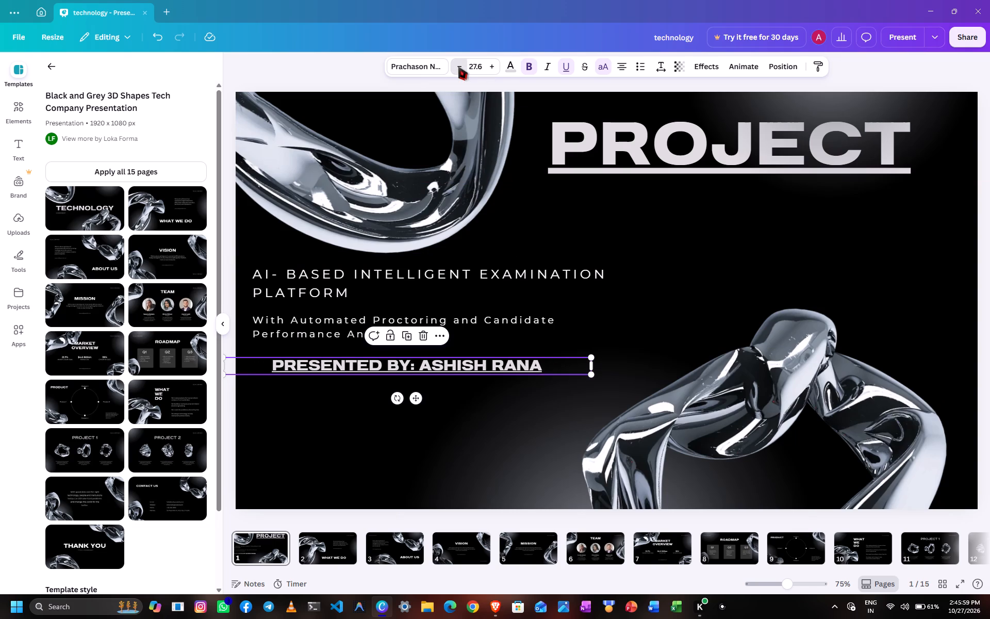
pyautogui.click(458, 67)
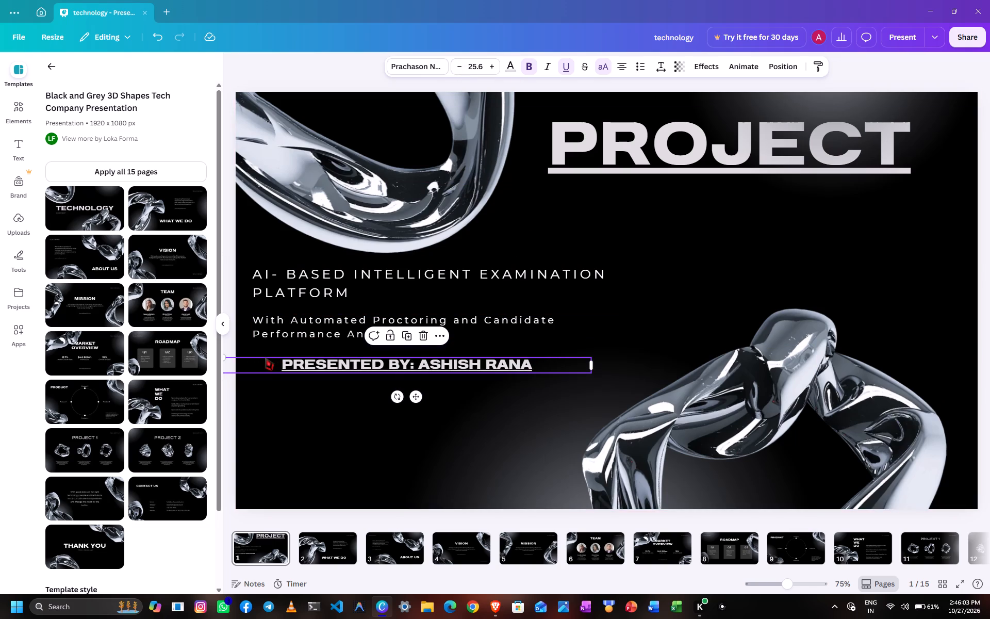
# Reposition the presenter line near the left edge of the lines above, leaving a clear gap below the proctoring line.
pyautogui.moveTo(260, 365); pyautogui.dragTo(230, 367)
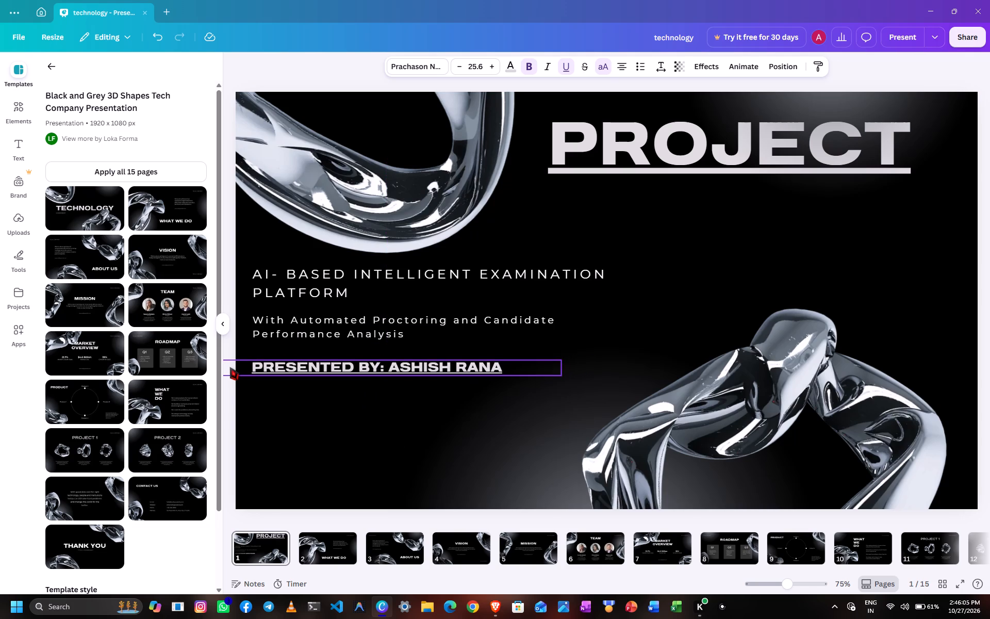
pyautogui.moveTo(230, 367); pyautogui.dragTo(228, 388)
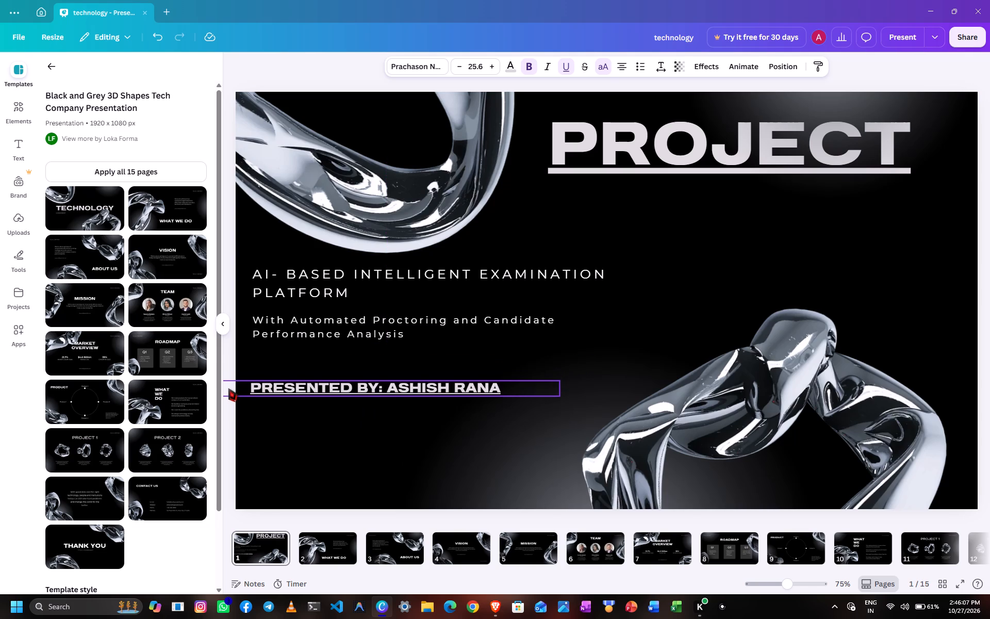
pyautogui.moveTo(228, 388); pyautogui.dragTo(228, 394)
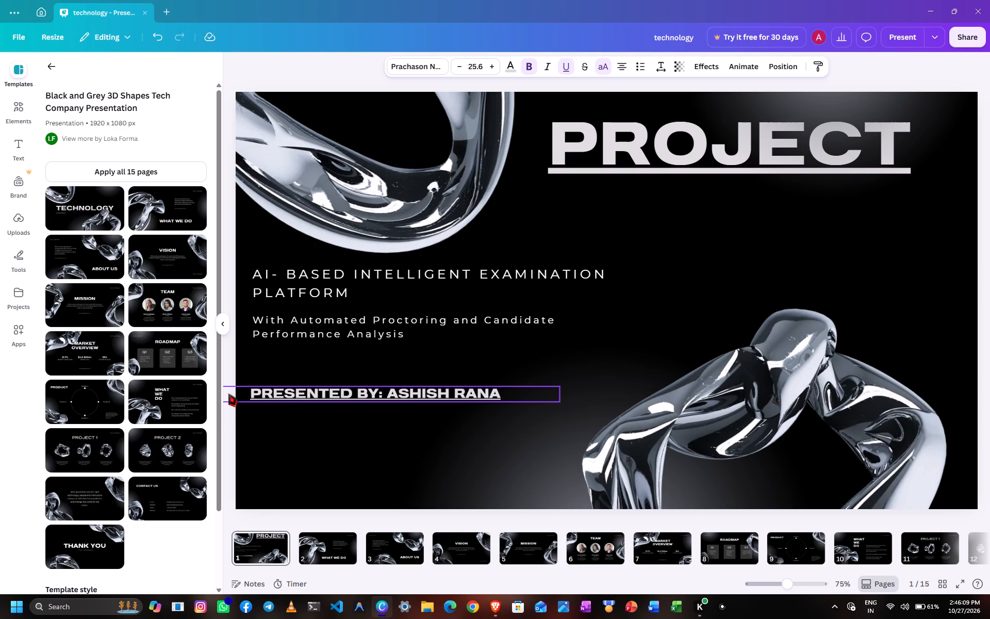
pyautogui.moveTo(228, 394); pyautogui.dragTo(228, 393)
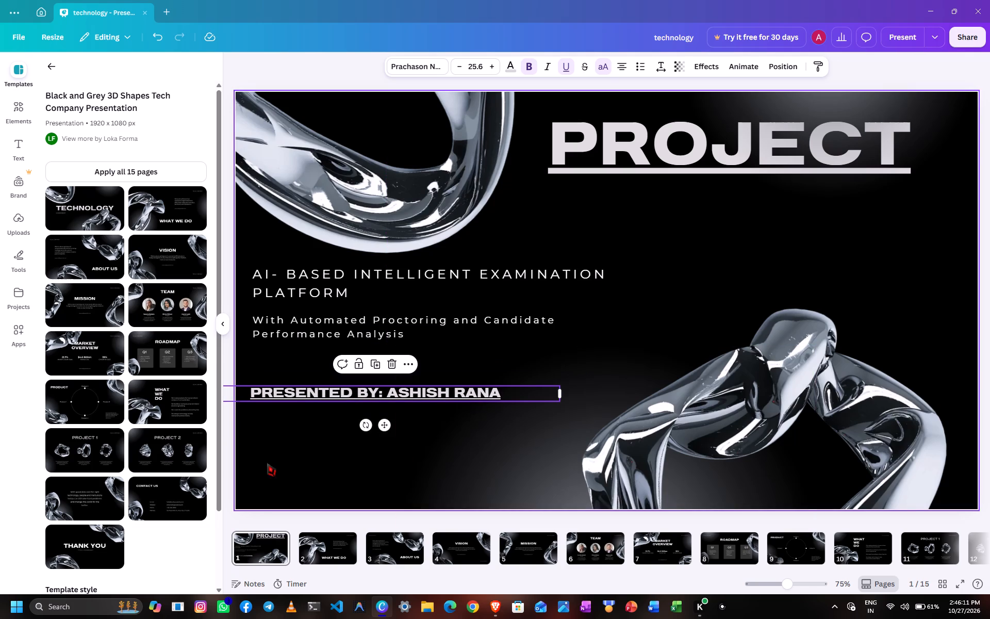
pyautogui.click(224, 462)
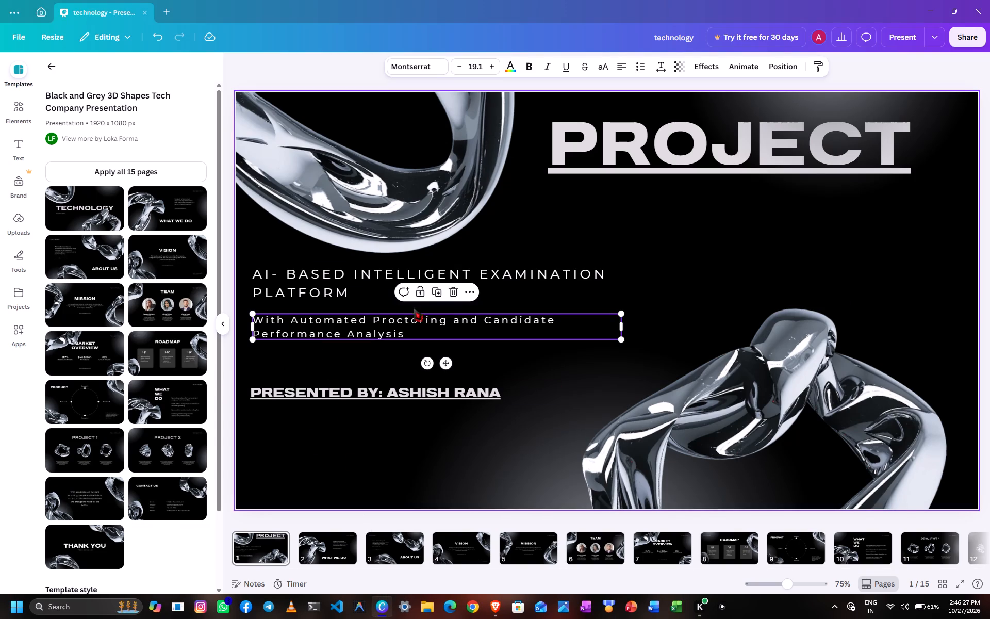
pyautogui.click(438, 294)
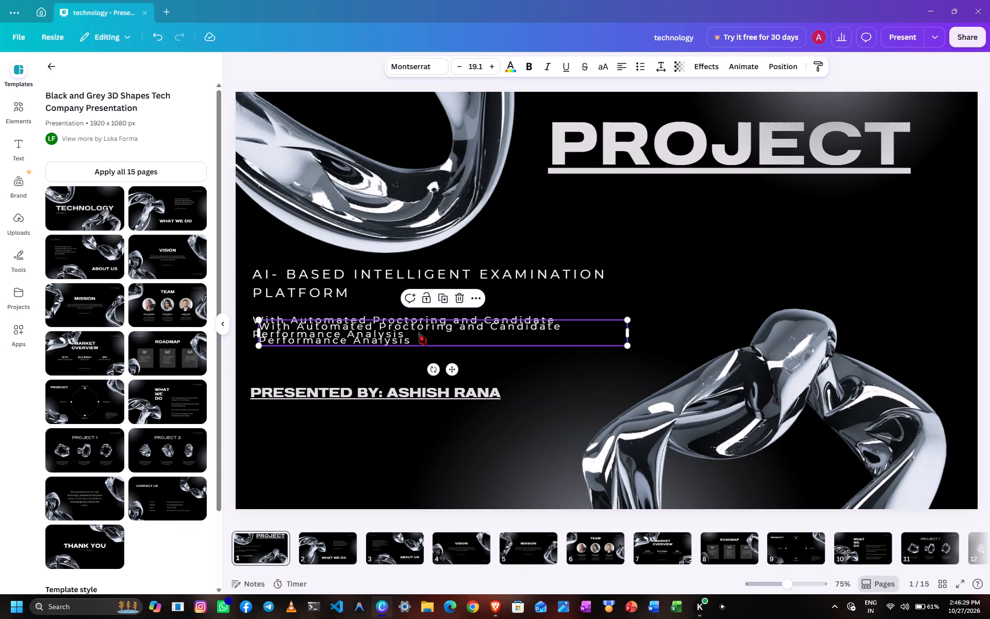
pyautogui.moveTo(418, 335); pyautogui.dragTo(406, 425)
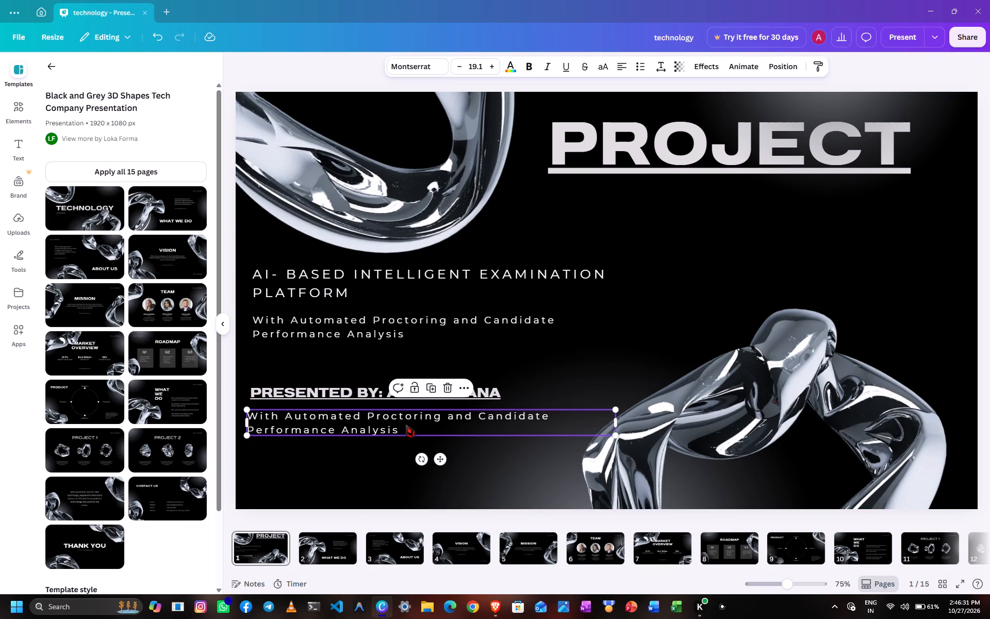
# Replace the duplicated text with the copied degree and university lines.
pyautogui.click(406, 425)
pyautogui.hotkey('ctrl', 'v')
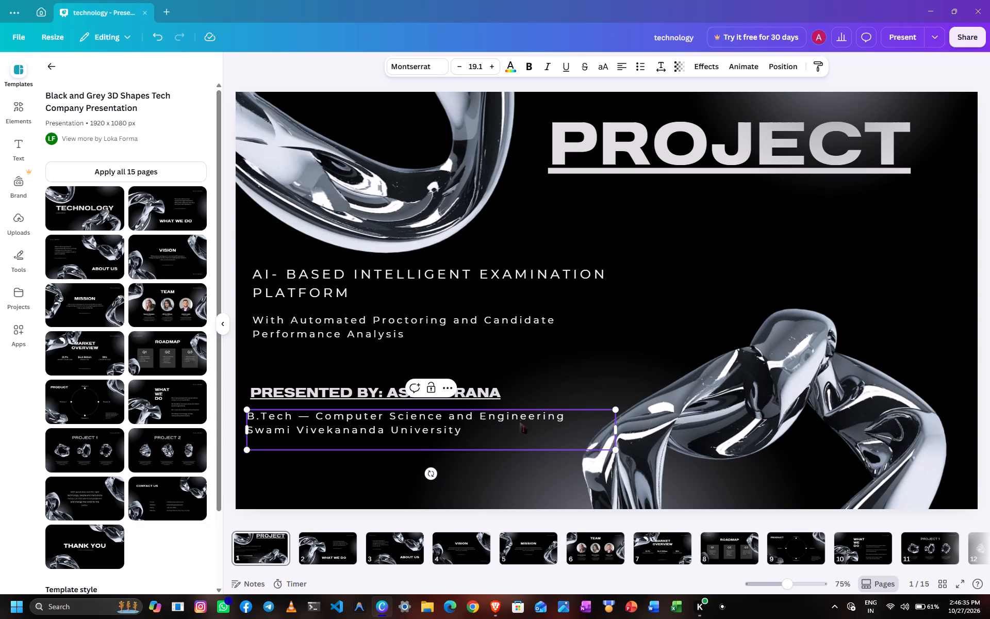
pyautogui.click(638, 300)
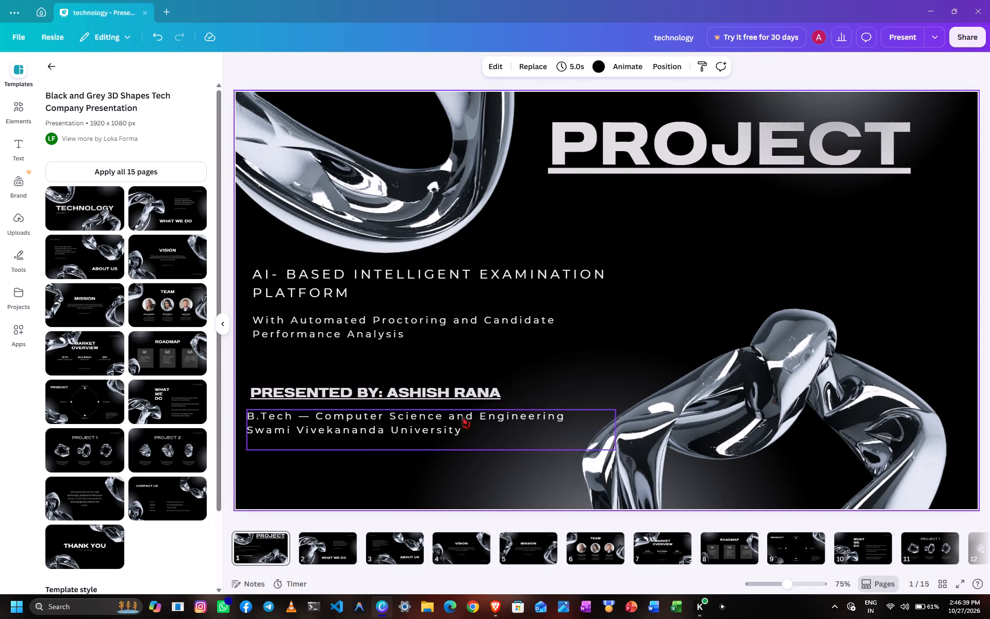
# Shift the degree and university text slightly right to align its left edge with the proctoring text above.
pyautogui.click(348, 427)
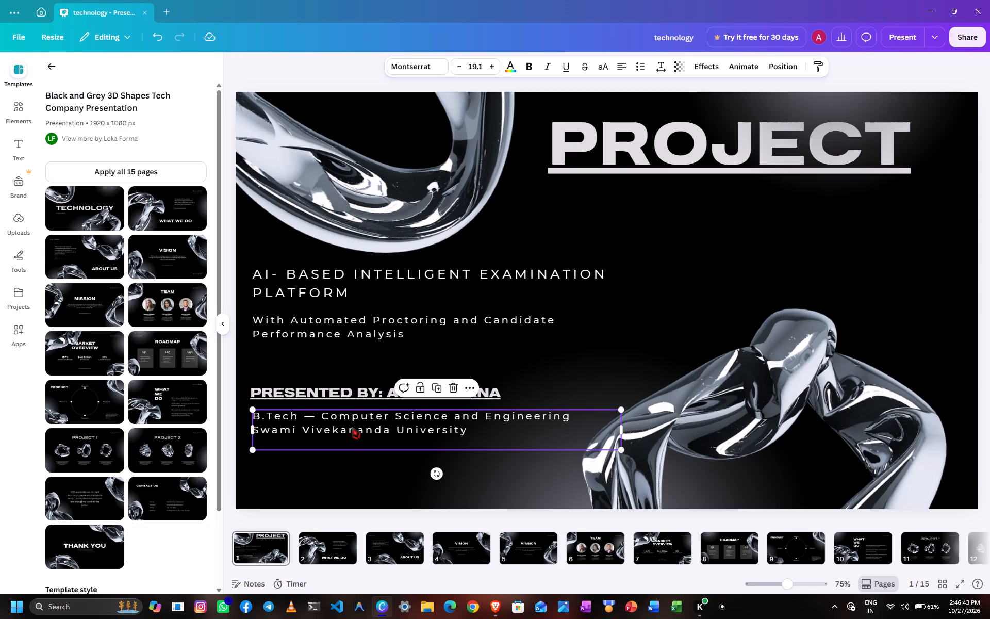
pyautogui.click(684, 225)
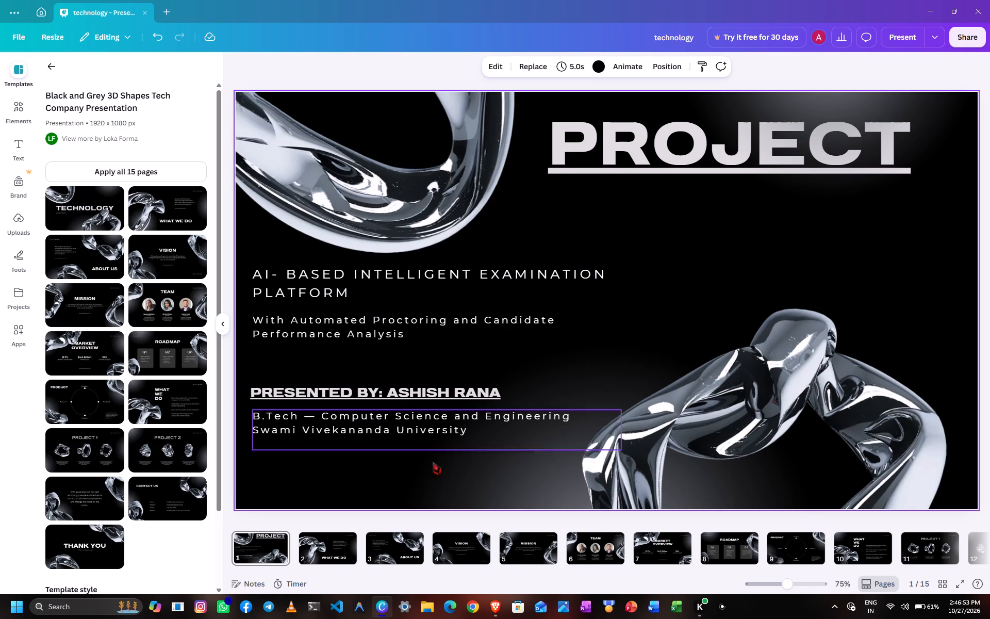
# Go to page 2, the "What We Do" slide.
pyautogui.click(333, 551)
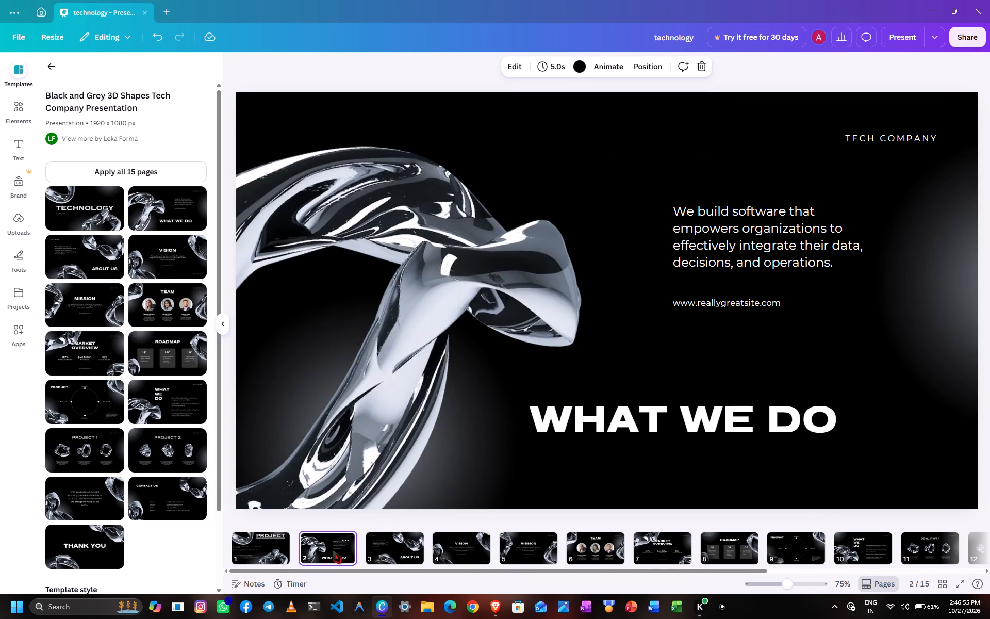
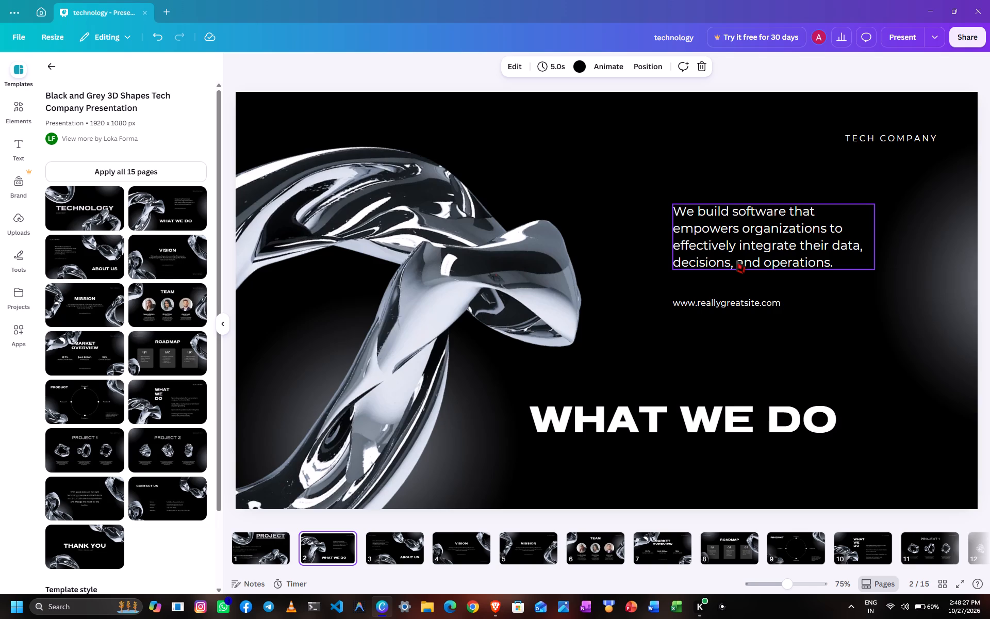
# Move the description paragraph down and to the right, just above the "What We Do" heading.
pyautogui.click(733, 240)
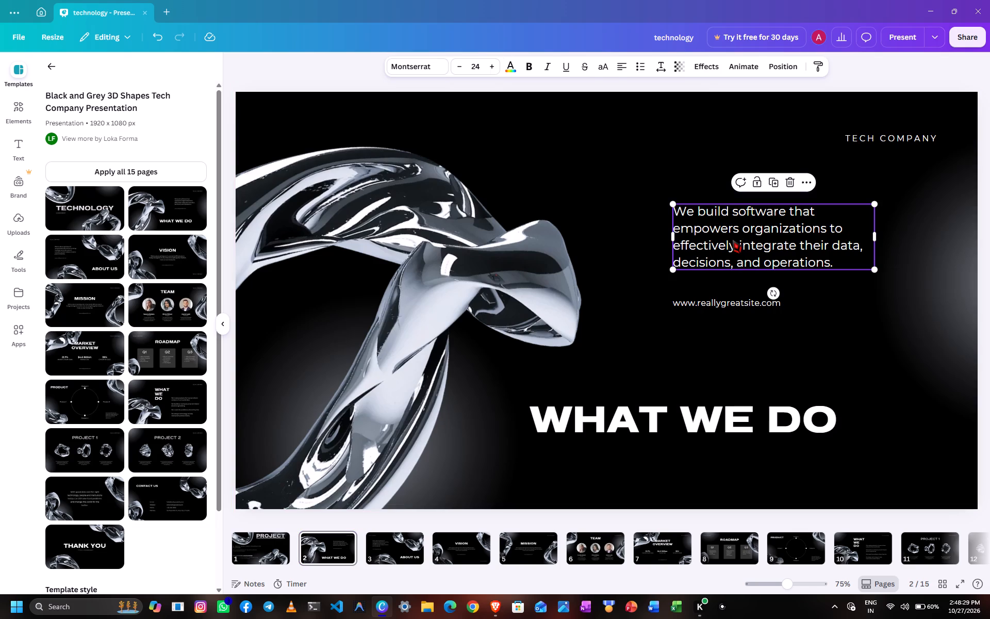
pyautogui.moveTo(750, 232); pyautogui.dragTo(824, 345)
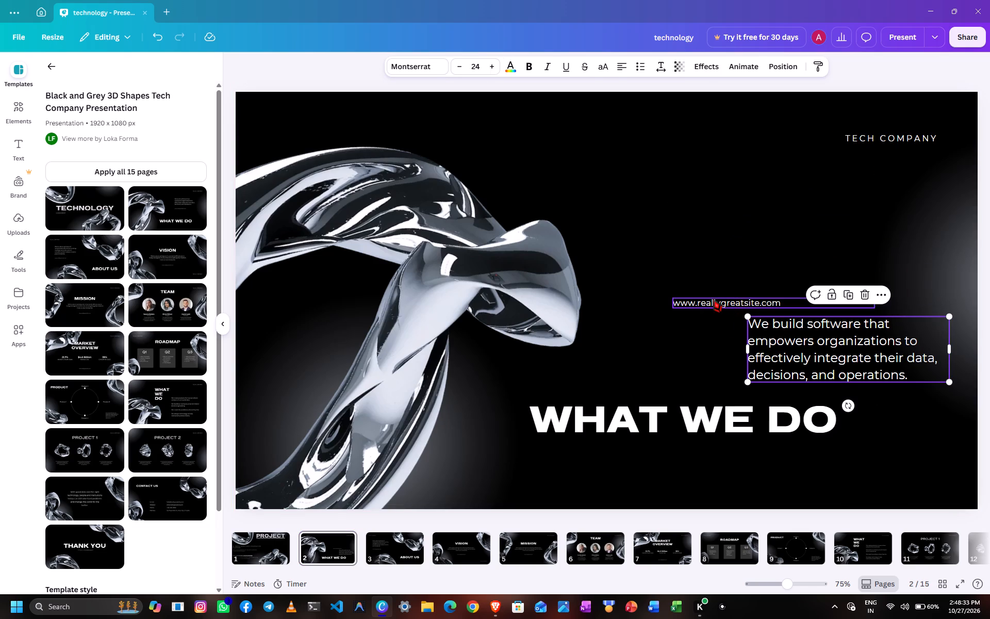
# Delete the placeholder website address from the slide.
pyautogui.click(713, 299)
pyautogui.press('BackSpace')
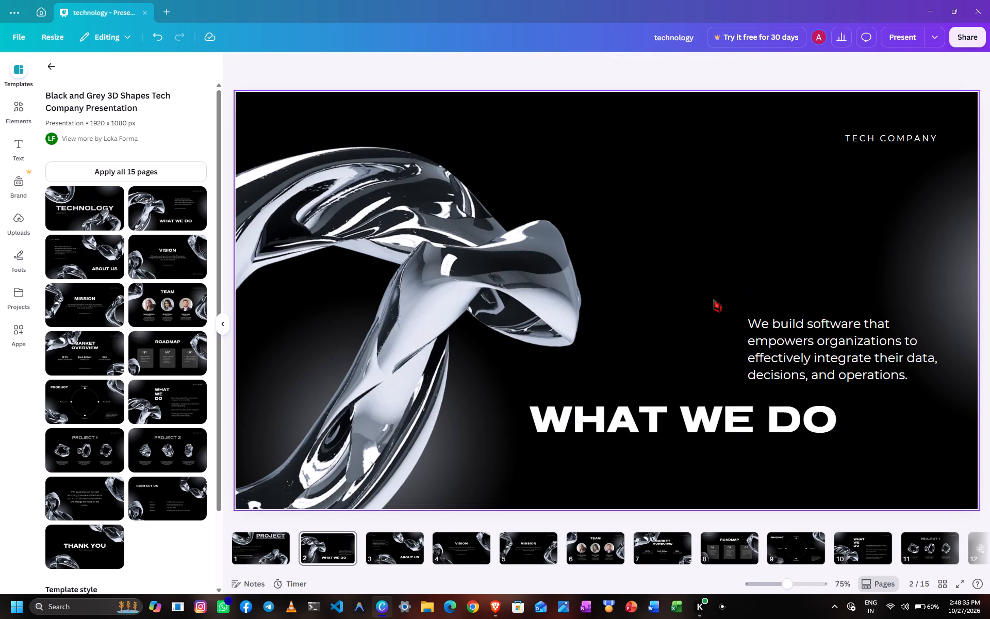
# Move the "What We Do" heading to the top of the slide, roughly level with the "Tech Company" label.
pyautogui.click(675, 413)
pyautogui.moveTo(675, 413); pyautogui.dragTo(623, 127)
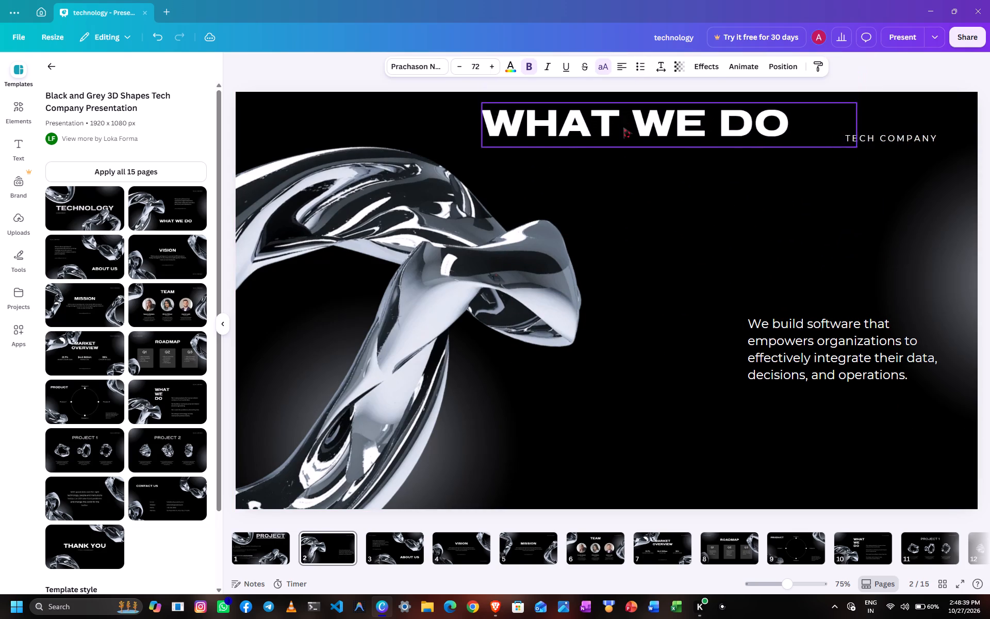
pyautogui.moveTo(623, 127); pyautogui.dragTo(631, 136)
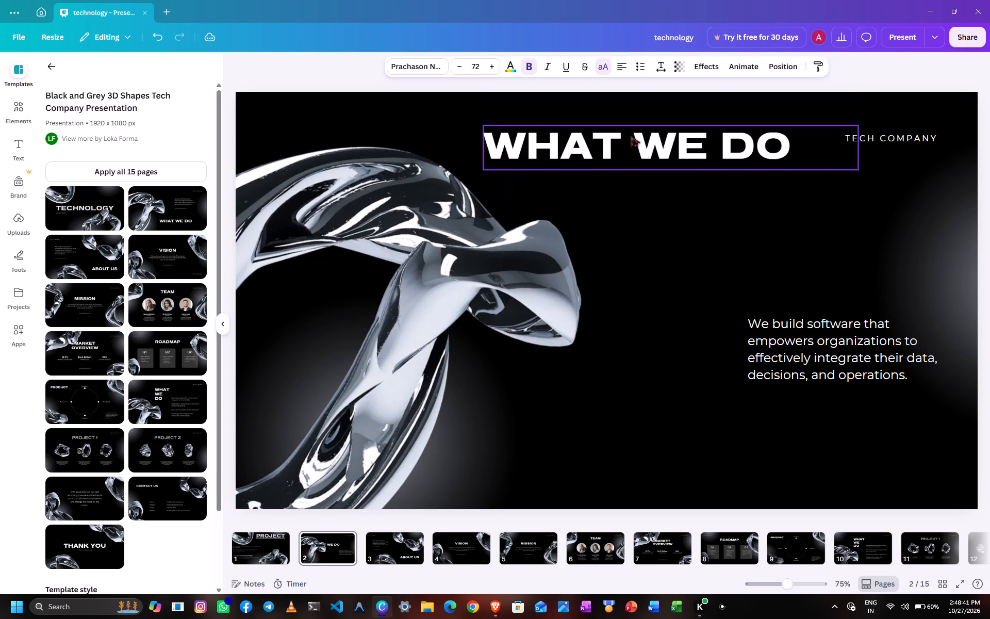
pyautogui.moveTo(631, 136); pyautogui.dragTo(630, 127)
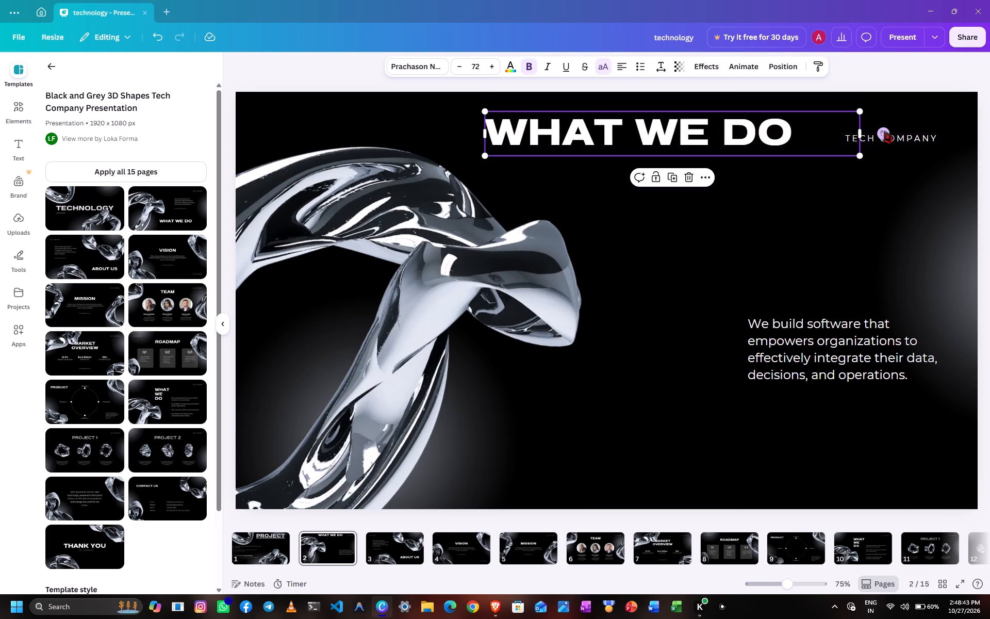
# Delete the "Tech Company" label from the slide's upper right corner.
pyautogui.click(907, 139)
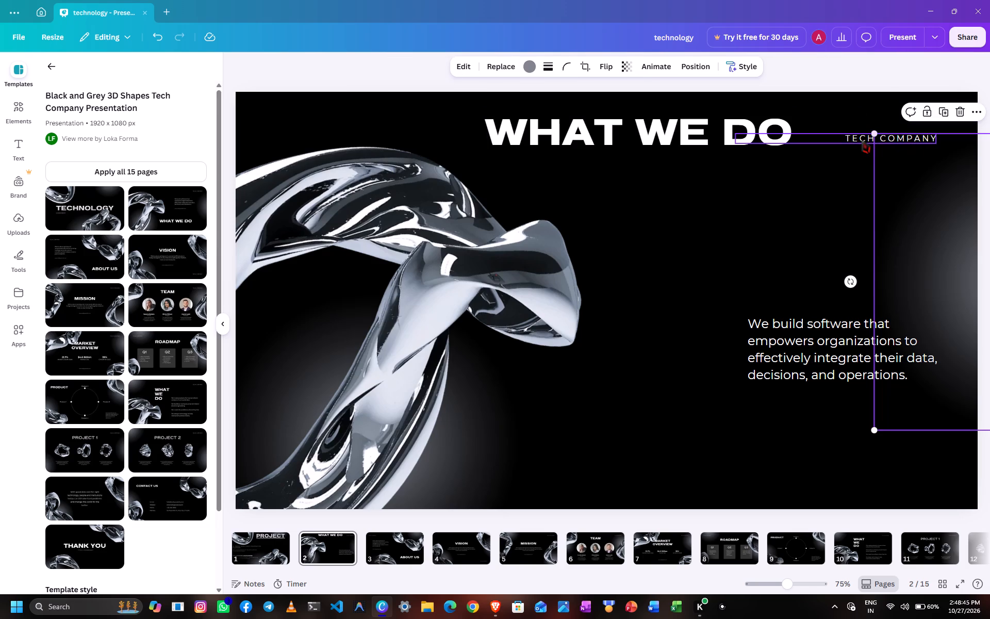
pyautogui.click(861, 139)
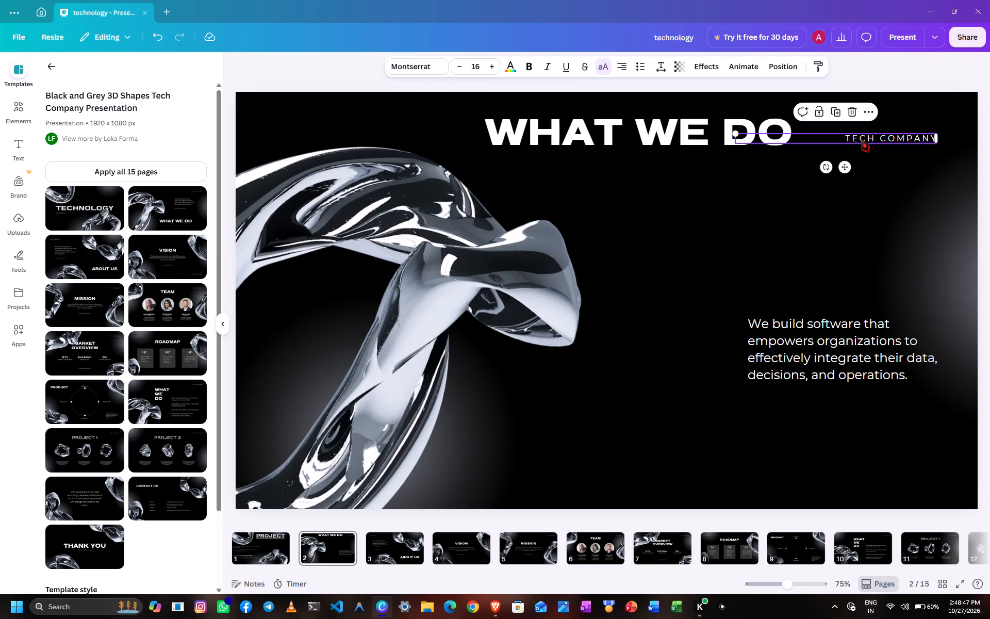
pyautogui.press('BackSpace')
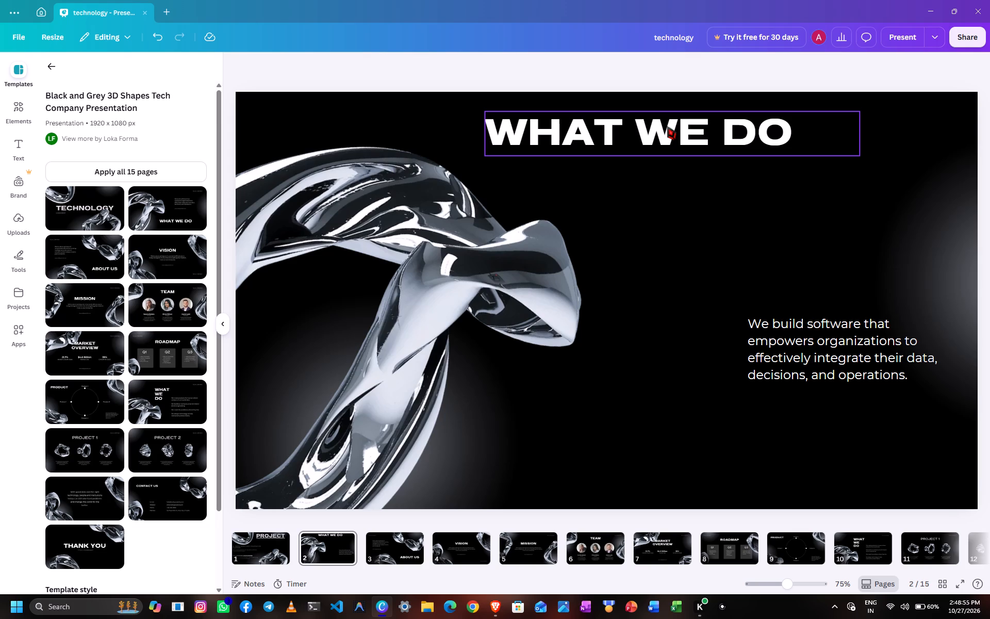
# Move the metallic 3D shape left and up so it sits clear of the heading at the slide's left edge.
pyautogui.click(469, 258)
pyautogui.moveTo(469, 258); pyautogui.dragTo(361, 286)
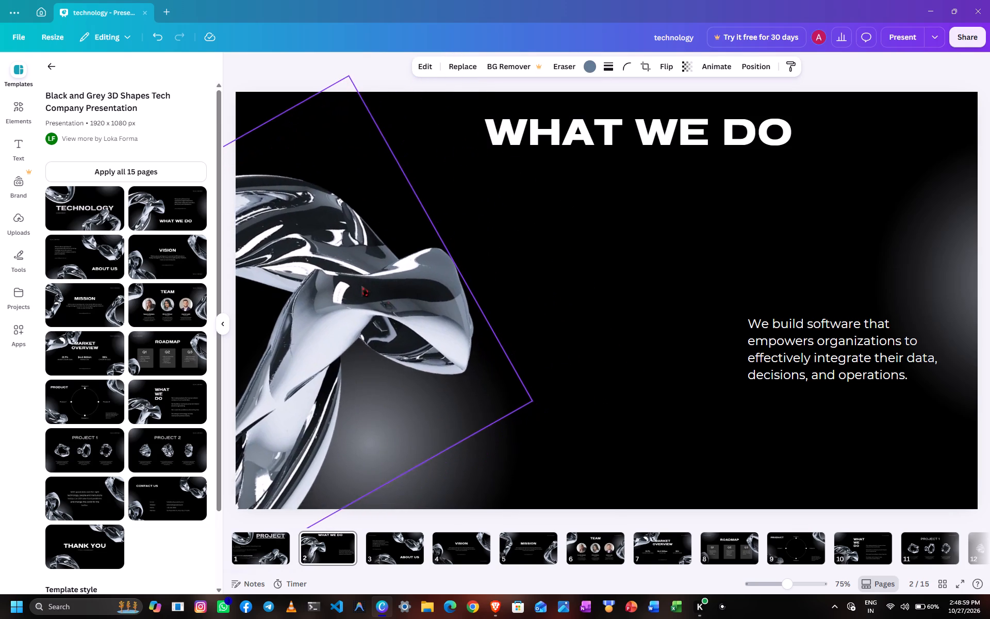
pyautogui.moveTo(361, 286); pyautogui.dragTo(356, 209)
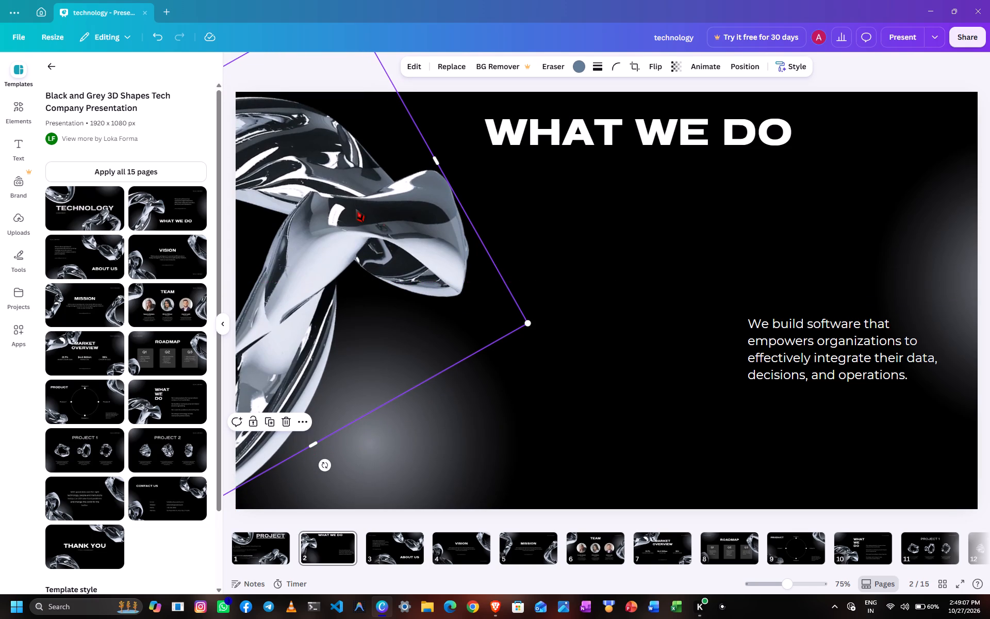
# Replace the "What We Do" heading text with "Introduction".
pyautogui.click(613, 136)
pyautogui.click(613, 136)
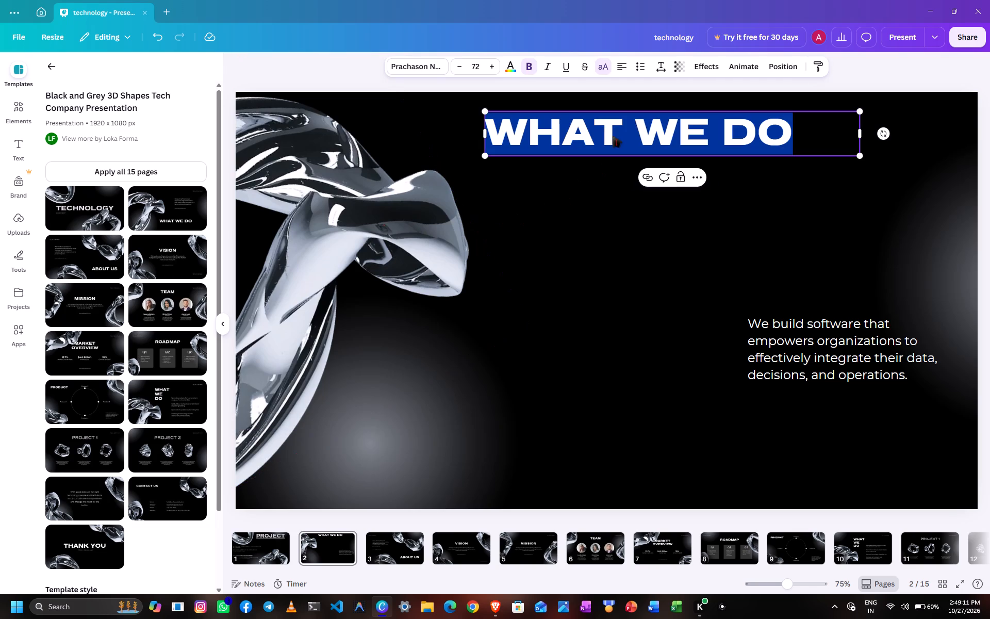
pyautogui.press('i')
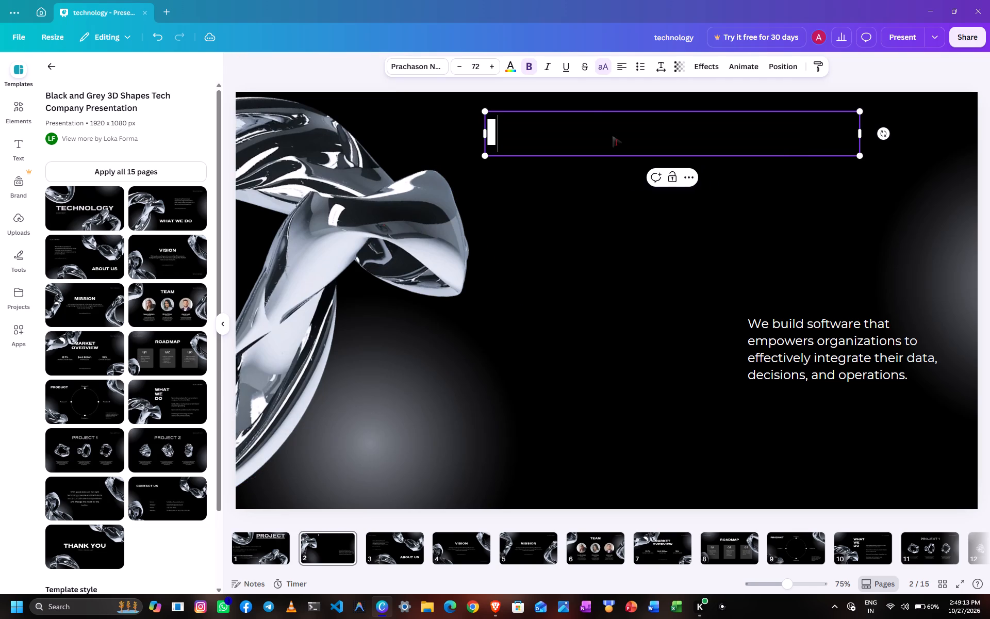
pyautogui.write('ntroduction')
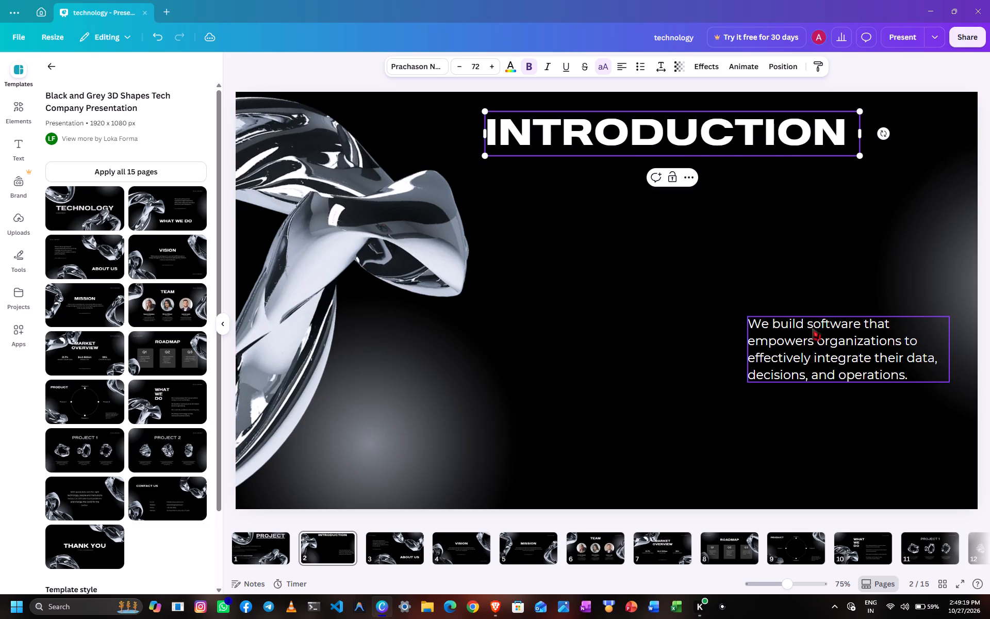
# Move the description paragraph just beneath the "Introduction" heading, aligned with the heading's left edge.
pyautogui.click(804, 347)
pyautogui.moveTo(804, 347); pyautogui.dragTo(610, 217)
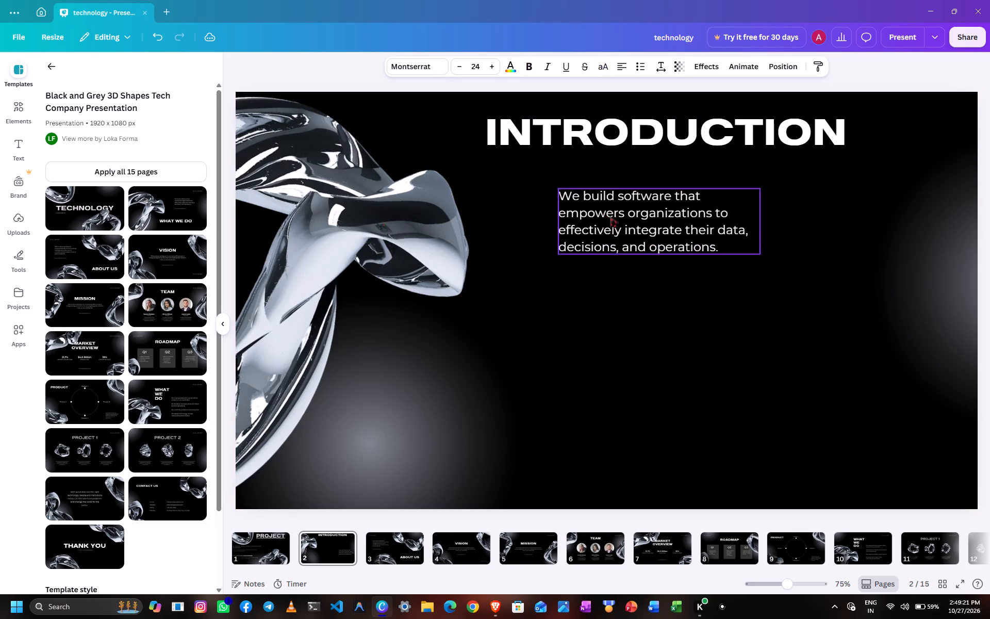
pyautogui.moveTo(610, 217); pyautogui.dragTo(544, 189)
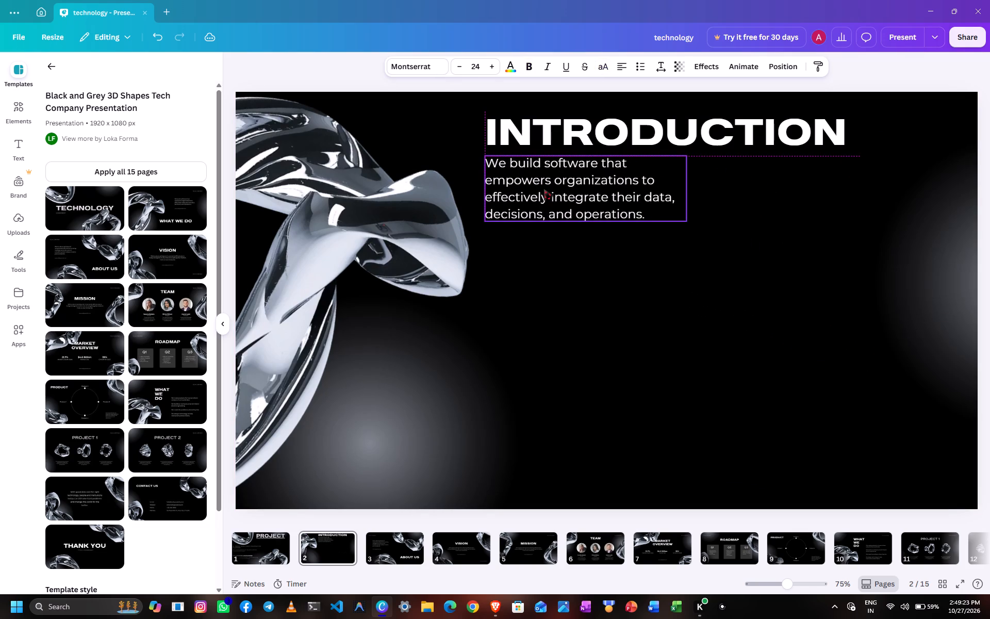
pyautogui.moveTo(544, 189); pyautogui.dragTo(544, 193)
# Clear the placeholder text from the description paragraph, keeping its empty text box.
pyautogui.click(544, 193)
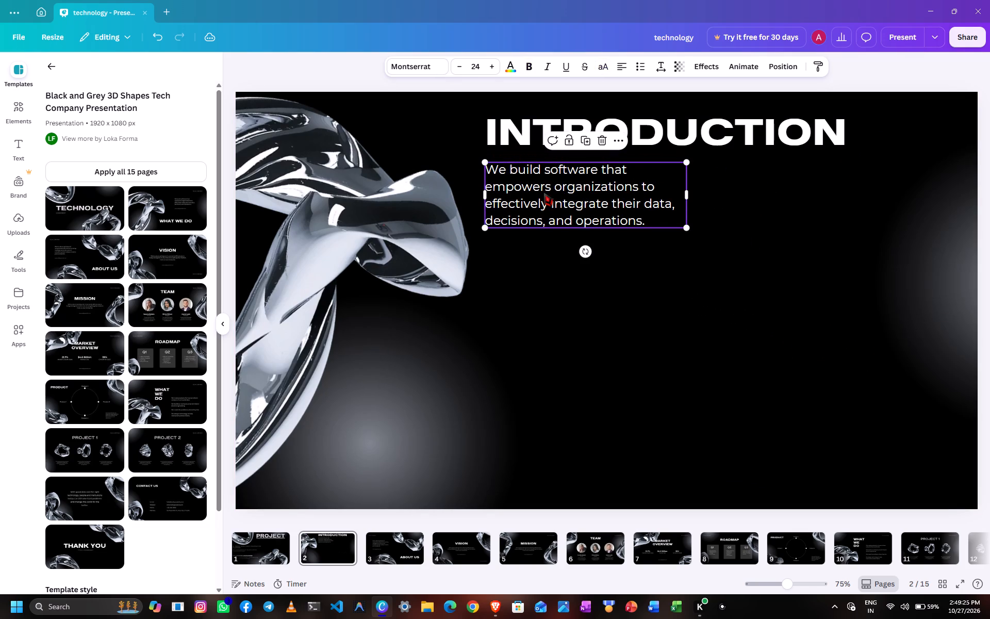
pyautogui.press('BackSpace')
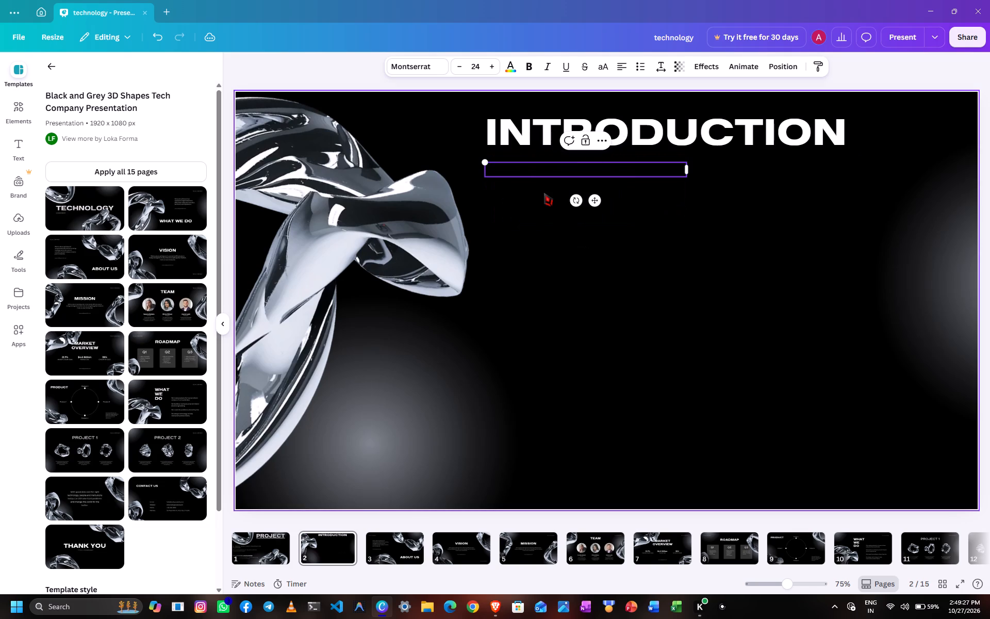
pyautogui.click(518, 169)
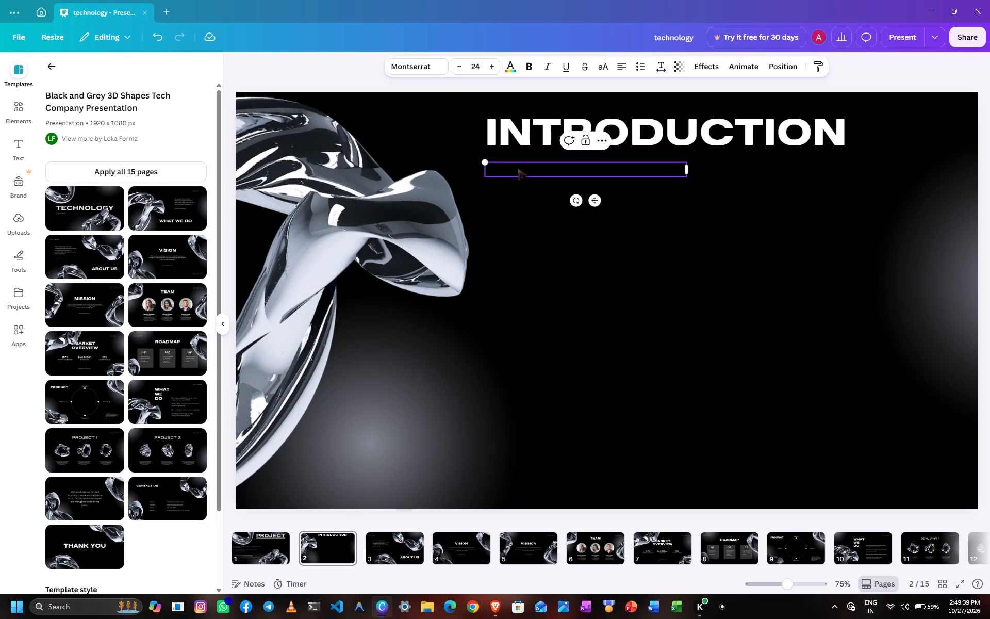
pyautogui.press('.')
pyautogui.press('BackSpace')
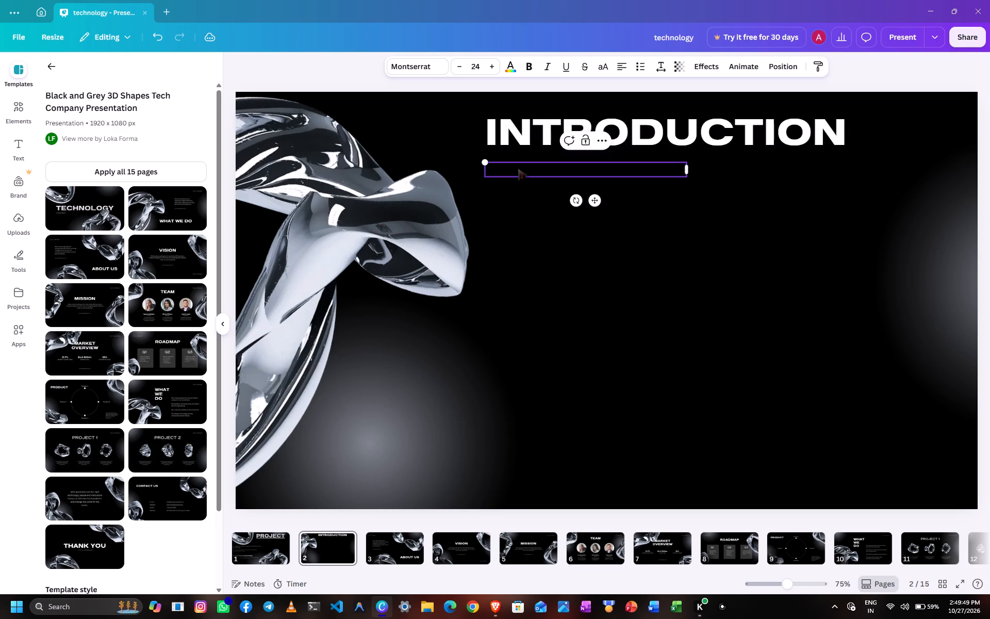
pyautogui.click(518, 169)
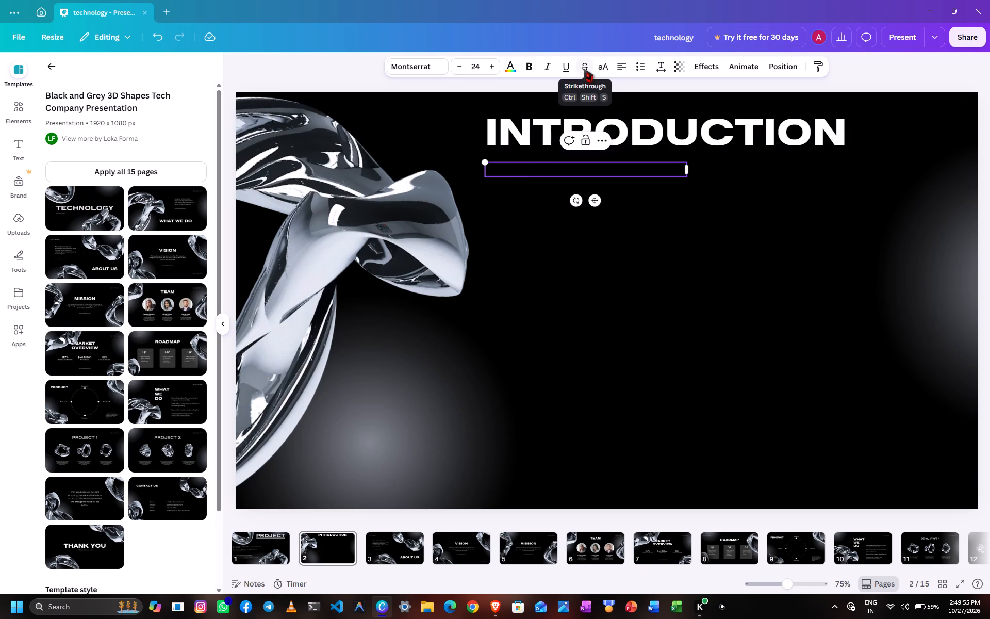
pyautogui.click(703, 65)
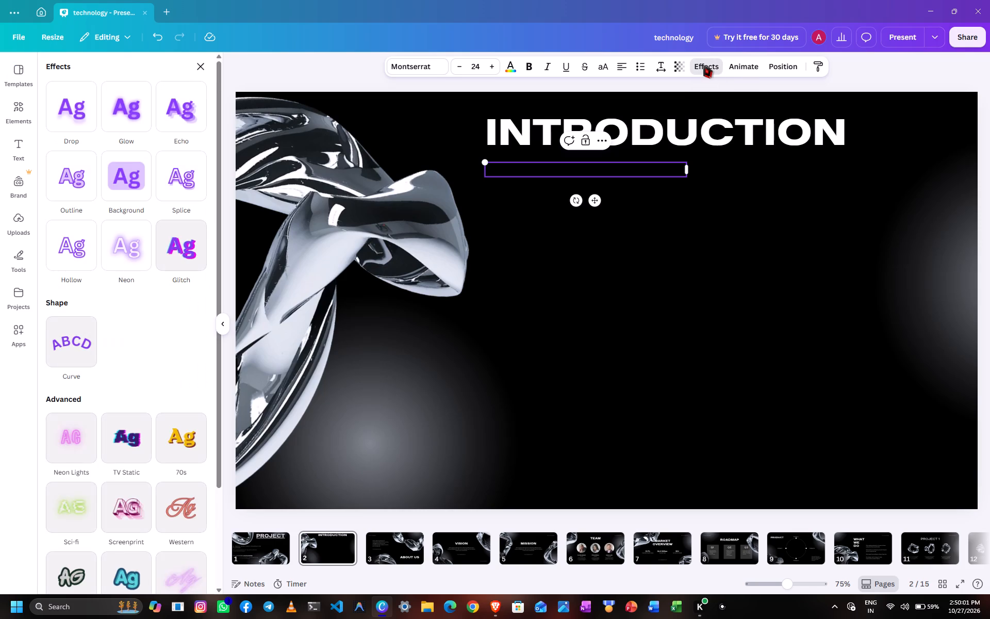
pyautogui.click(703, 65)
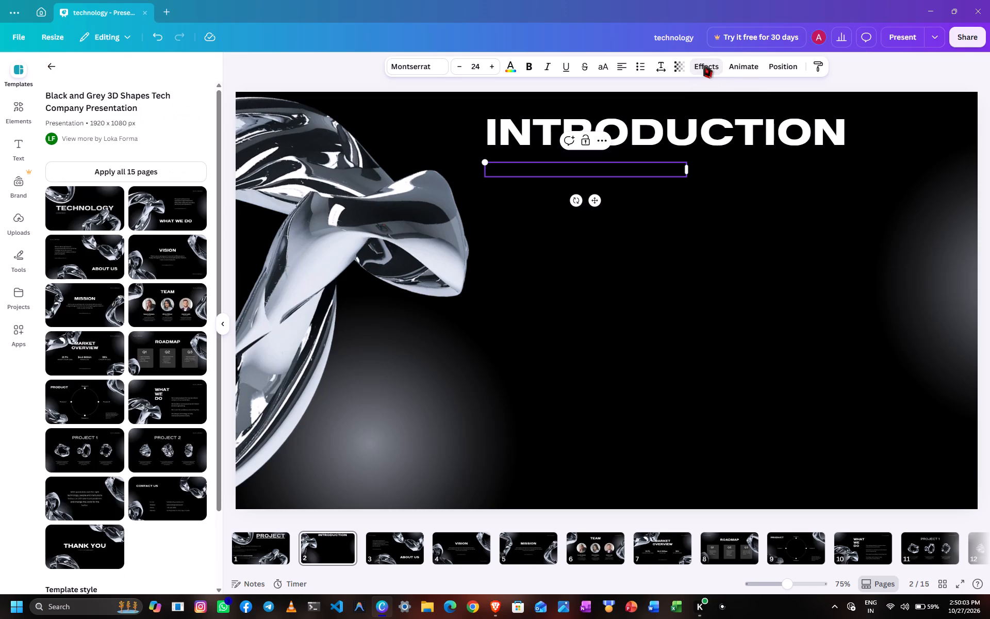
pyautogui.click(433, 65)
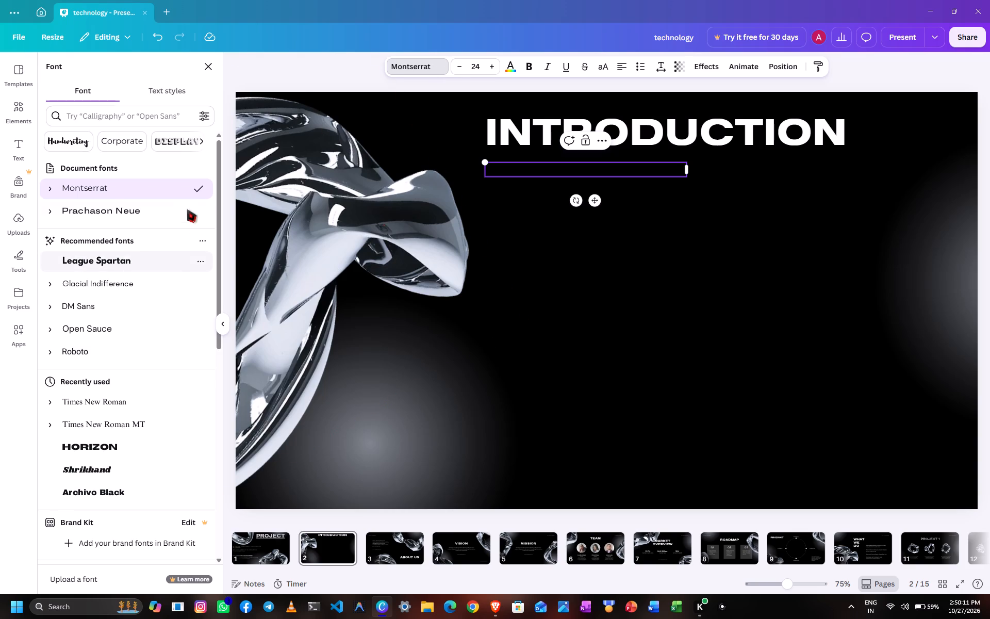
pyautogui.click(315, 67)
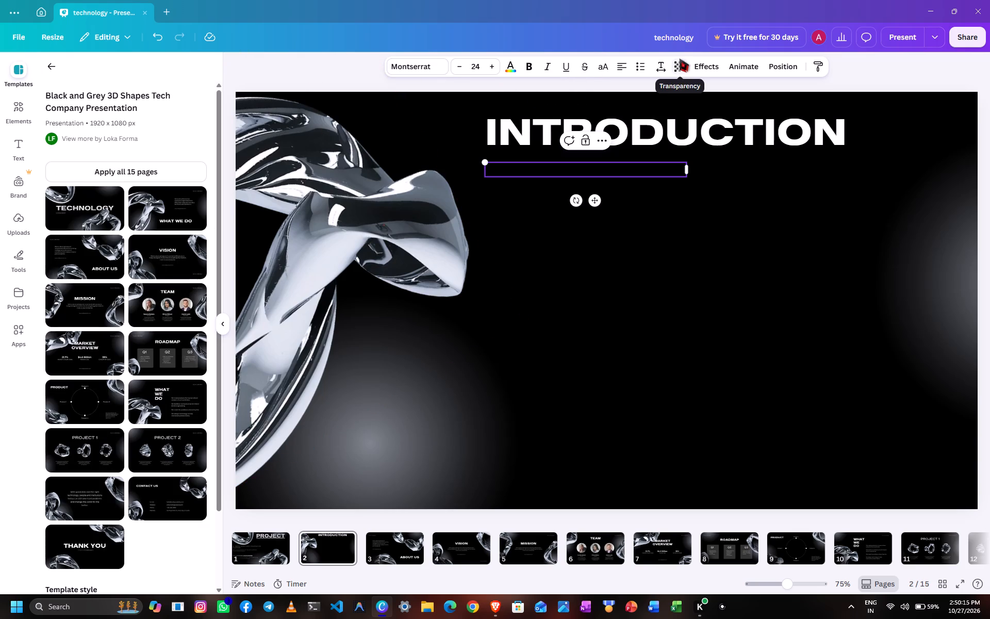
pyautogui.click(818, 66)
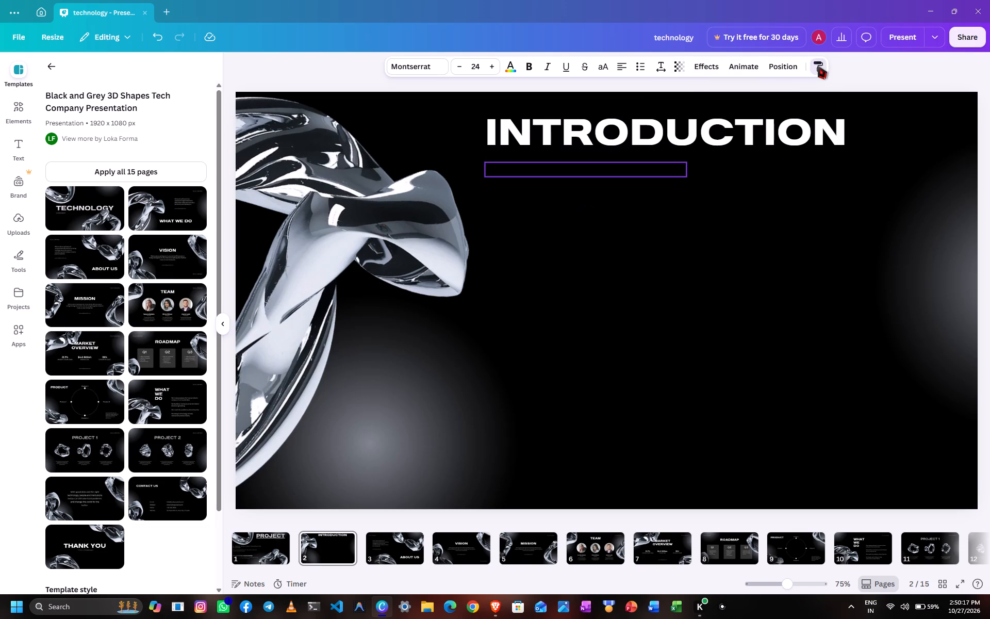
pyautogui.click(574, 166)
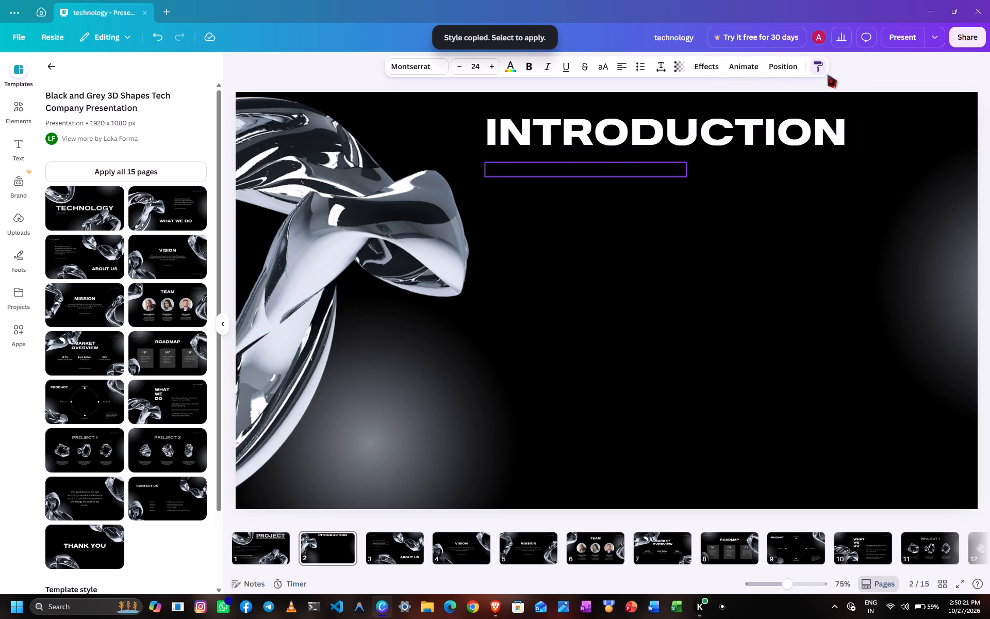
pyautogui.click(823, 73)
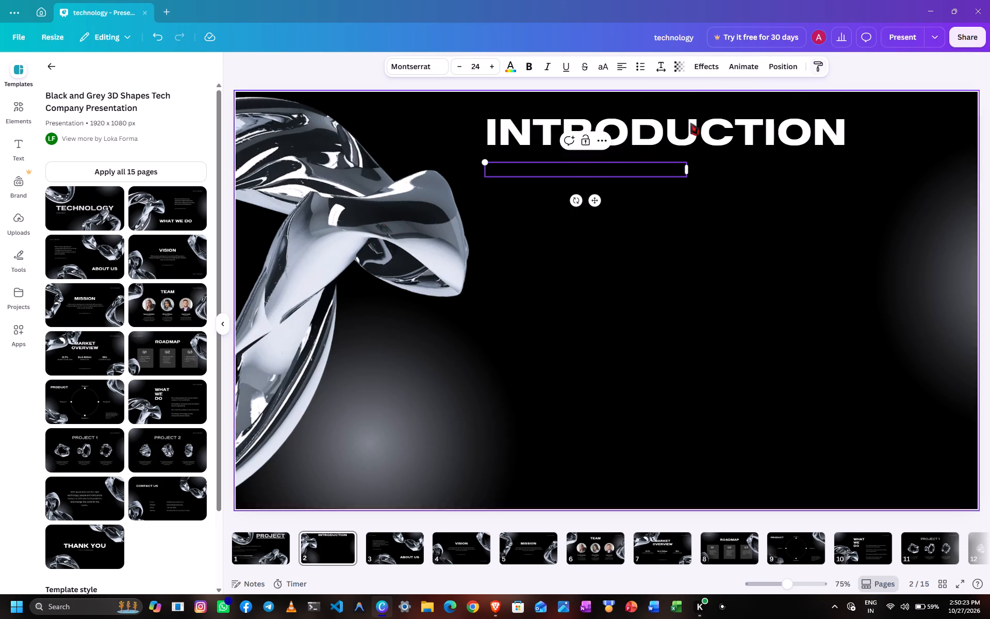
# Start a numbered list in the empty text box beneath the "Introduction" heading, beginning point 1 with "Online examinations".
pyautogui.click(549, 167)
pyautogui.click(549, 167)
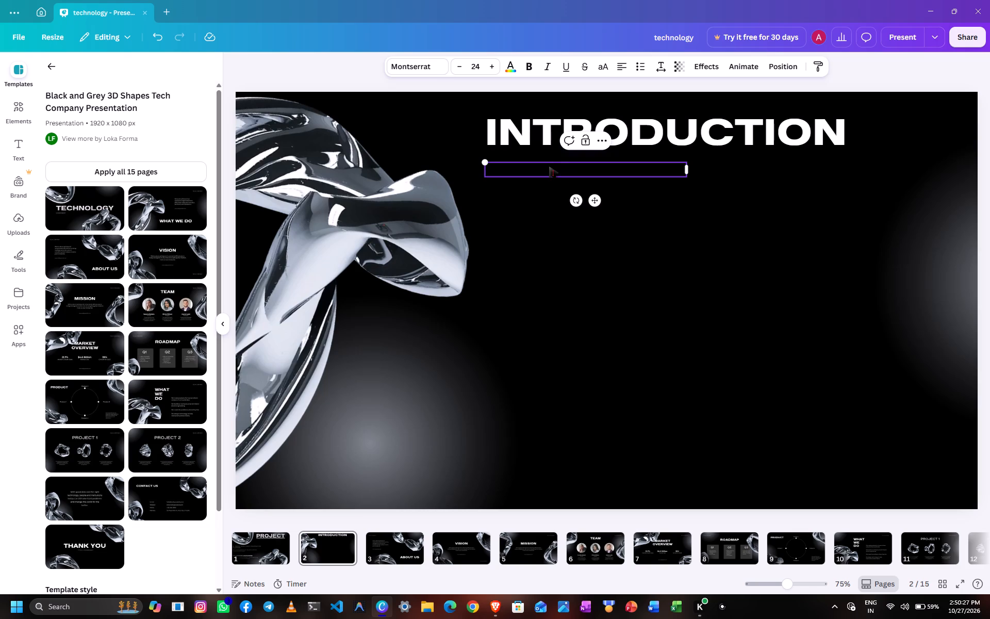
pyautogui.press('1')
pyautogui.write('.')
pyautogui.press('space')
pyautogui.write('on')
pyautogui.press('BackSpace')
pyautogui.press('BackSpace')
pyautogui.write('Online')
pyautogui.write('examinatio')
pyautogui.write('ns')
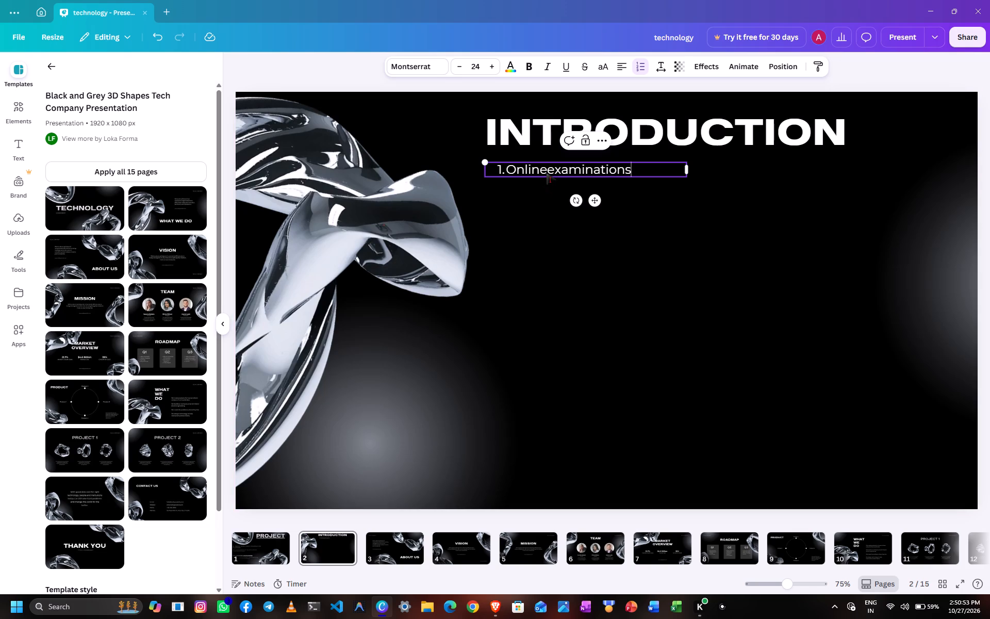
pyautogui.click(547, 173)
pyautogui.press('space')
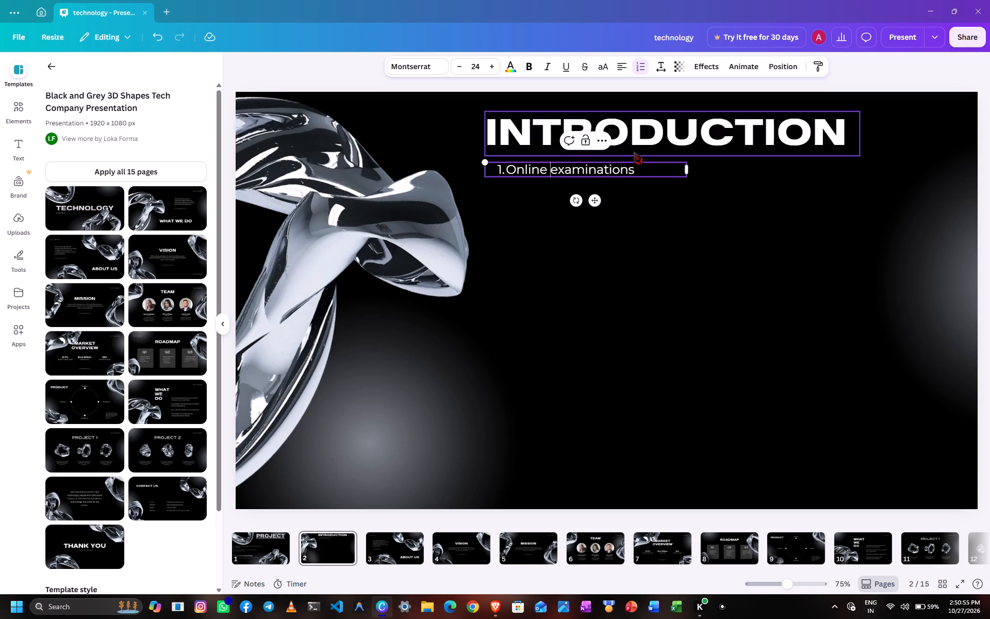
pyautogui.click(645, 167)
# Widen the numbered-list text box to span the width of the "Introduction" heading, keeping the font size at 24.
pyautogui.moveTo(687, 172); pyautogui.dragTo(846, 155)
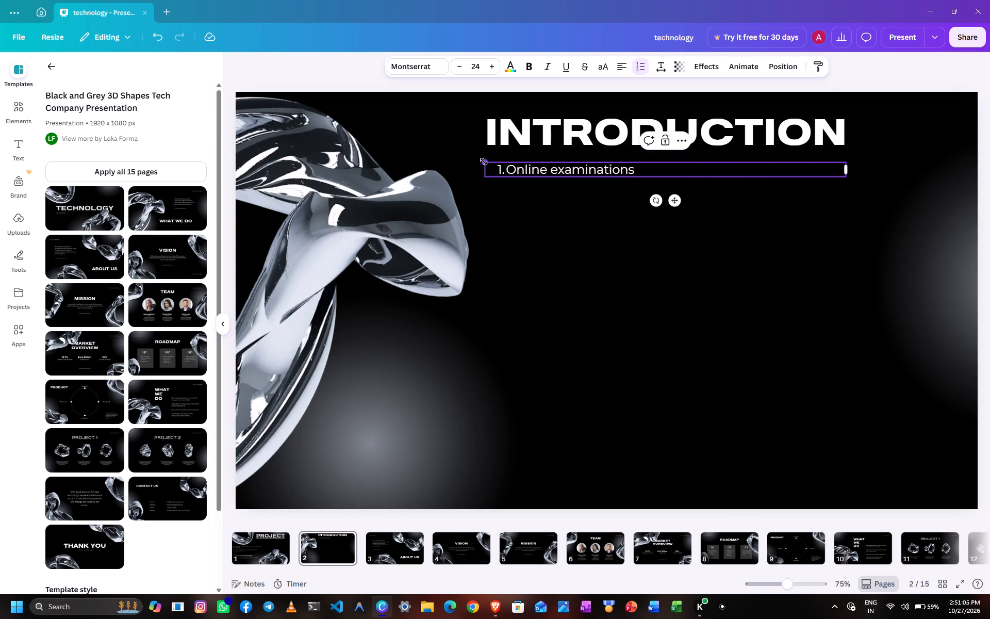
pyautogui.moveTo(484, 161); pyautogui.dragTo(502, 151)
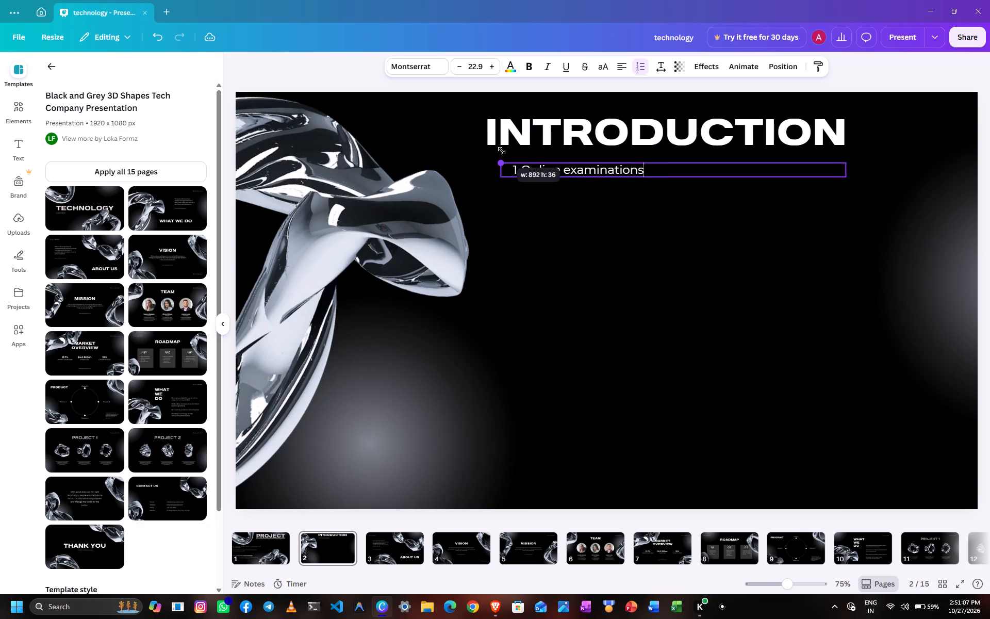
pyautogui.moveTo(502, 151); pyautogui.dragTo(486, 148)
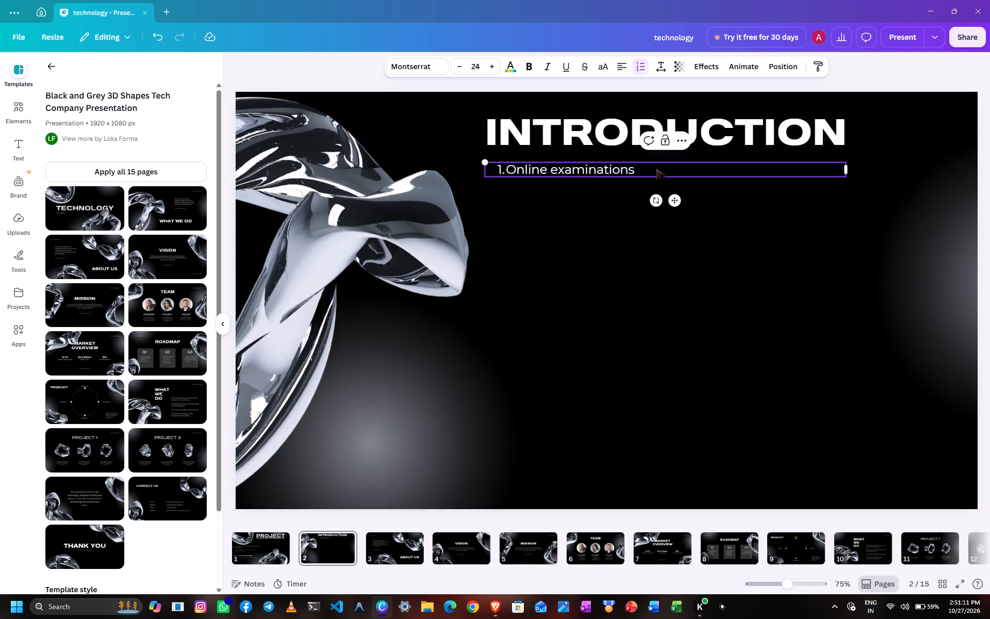
# Complete point 1 as "Online examinations are increasingly important in modern education." and begin a new numbered line.
pyautogui.click(656, 169)
pyautogui.press('space')
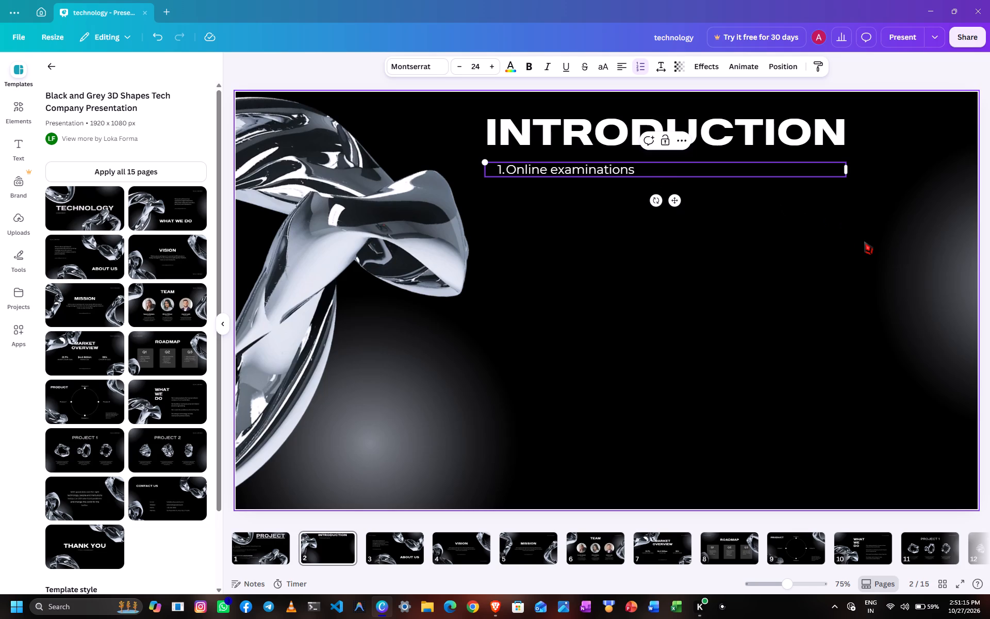
pyautogui.write('are')
pyautogui.press('space')
pyautogui.write('increasi')
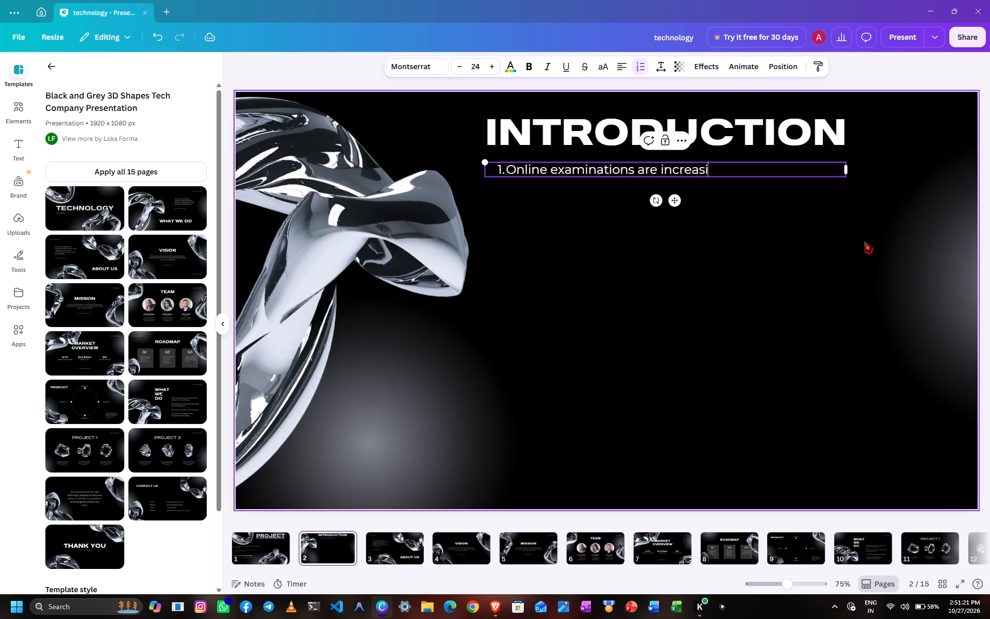
pyautogui.write('ngl')
pyautogui.press('t')
pyautogui.press('BackSpace')
pyautogui.press('y')
pyautogui.press('space')
pyautogui.write('important')
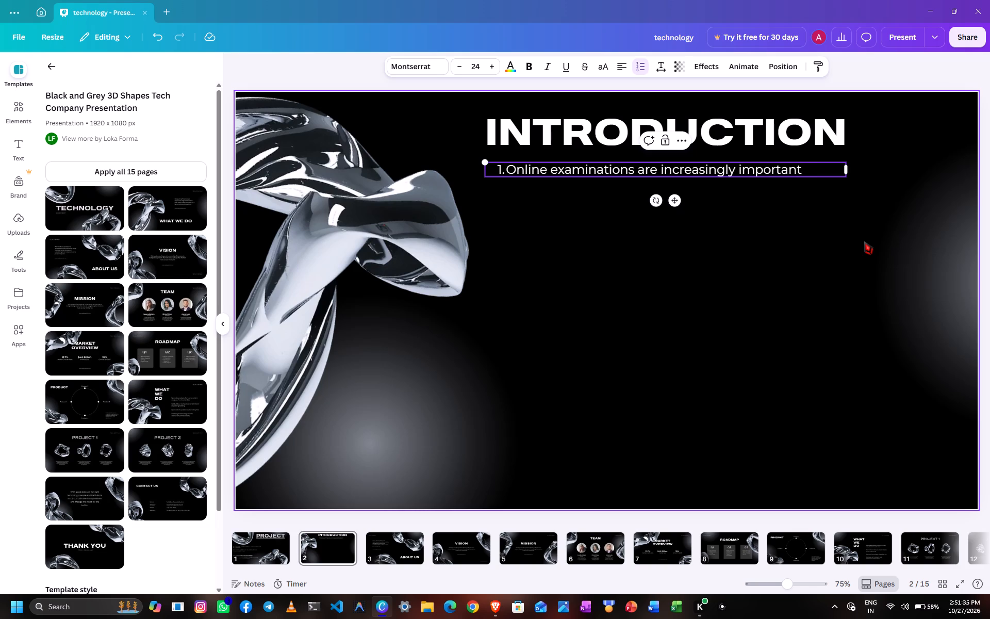
pyautogui.press('space')
pyautogui.write('in')
pyautogui.press('space')
pyautogui.press('m')
pyautogui.write('odern')
pyautogui.press('space')
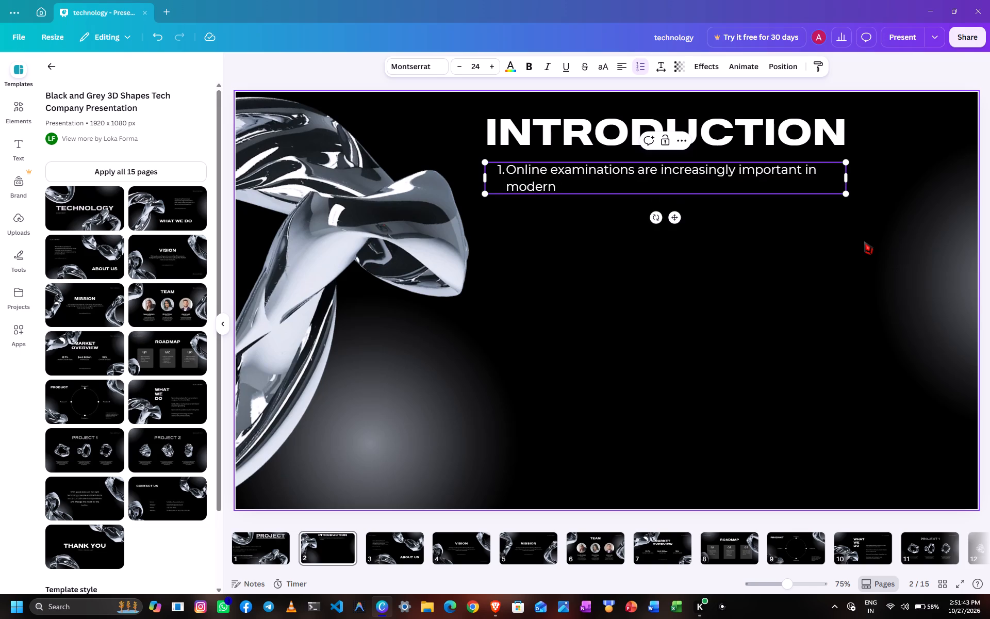
pyautogui.write('education')
pyautogui.press('space')
pyautogui.press('BackSpace')
pyautogui.press('.')
pyautogui.press('Return')
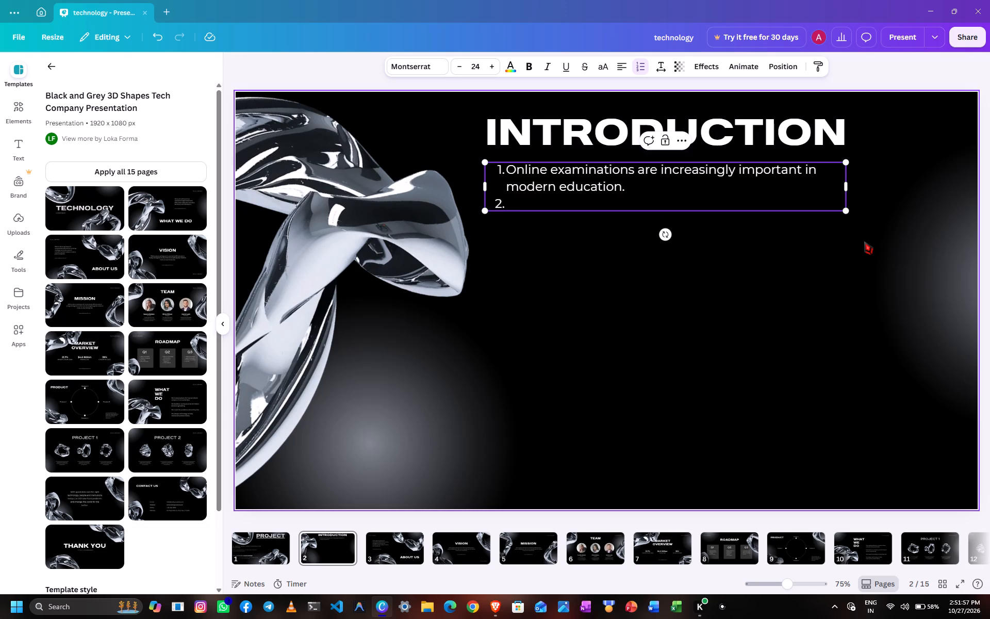
# Write point 2 as "traditional online exams can be difficult to moniter consistency." and begin a new numbered line.
pyautogui.write('traditiona')
pyautogui.write('l exm')
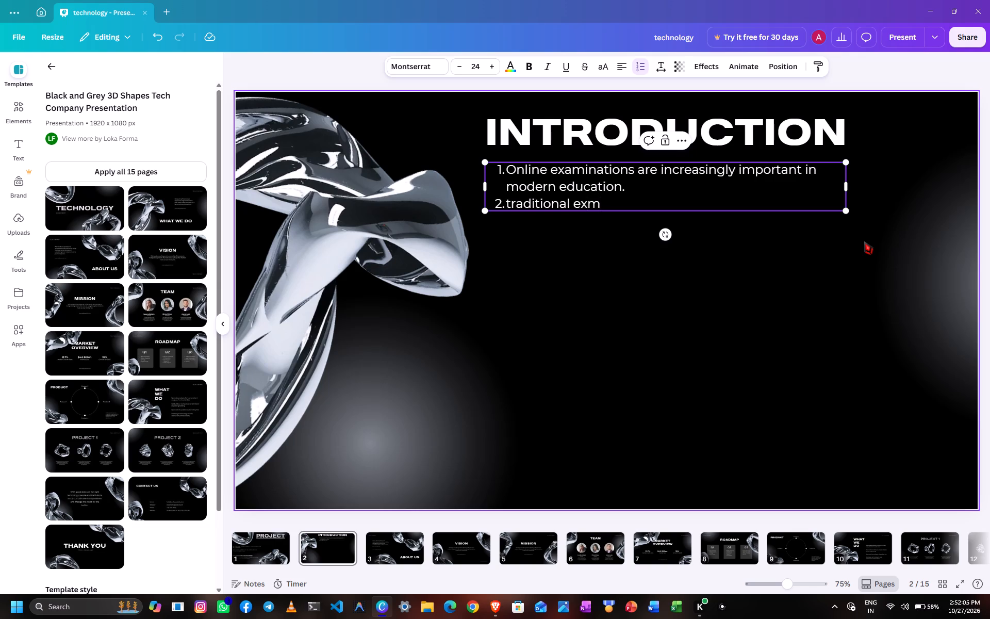
pyautogui.press('BackSpace')
pyautogui.write('am')
pyautogui.press('space')
pyautogui.press('BackSpace')
pyautogui.press('BackSpace')
pyautogui.press('BackSpace')
pyautogui.press('BackSpace')
pyautogui.press('BackSpace')
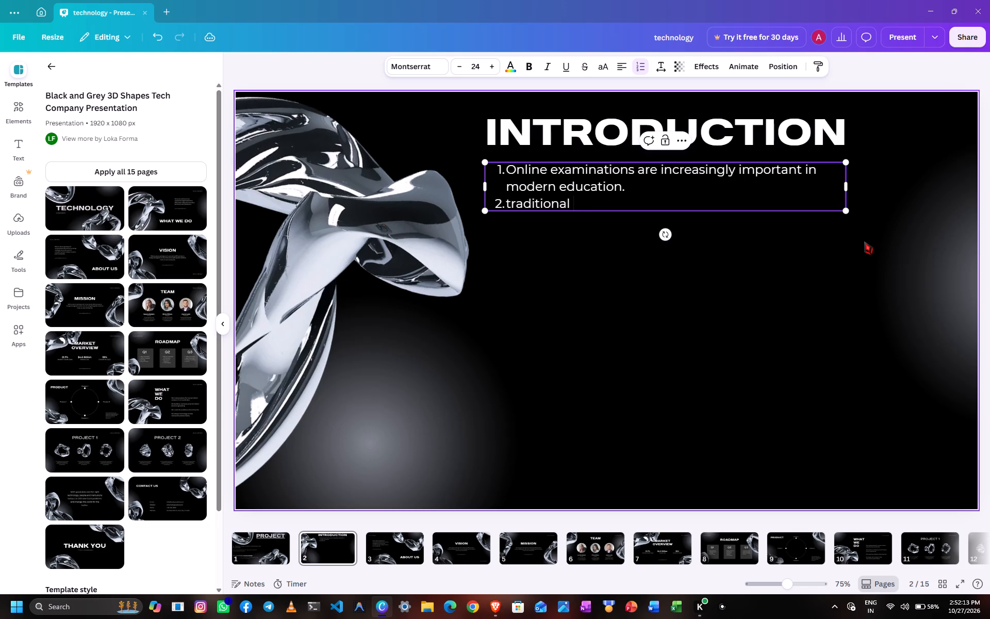
pyautogui.write('online exams')
pyautogui.press('space')
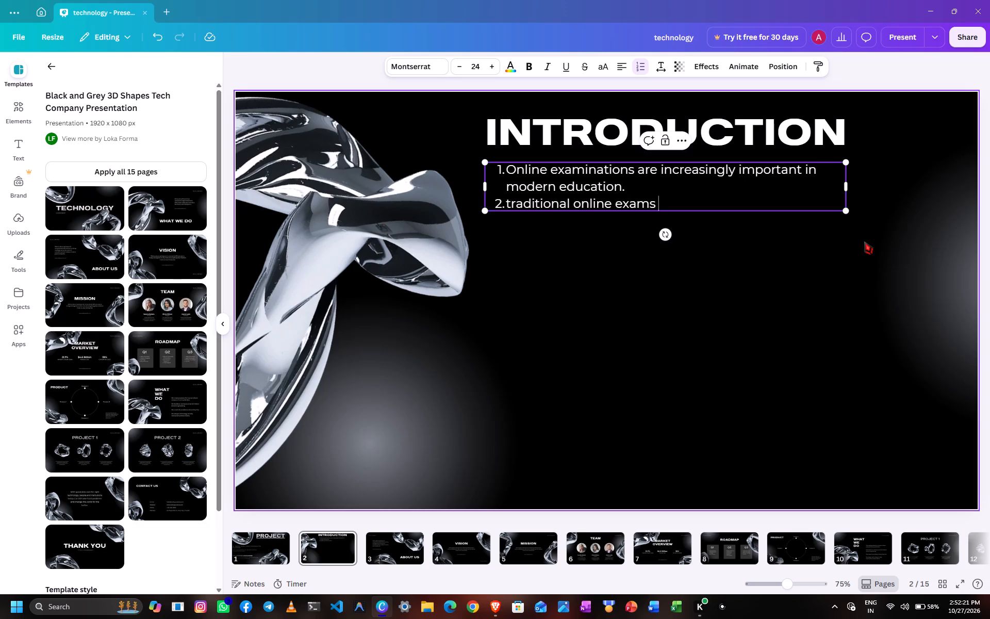
pyautogui.write('can be difficult to m')
pyautogui.write('oniter')
pyautogui.press('space')
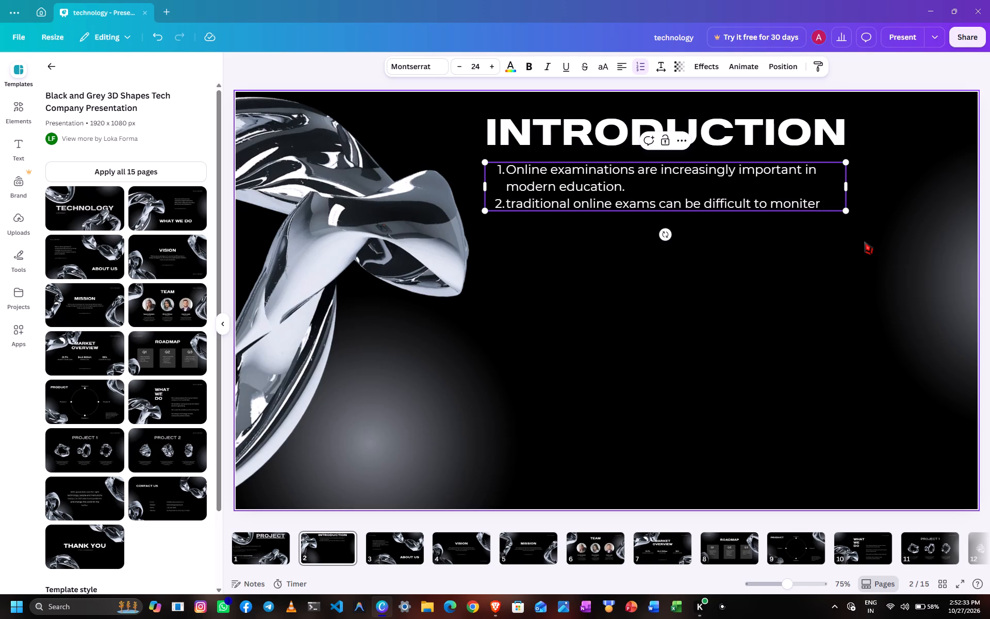
pyautogui.write('consistency')
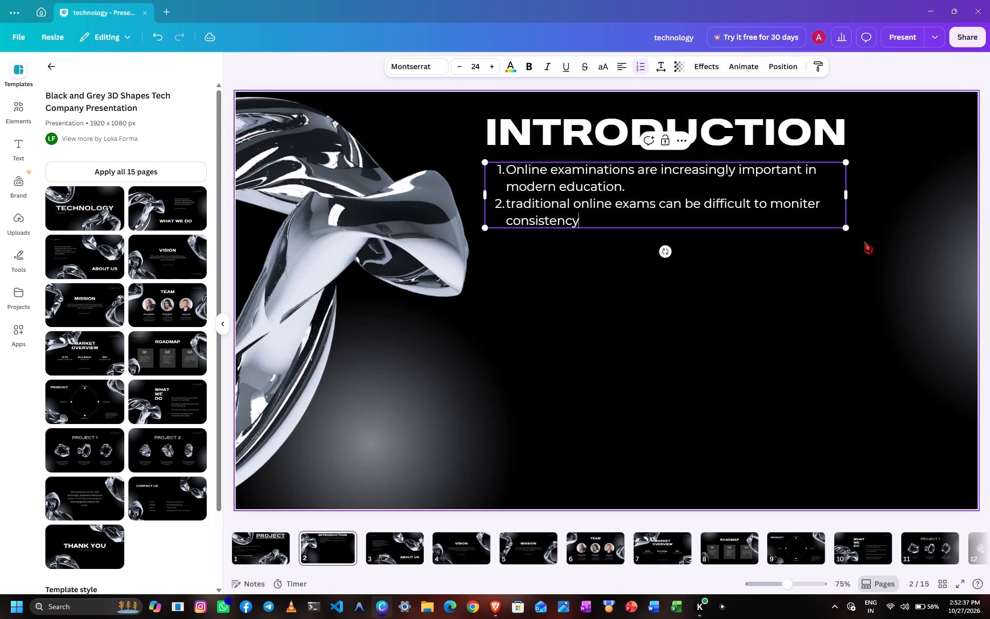
pyautogui.press('.')
pyautogui.press('Return')
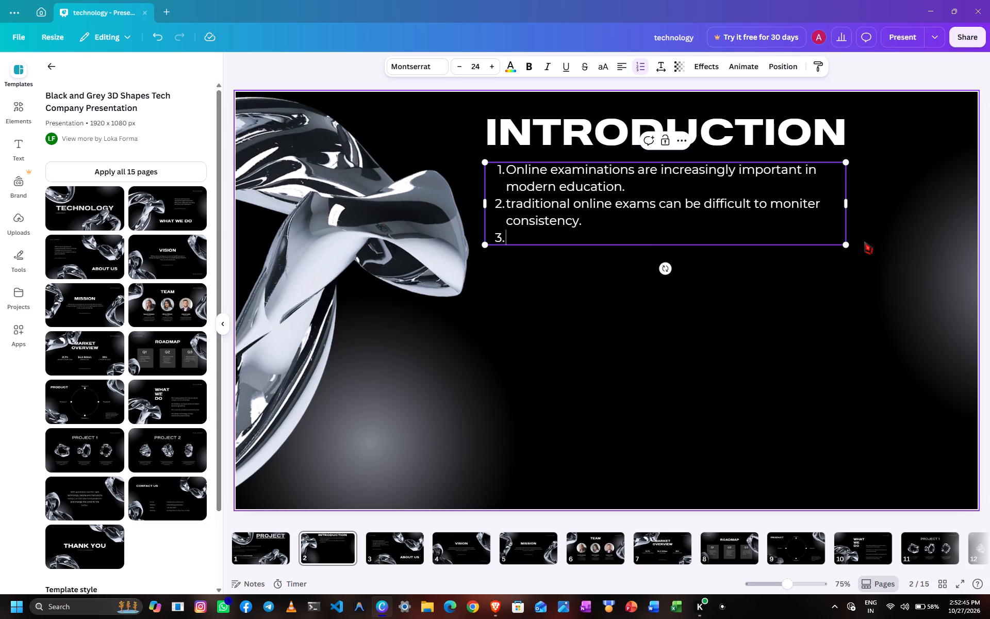
# Write point 3 as "Manual evaluation and examination management can require significant effort." and begin a fourth numbered line.
pyautogui.write('Manual e')
pyautogui.write('valuation')
pyautogui.press('space')
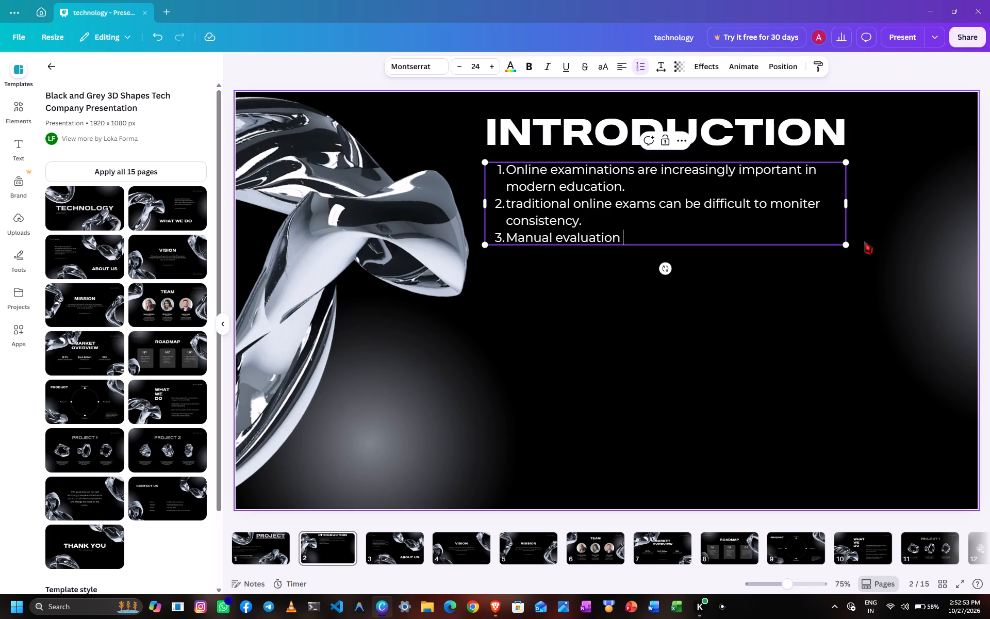
pyautogui.write('and examination management')
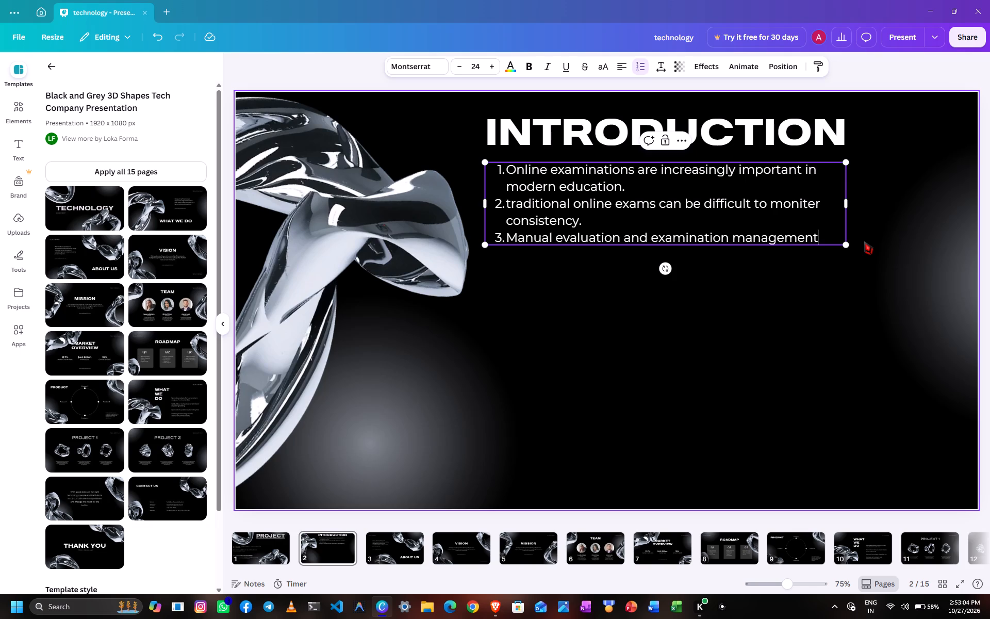
pyautogui.press('space')
pyautogui.write('ca')
pyautogui.press('space')
pyautogui.press('BackSpace')
pyautogui.write('n require')
pyautogui.press('space')
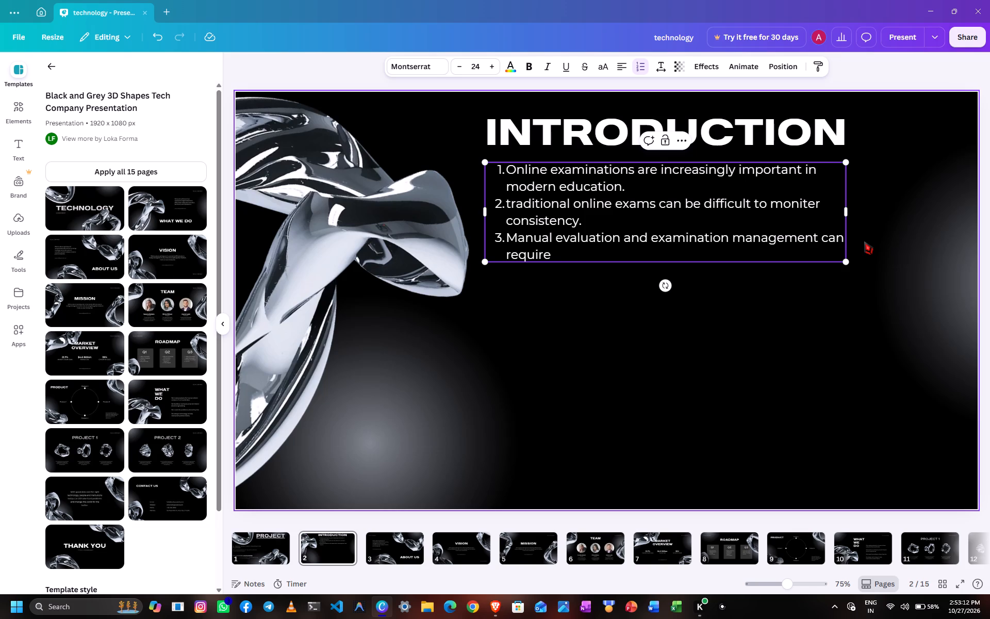
pyautogui.write('significant effort')
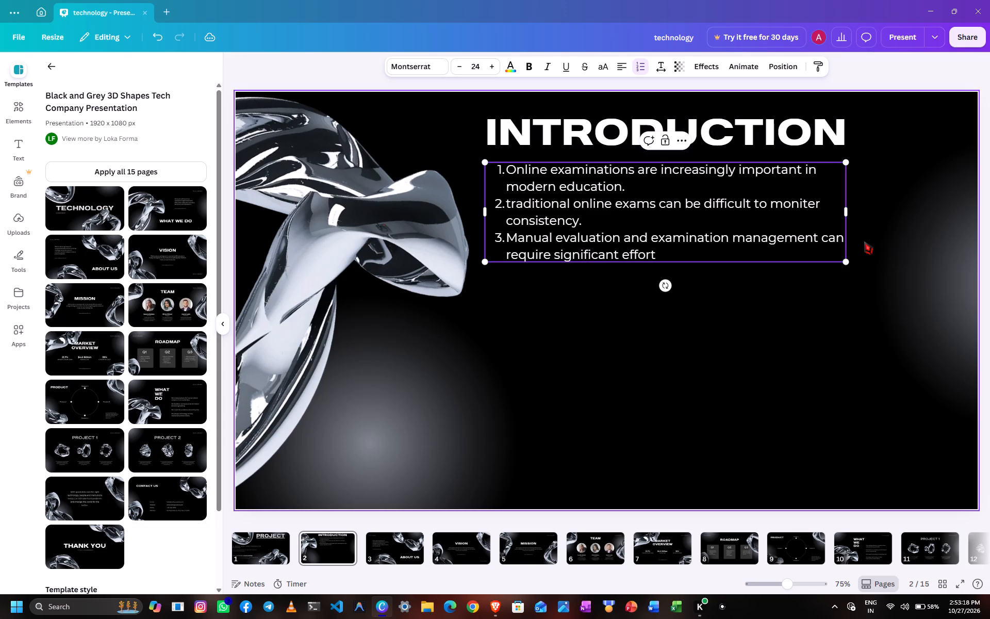
pyautogui.press('.')
pyautogui.press('Return')
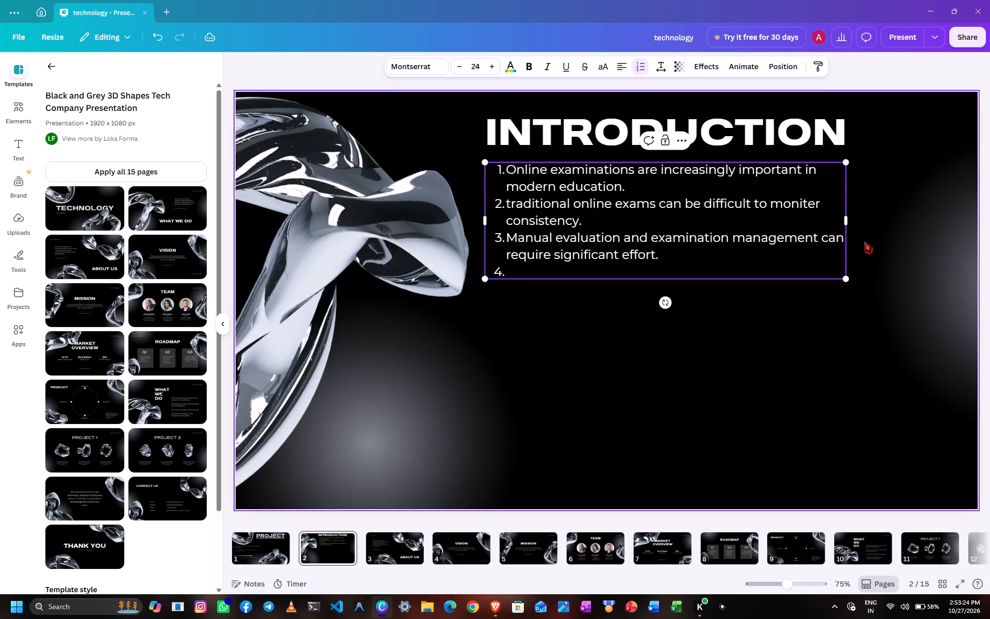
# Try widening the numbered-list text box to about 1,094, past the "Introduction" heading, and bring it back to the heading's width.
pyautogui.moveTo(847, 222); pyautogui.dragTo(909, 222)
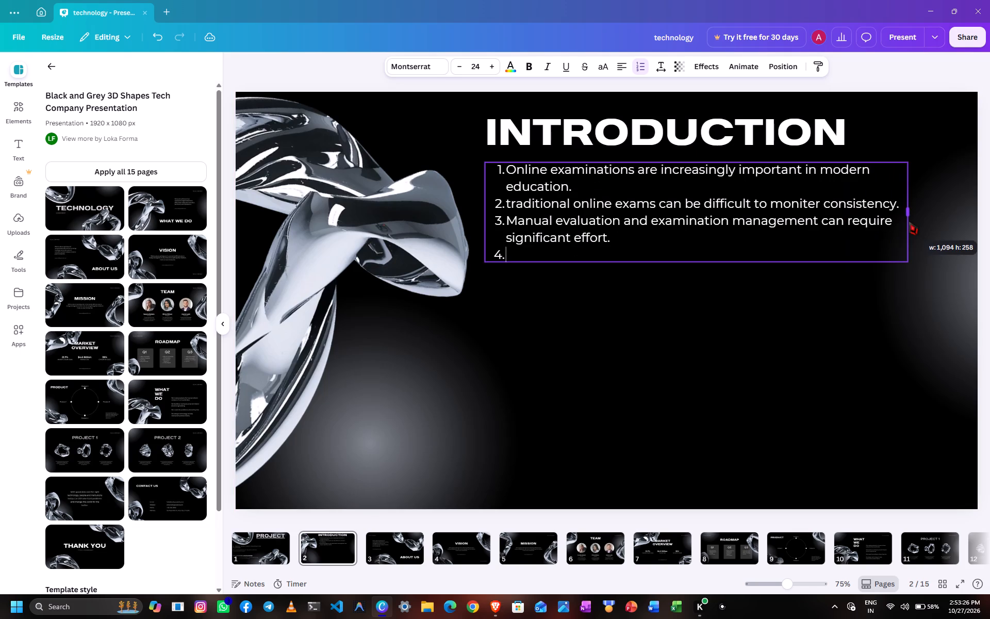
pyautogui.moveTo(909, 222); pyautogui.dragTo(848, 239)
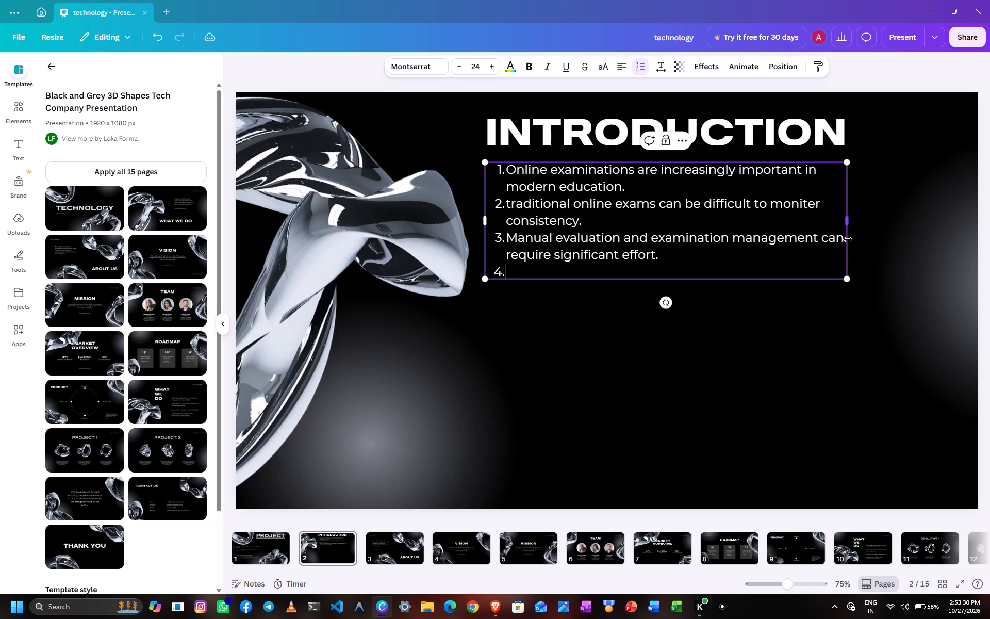
# Write point 4 as "AI and computer vision offer opportunities to support examination monitoring." and begin a fifth numbered line.
pyautogui.click(668, 269)
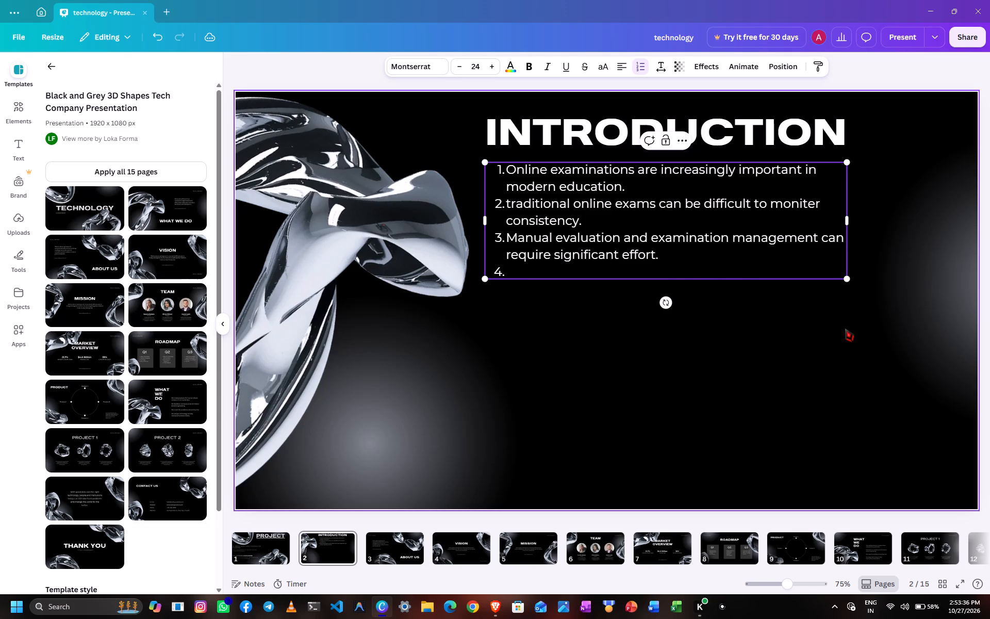
pyautogui.write('AI and computer')
pyautogui.press('space')
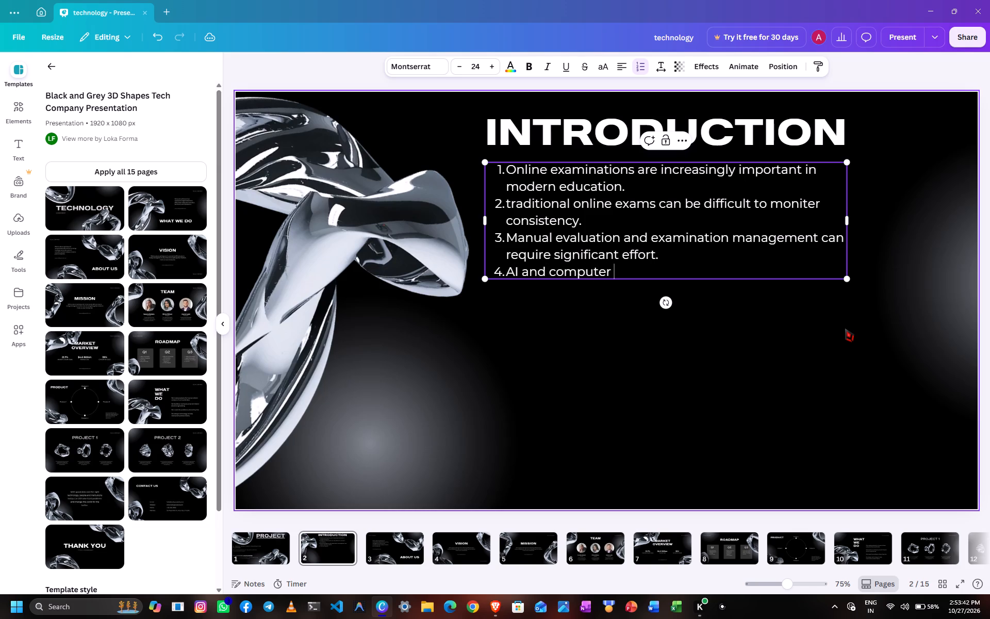
pyautogui.write('vision')
pyautogui.press('space')
pyautogui.write('offer')
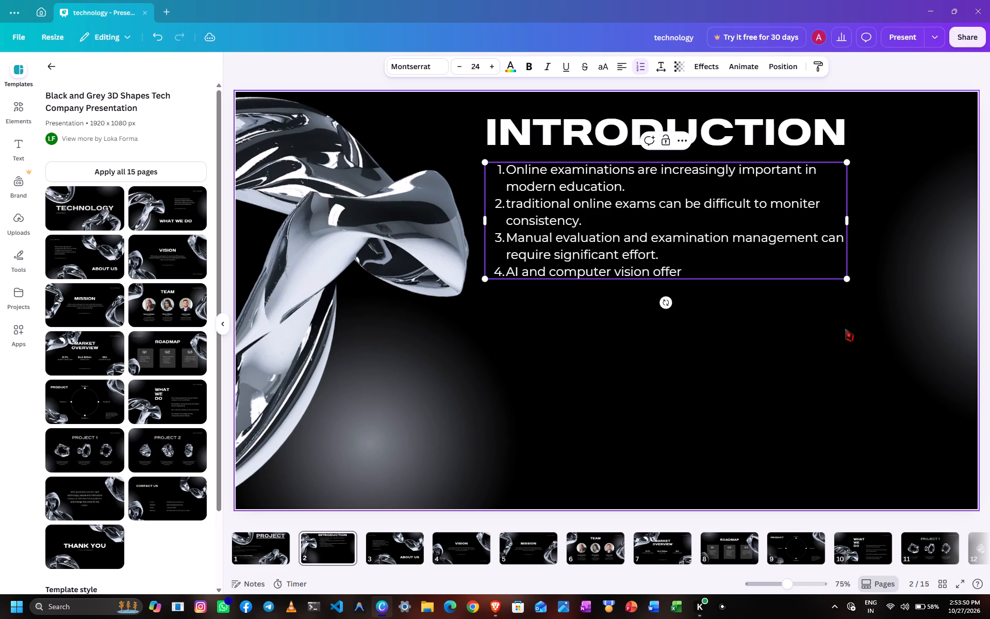
pyautogui.press('space')
pyautogui.write('opportunities to support')
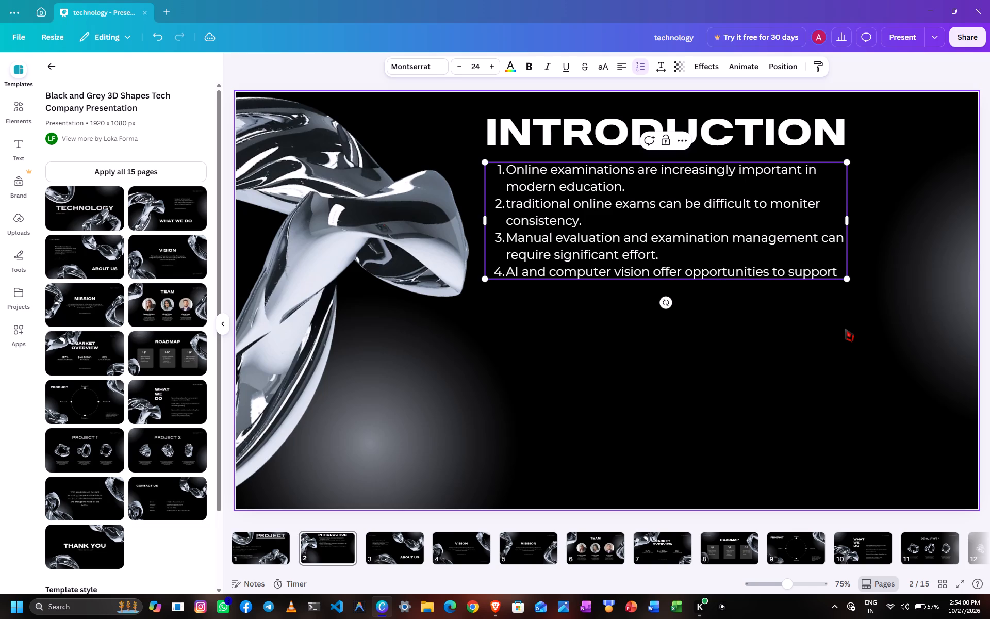
pyautogui.press('space')
pyautogui.write('examination monitoring')
pyautogui.press('.')
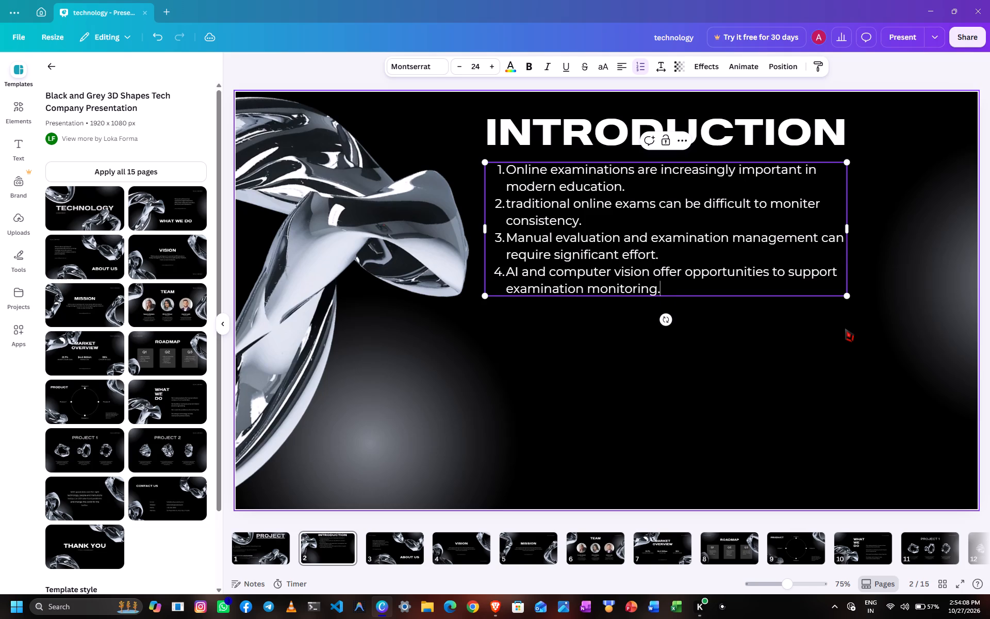
pyautogui.press('Return')
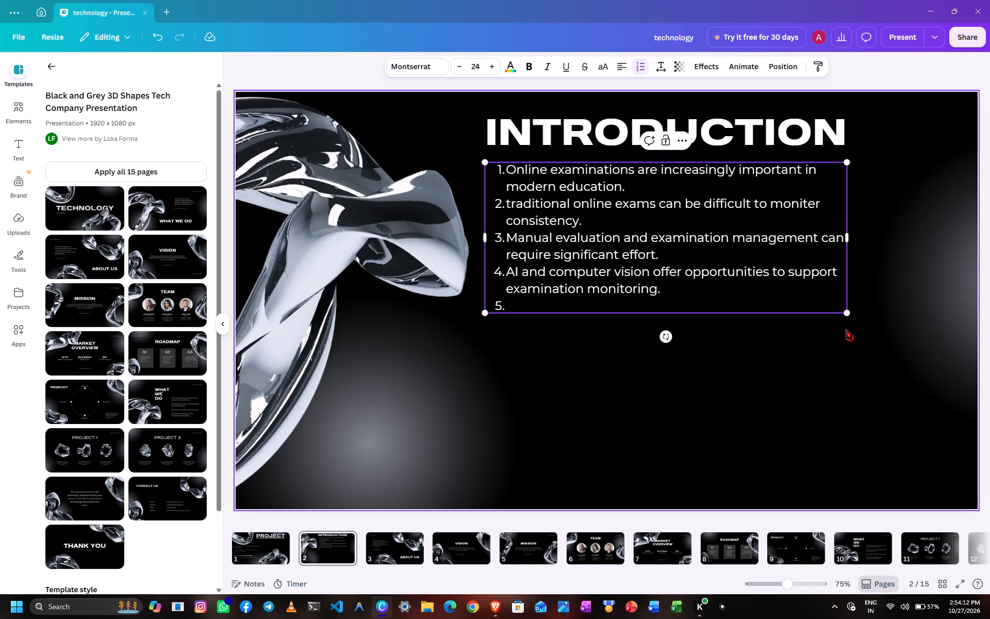
# Write point 5 as "IntelliExam AI proposes an integrated platform for examinations, monitoring, and performance insights.".
pyautogui.write('Intelli')
pyautogui.hotkey('shift', 'e')
pyautogui.write('ax')
pyautogui.press('BackSpace')
pyautogui.press('BackSpace')
pyautogui.write('xam')
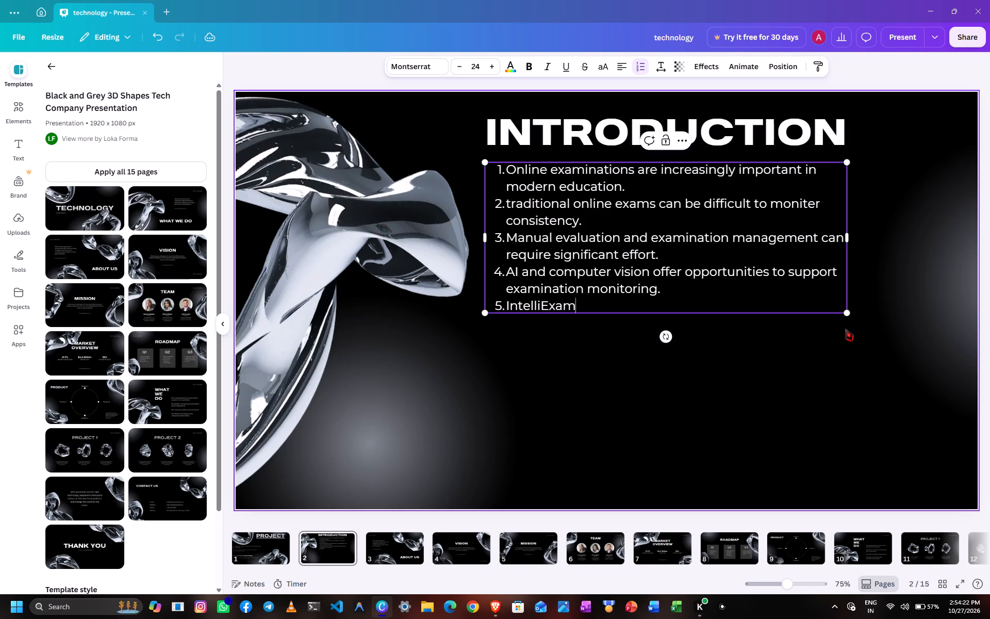
pyautogui.press('space')
pyautogui.write('AI')
pyautogui.press('space')
pyautogui.write('proposes')
pyautogui.press('space')
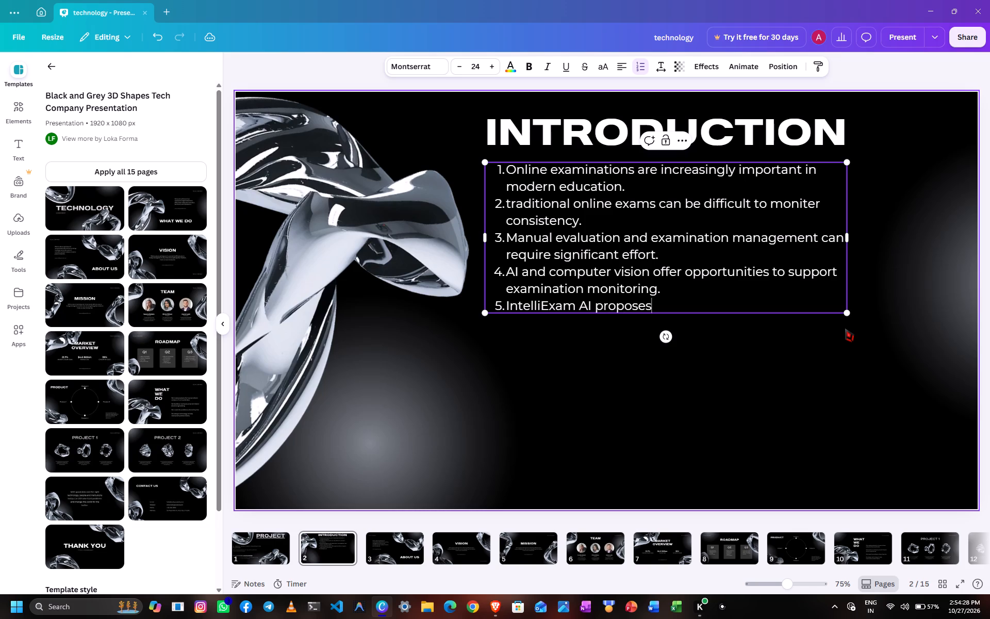
pyautogui.write('an')
pyautogui.press('space')
pyautogui.write('integrated platform')
pyautogui.press('space')
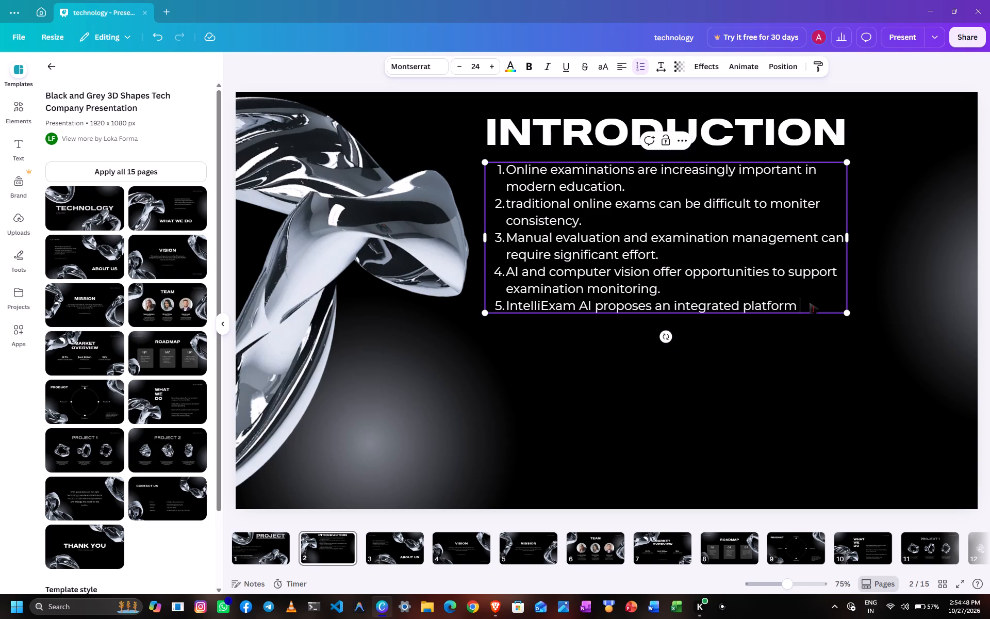
pyautogui.write('for')
pyautogui.press('space')
pyautogui.write('examinations,')
pyautogui.press('space')
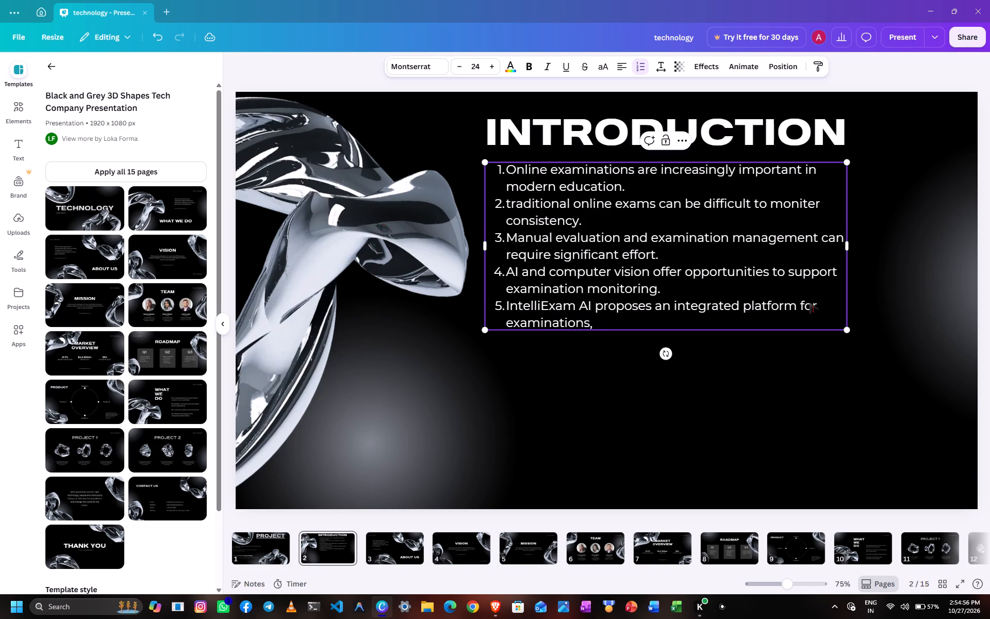
pyautogui.write('monitoring,')
pyautogui.press('space')
pyautogui.write('and performanc')
pyautogui.write('e')
pyautogui.press('space')
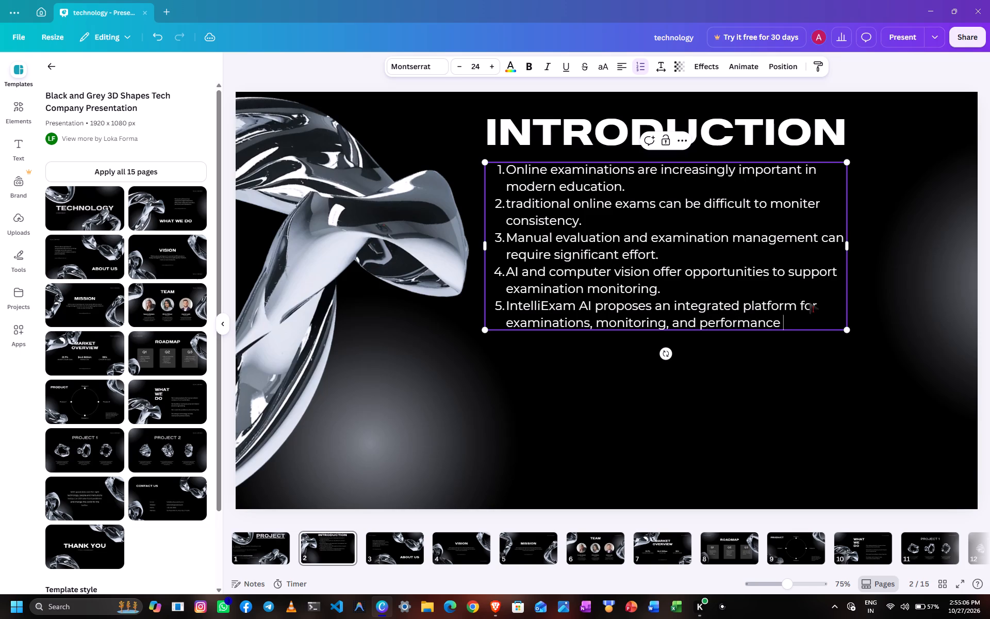
pyautogui.write('insights.')
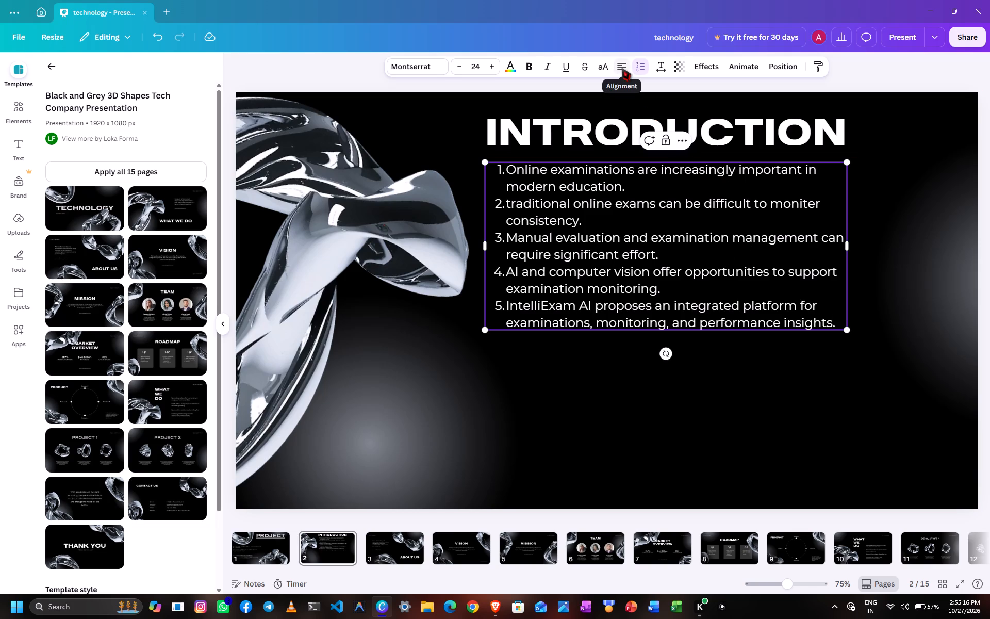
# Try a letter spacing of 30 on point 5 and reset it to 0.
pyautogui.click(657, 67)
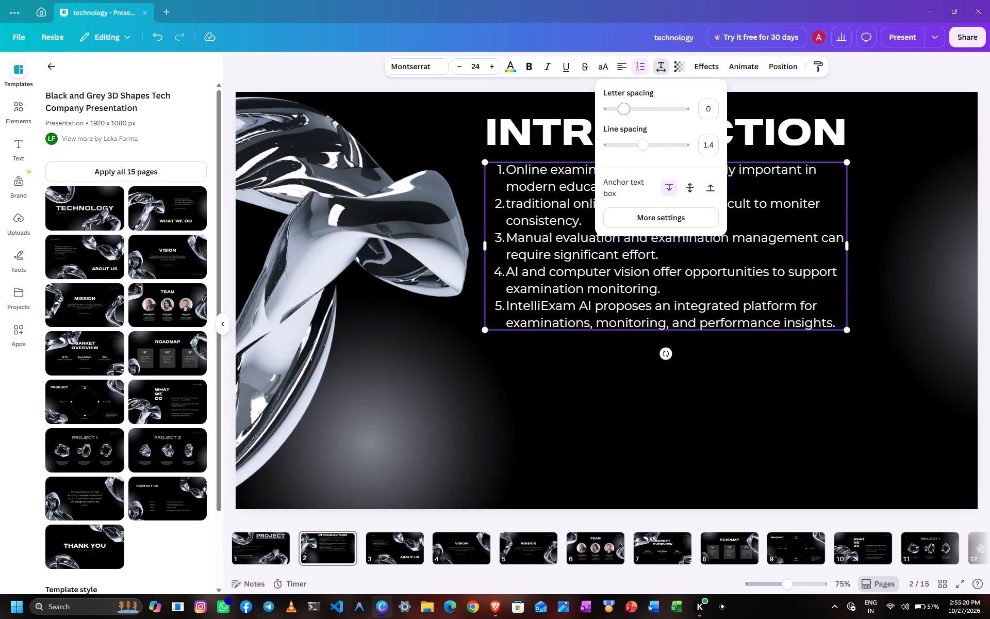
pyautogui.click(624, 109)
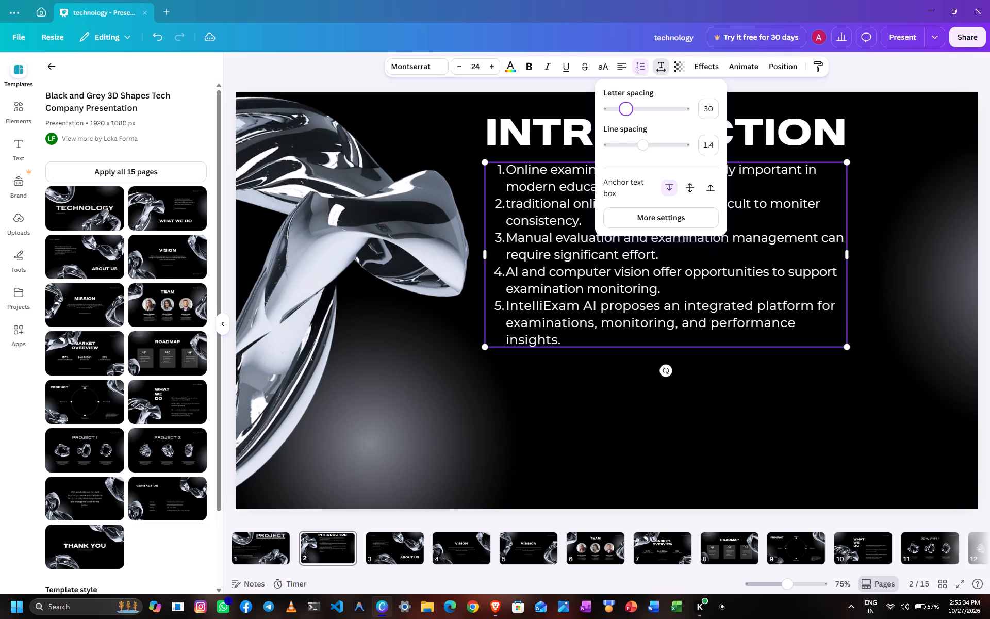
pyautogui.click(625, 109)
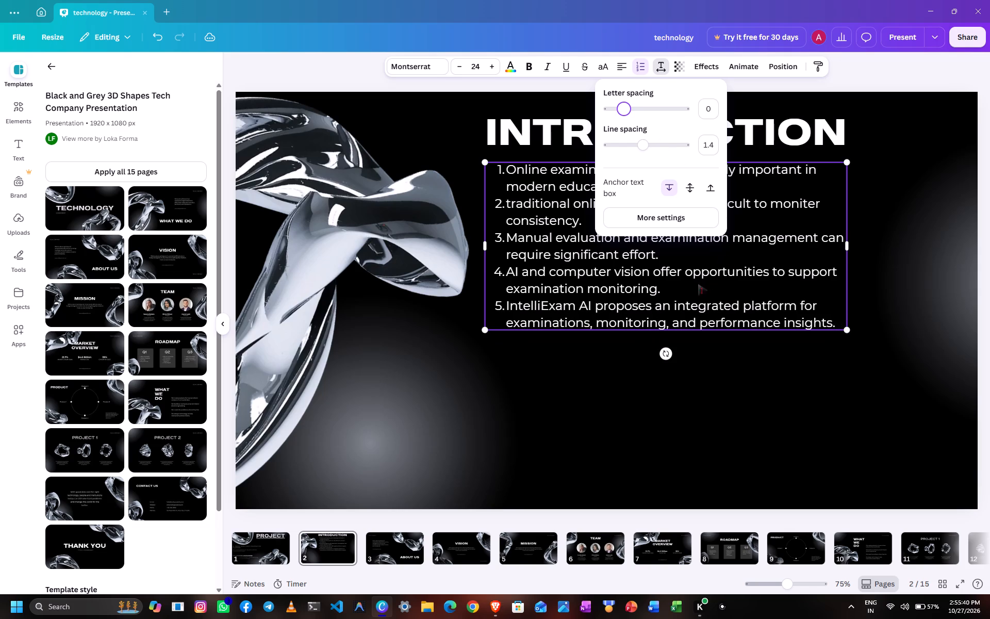
# Set the letter spacing of all five numbered points to 122.
pyautogui.click(547, 216)
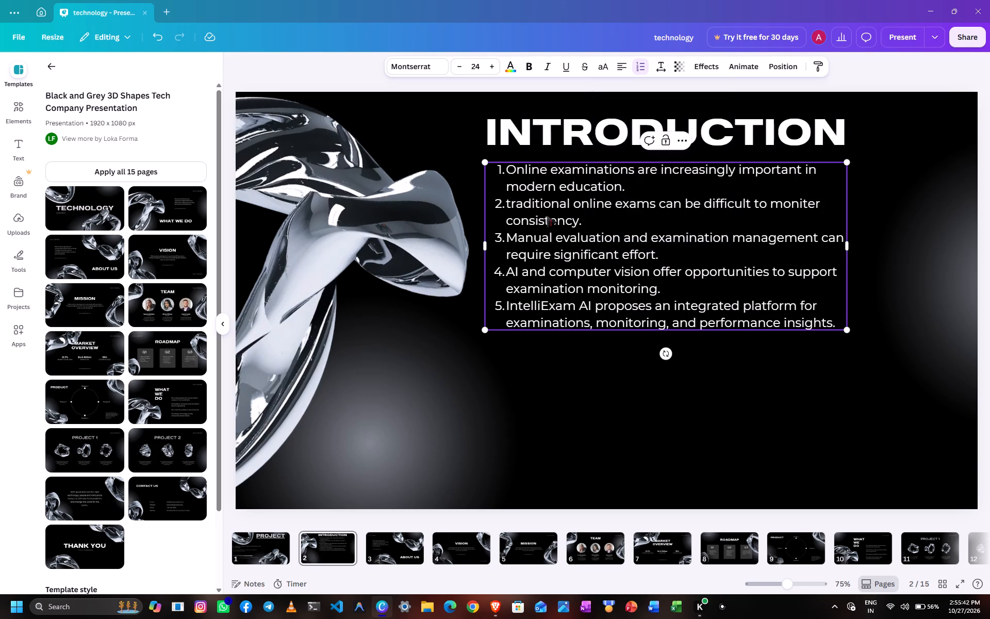
pyautogui.hotkey('ctrl', 'a')
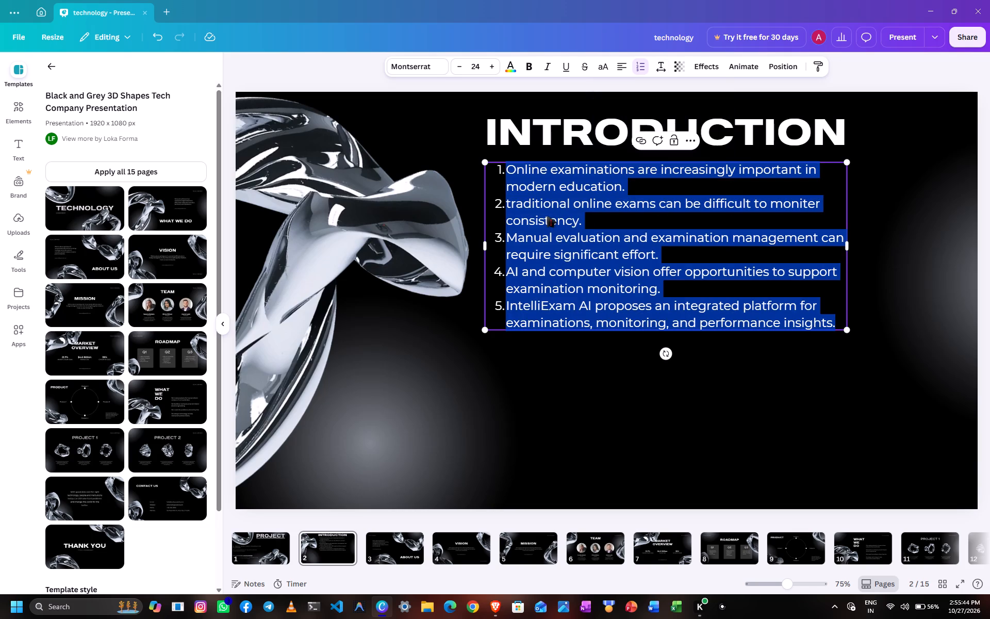
pyautogui.click(661, 63)
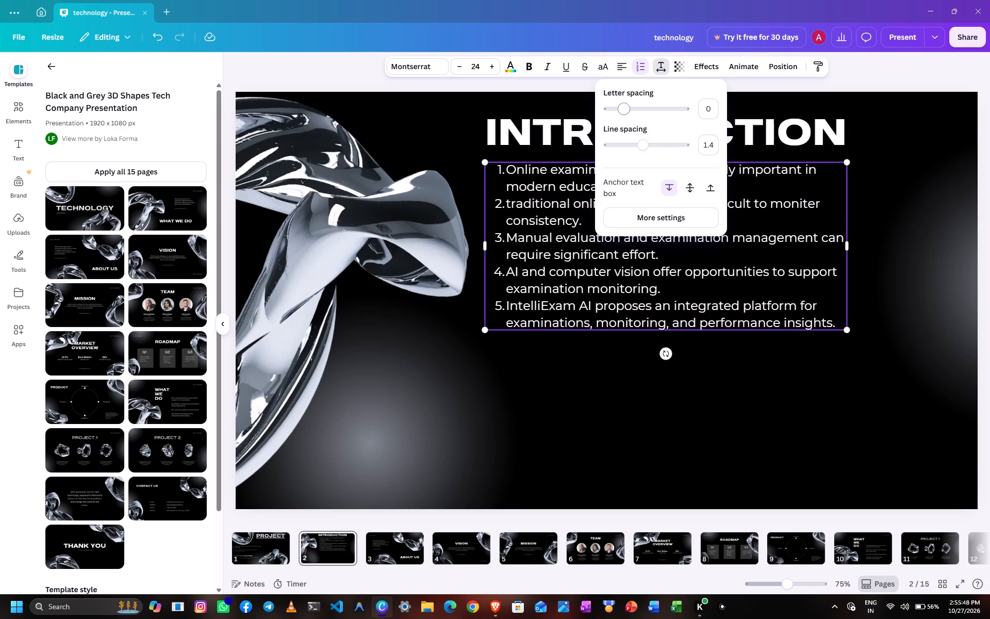
pyautogui.moveTo(624, 109); pyautogui.dragTo(629, 109)
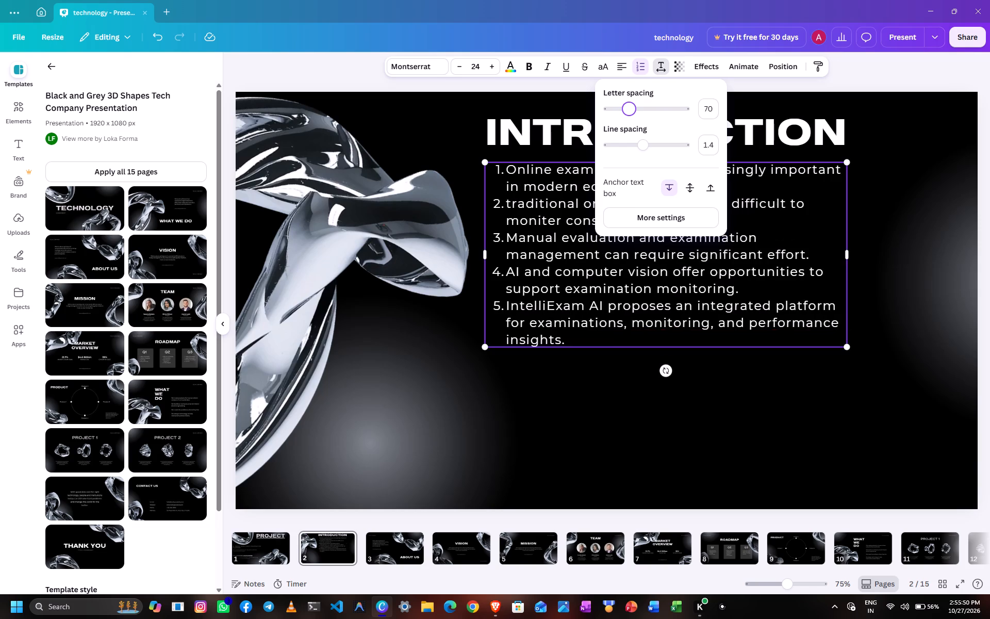
pyautogui.moveTo(629, 109); pyautogui.dragTo(650, 109)
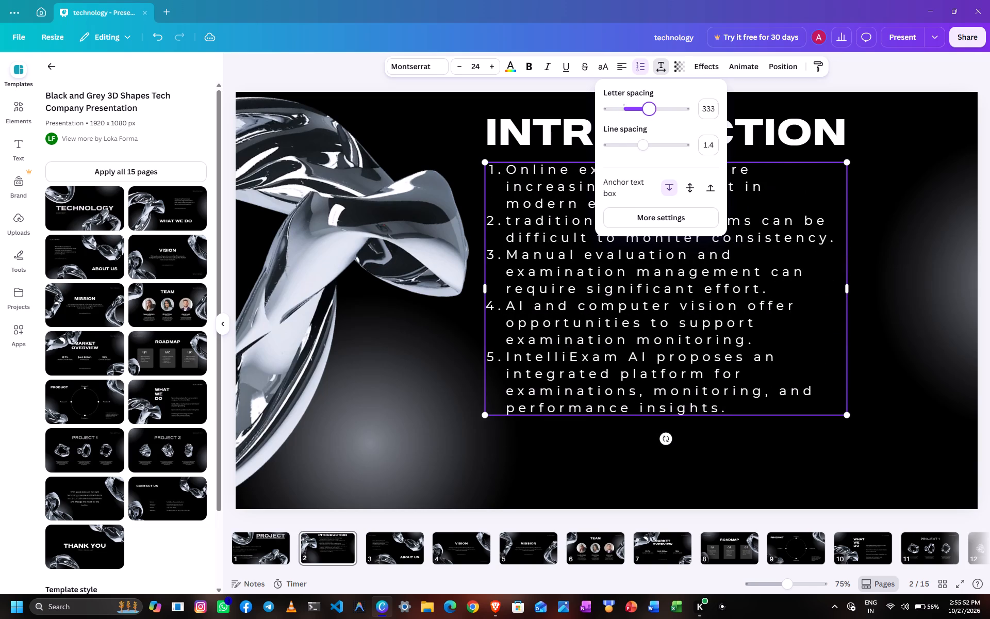
pyautogui.moveTo(650, 109); pyautogui.dragTo(682, 108)
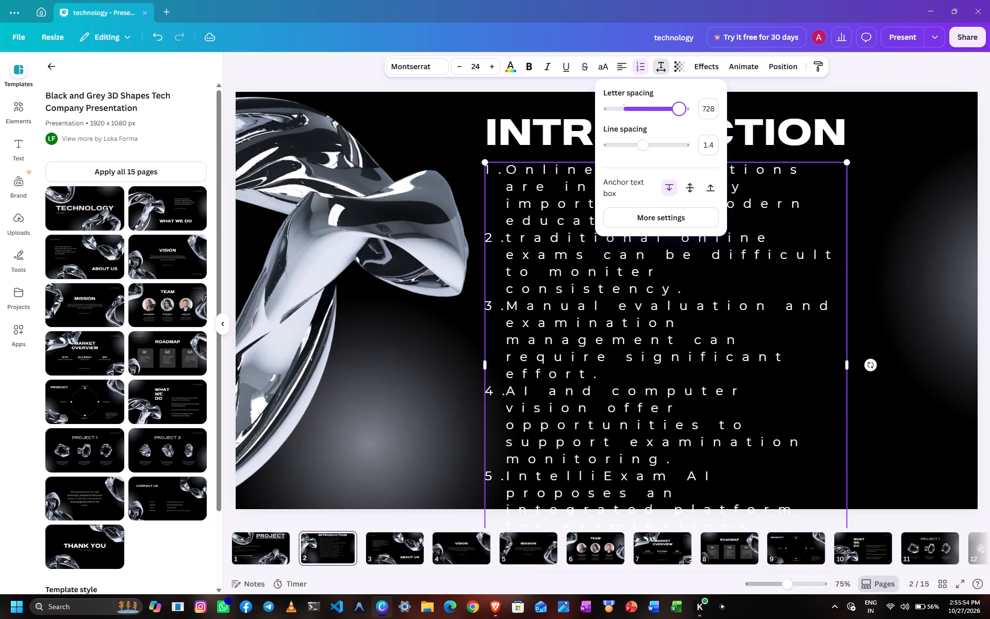
pyautogui.moveTo(682, 108); pyautogui.dragTo(633, 118)
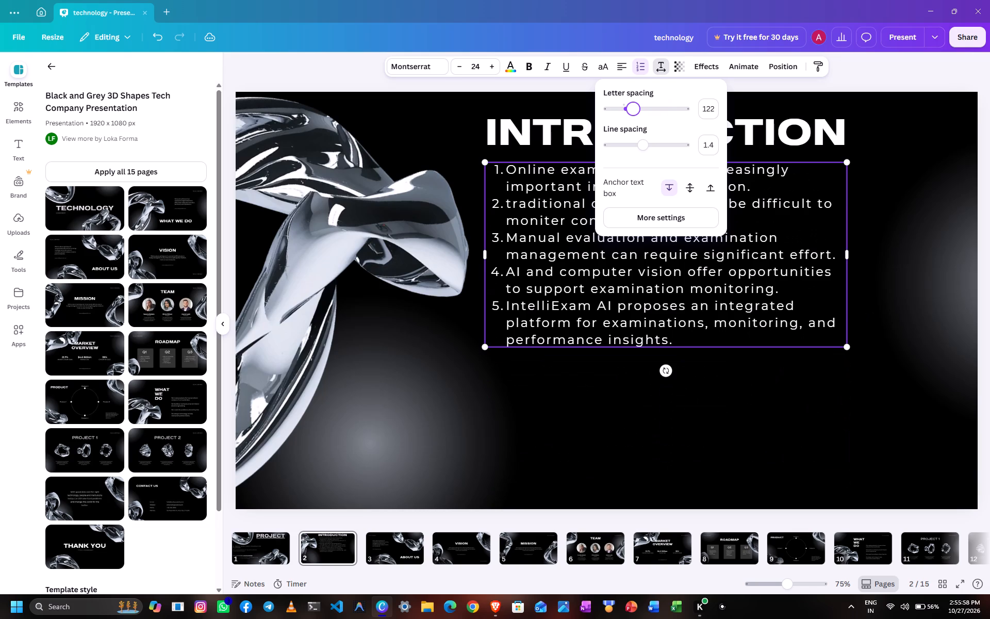
# Set the numbered list's line spacing to 1.43 with the text box anchored to the middle, and return the anchor to the top.
pyautogui.click(644, 146)
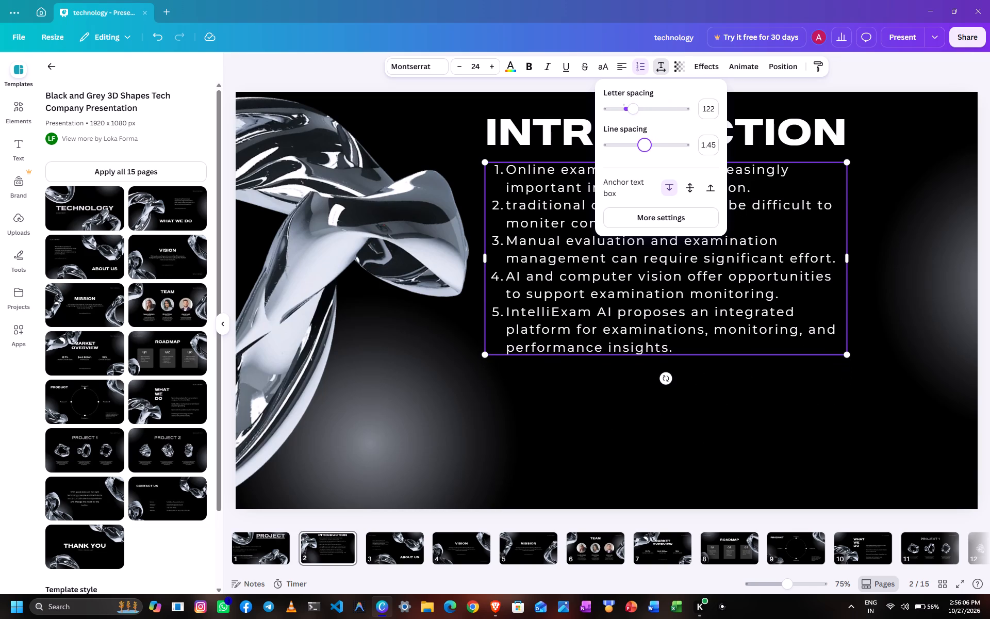
pyautogui.click(645, 145)
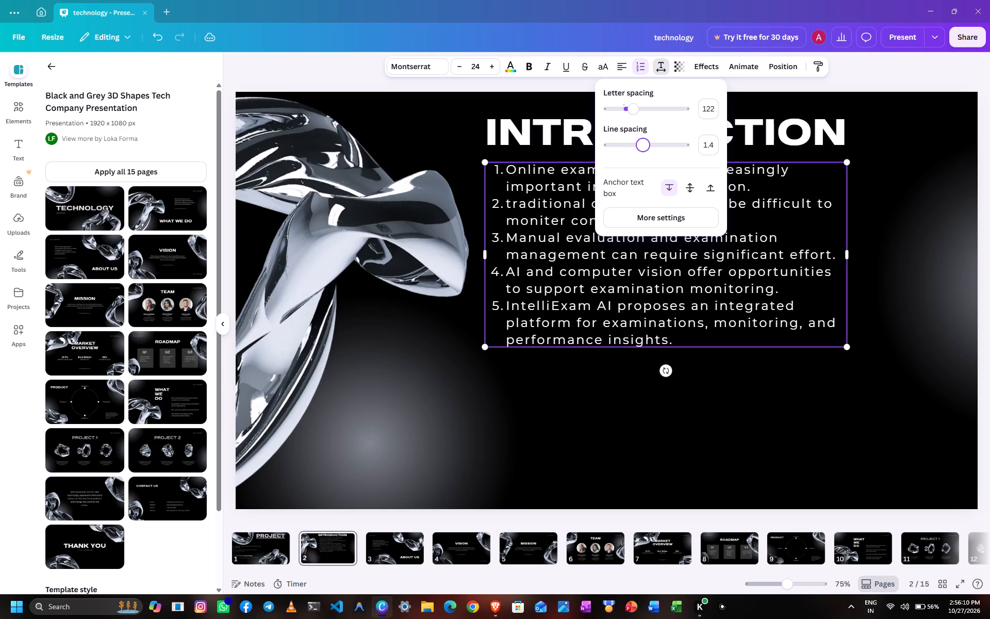
pyautogui.click(688, 185)
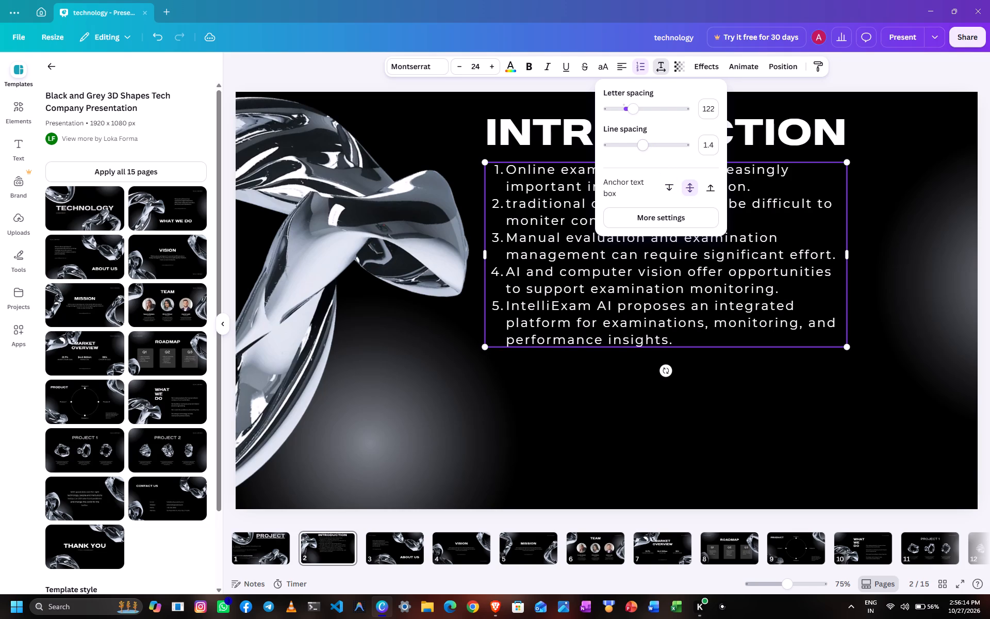
pyautogui.click(643, 144)
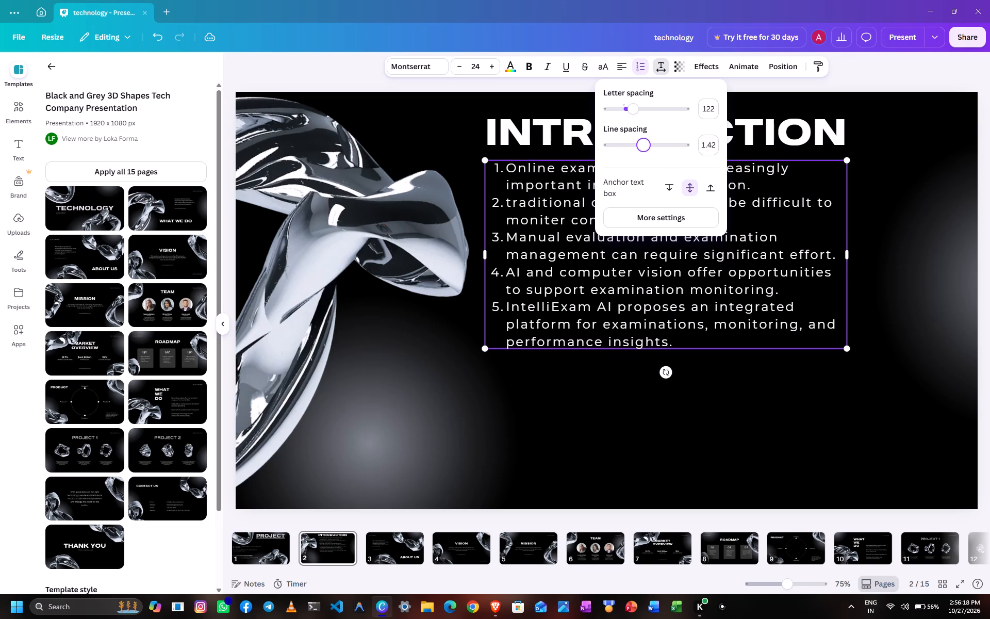
pyautogui.click(668, 186)
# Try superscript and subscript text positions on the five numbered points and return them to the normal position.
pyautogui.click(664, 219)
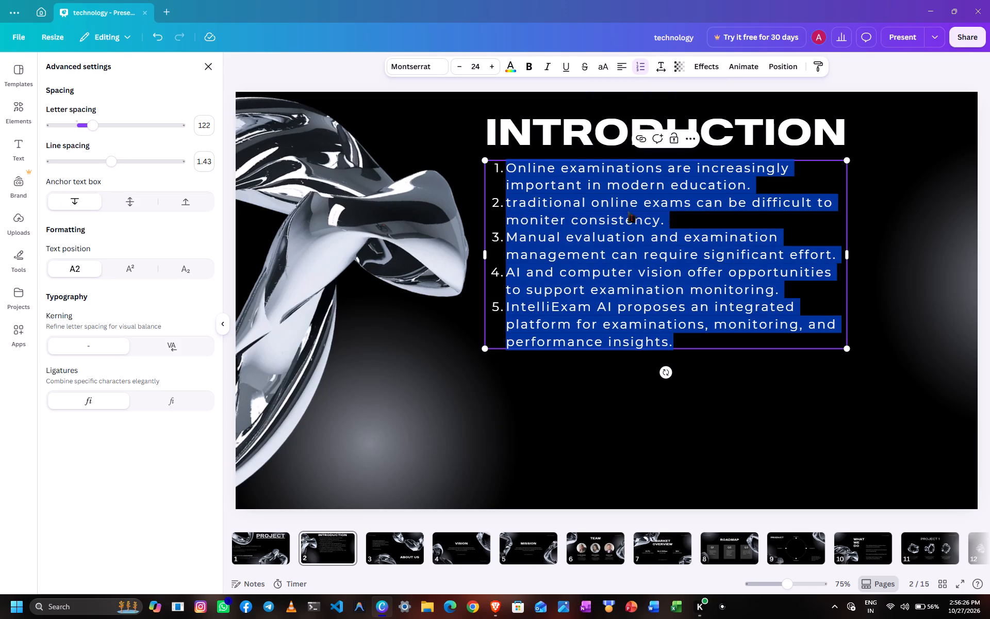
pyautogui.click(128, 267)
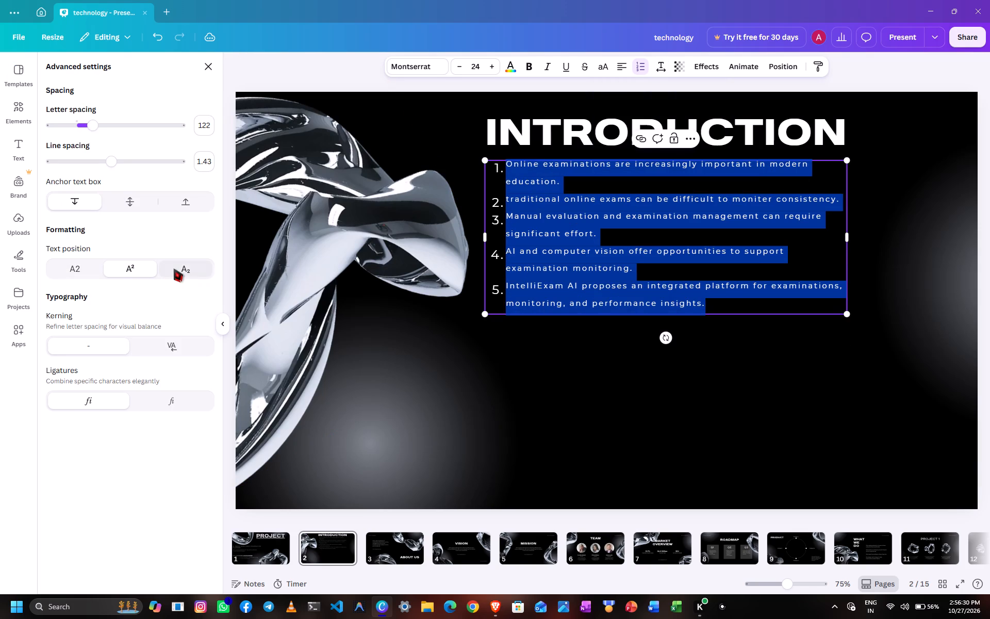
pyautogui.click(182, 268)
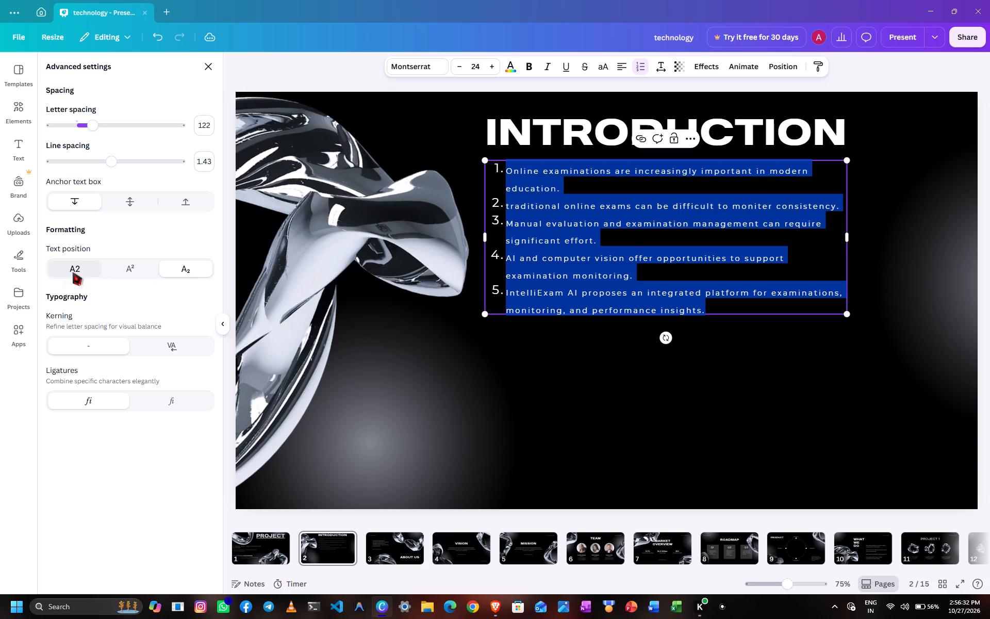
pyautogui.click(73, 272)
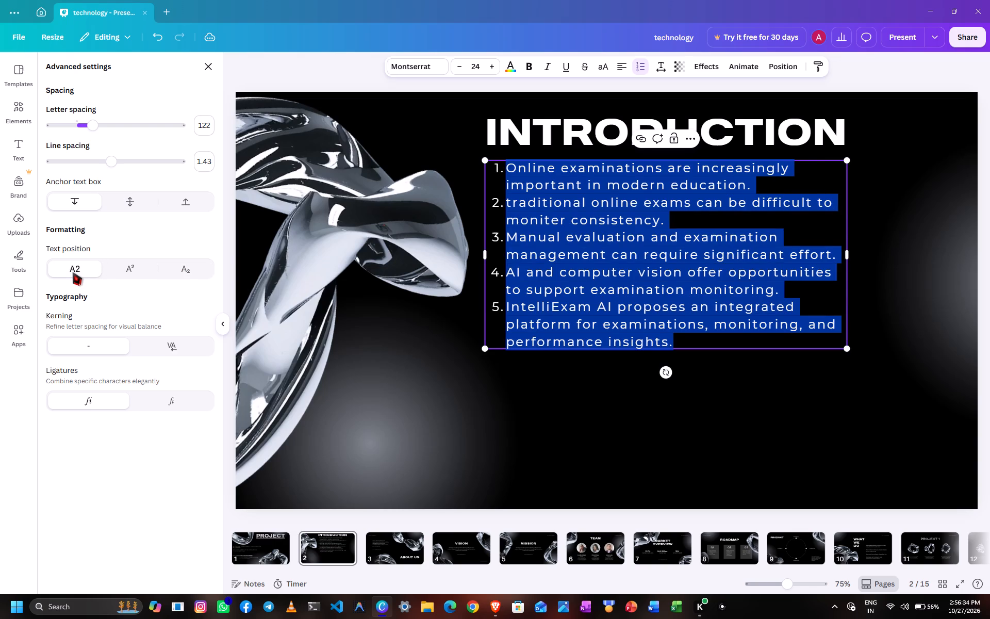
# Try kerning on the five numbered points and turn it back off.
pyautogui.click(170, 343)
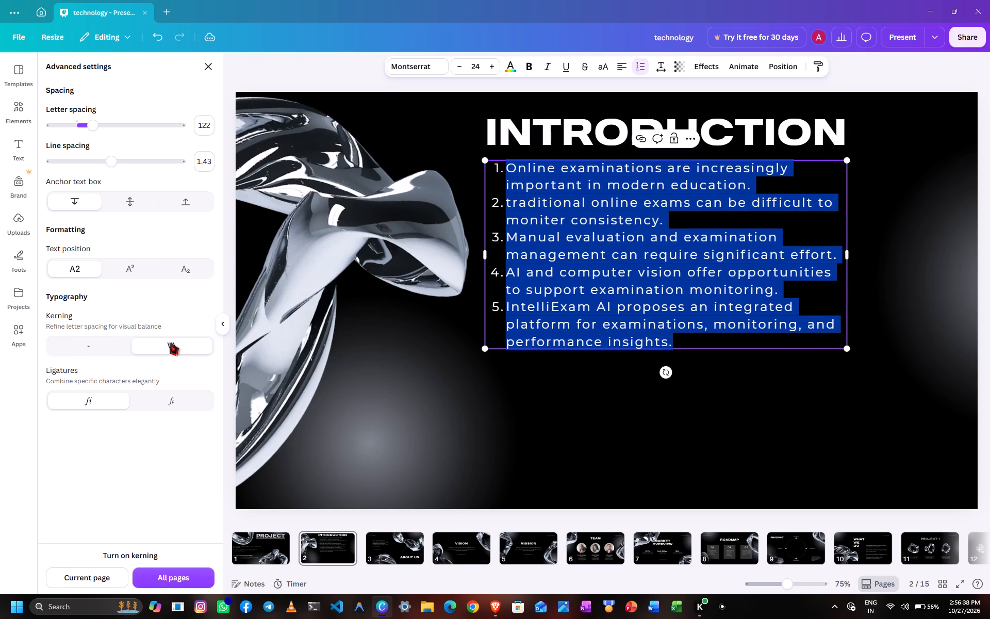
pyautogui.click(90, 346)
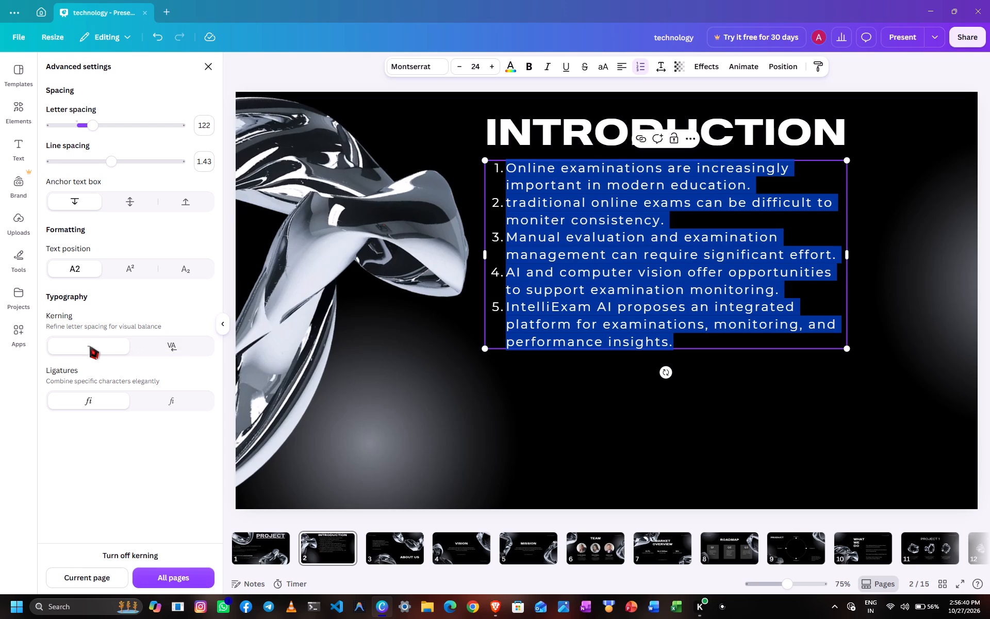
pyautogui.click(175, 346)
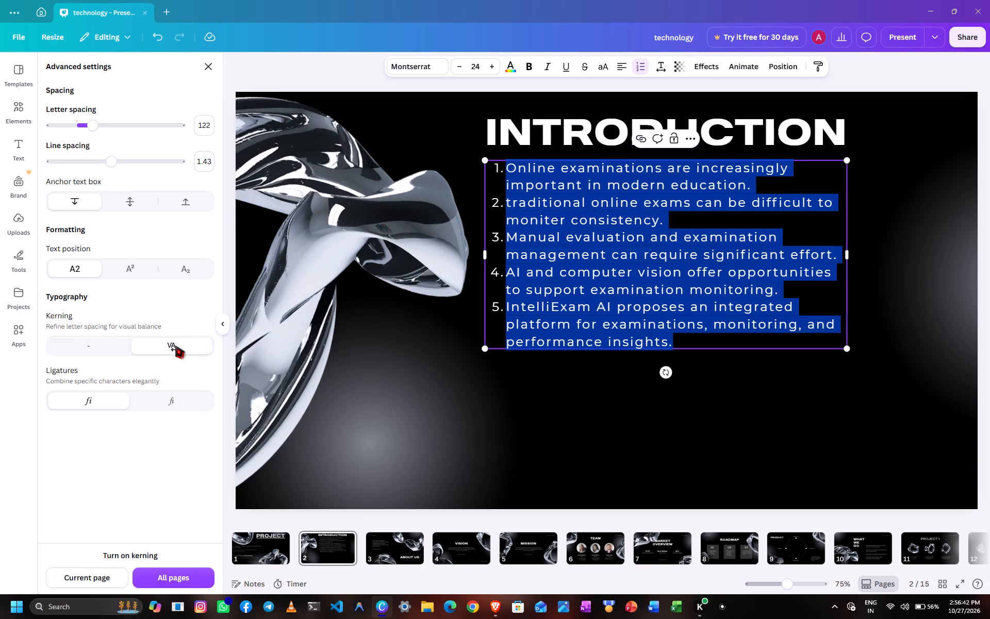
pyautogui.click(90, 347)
# Try ligatures on the five numbered points, resetting letter spacing to 0, then leave ligatures off and deselect the text.
pyautogui.click(166, 395)
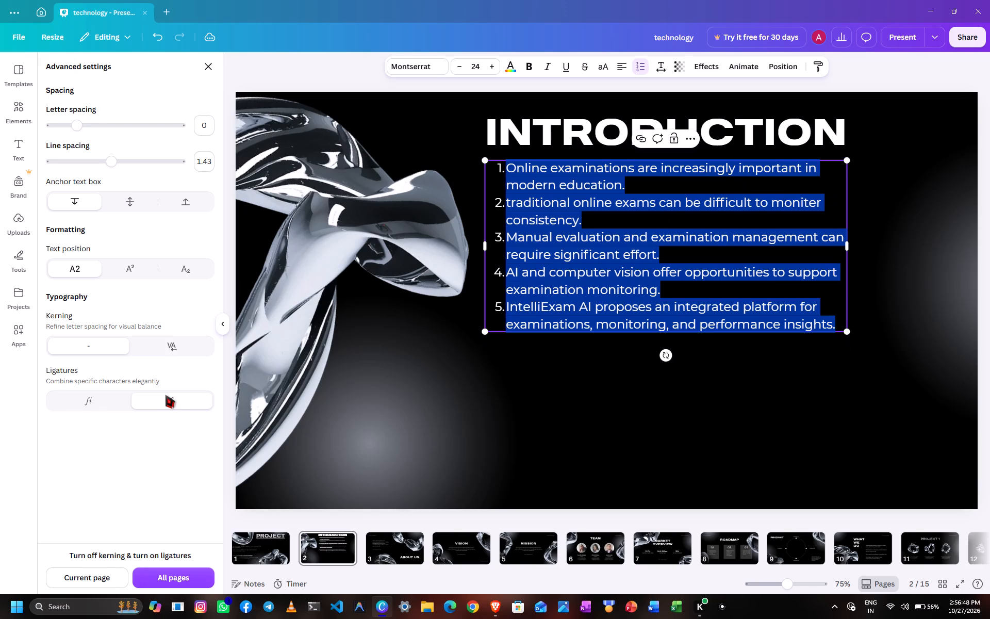
pyautogui.click(88, 401)
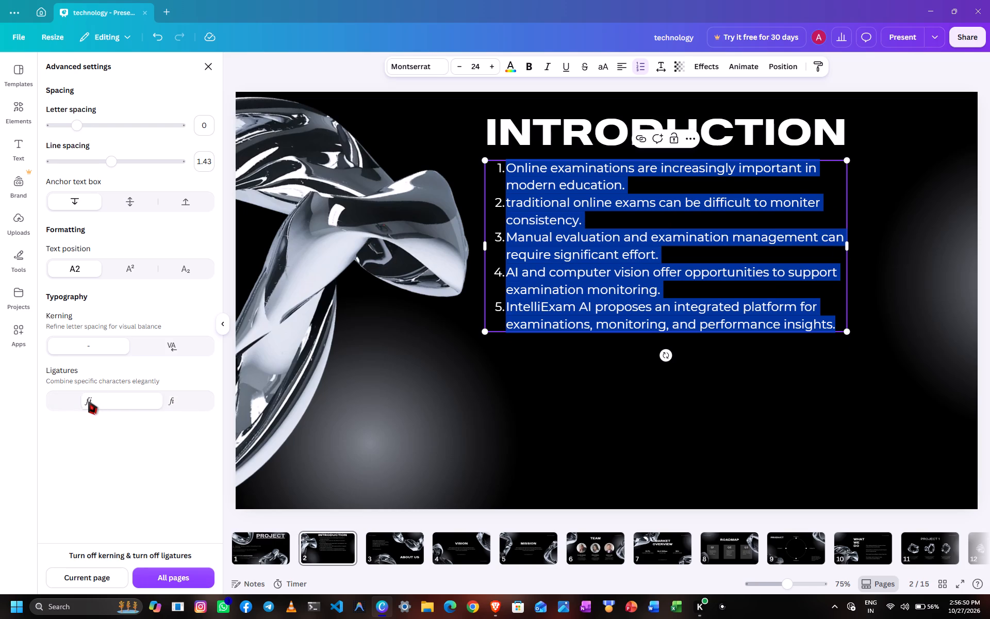
pyautogui.click(171, 401)
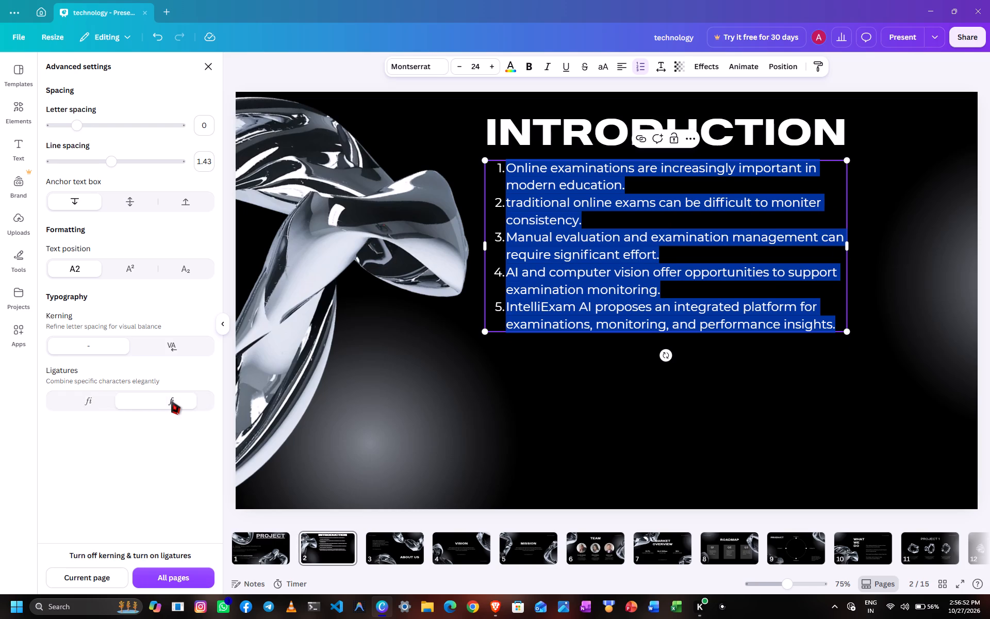
pyautogui.click(91, 400)
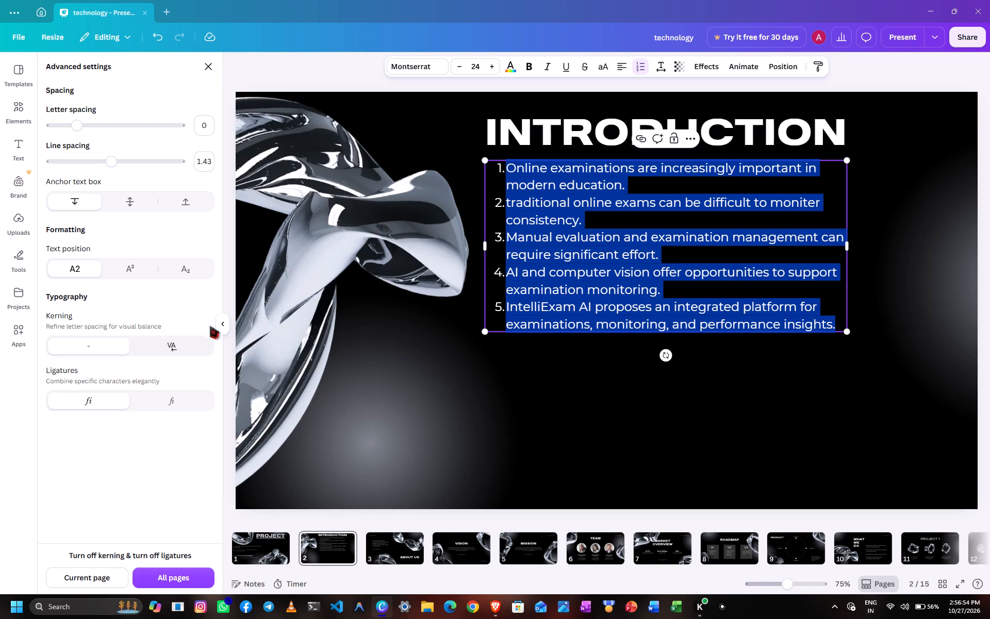
pyautogui.click(225, 323)
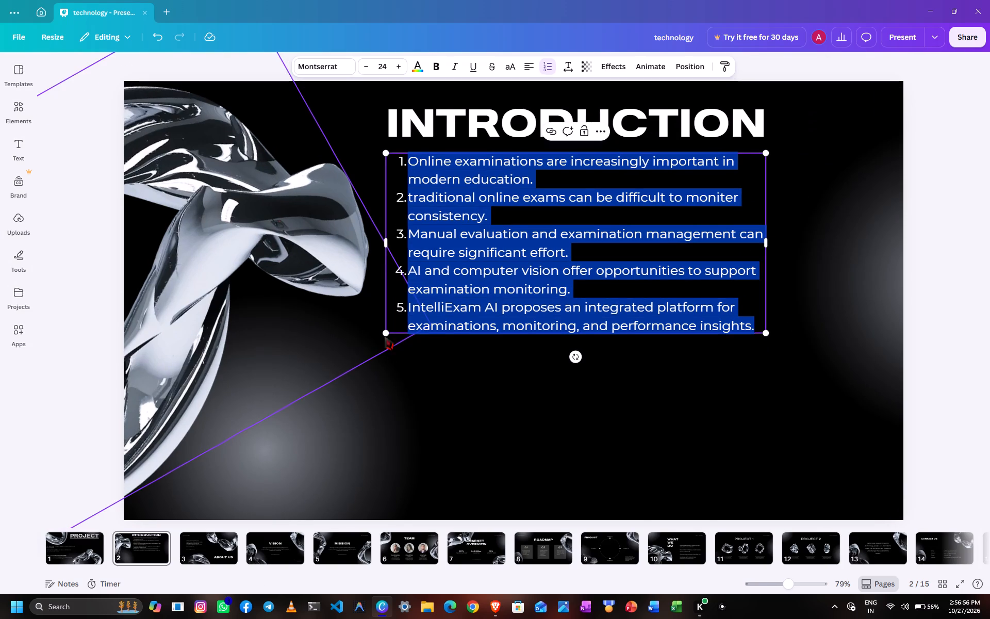
pyautogui.click(848, 253)
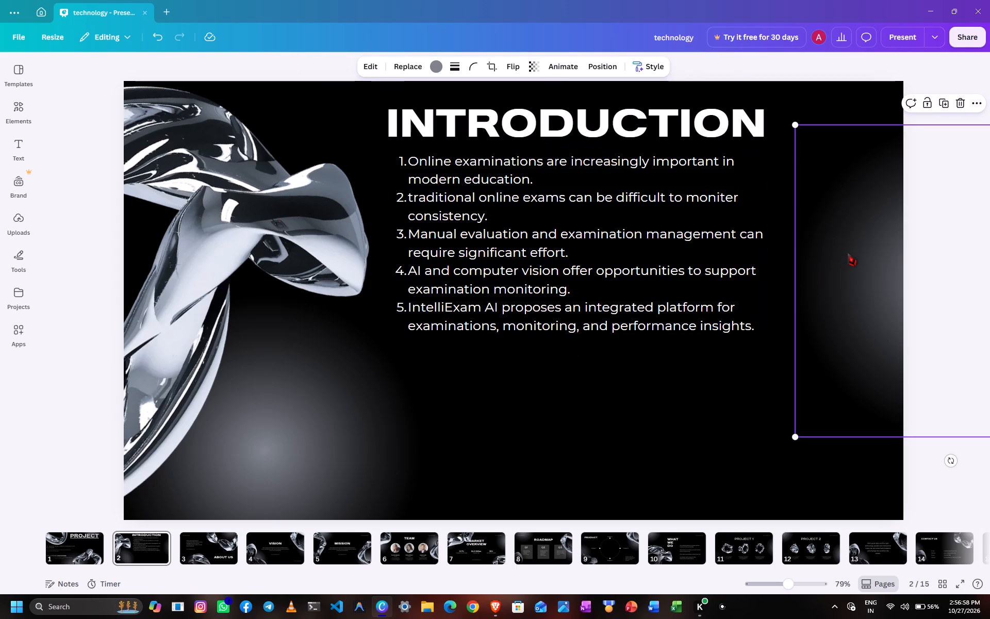
pyautogui.click(947, 228)
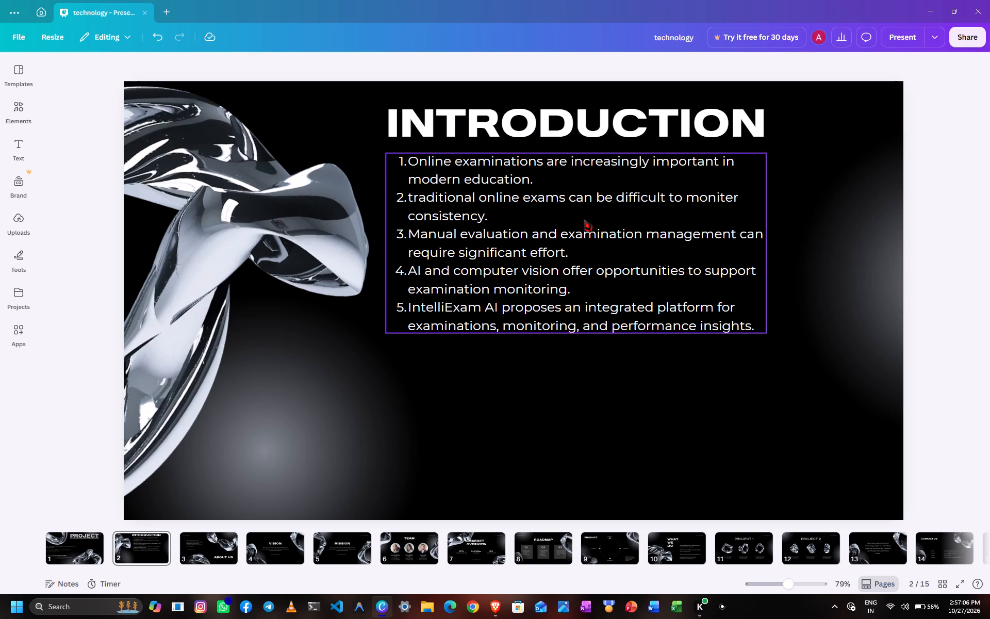
# Move the numbered list and the INTRODUCTION heading down and slightly right on page 2, leaving a gap between them.
pyautogui.moveTo(561, 226); pyautogui.dragTo(574, 264)
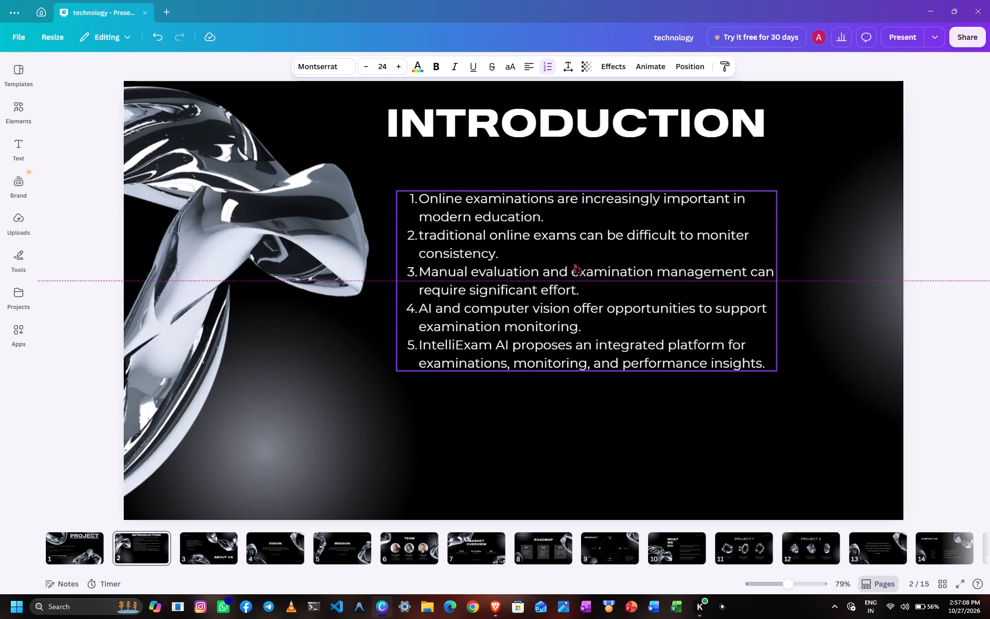
pyautogui.moveTo(574, 264); pyautogui.dragTo(590, 298)
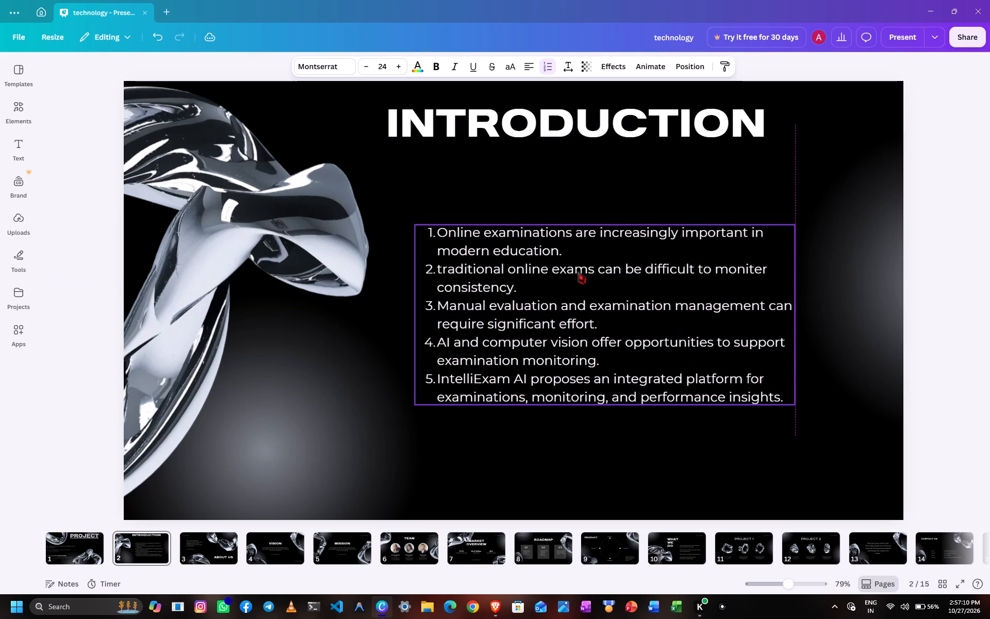
pyautogui.moveTo(542, 127); pyautogui.dragTo(560, 157)
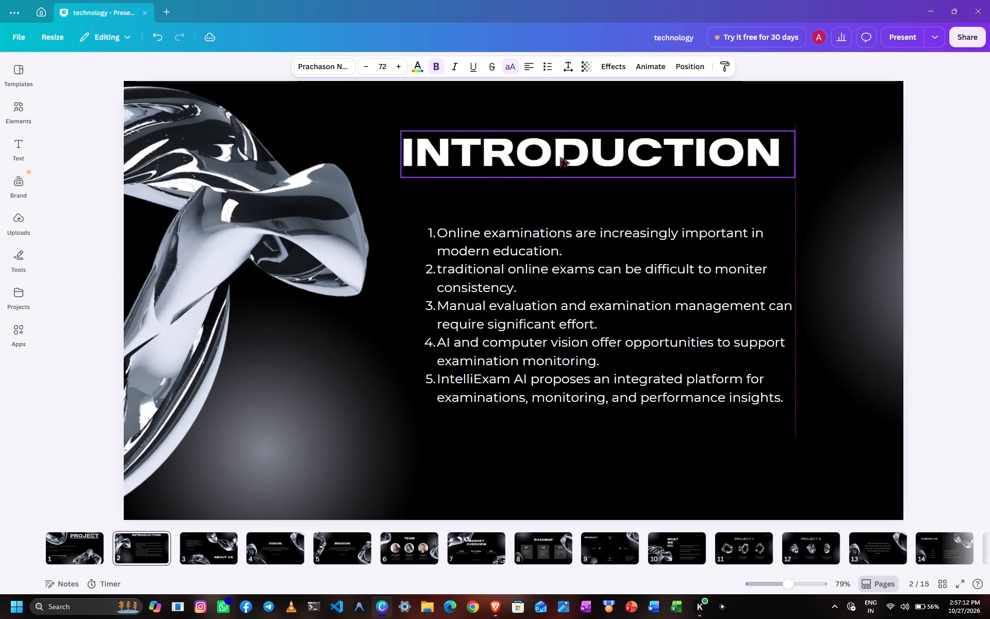
pyautogui.moveTo(560, 157); pyautogui.dragTo(562, 160)
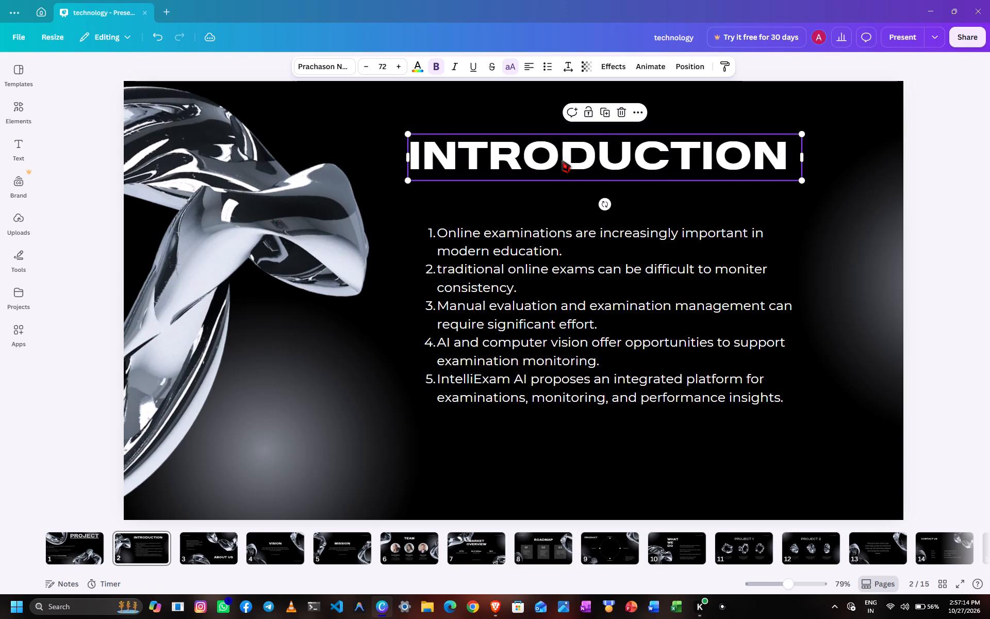
pyautogui.click(946, 216)
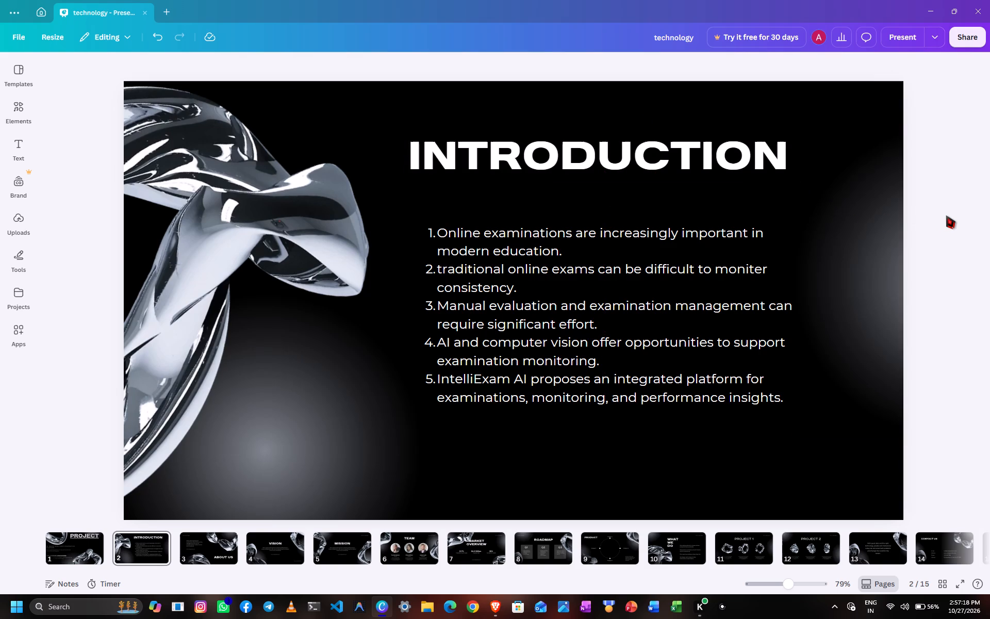
# Rotate the metallic ribbon image on page 2 clockwise so its twisted end points downward.
pyautogui.click(240, 241)
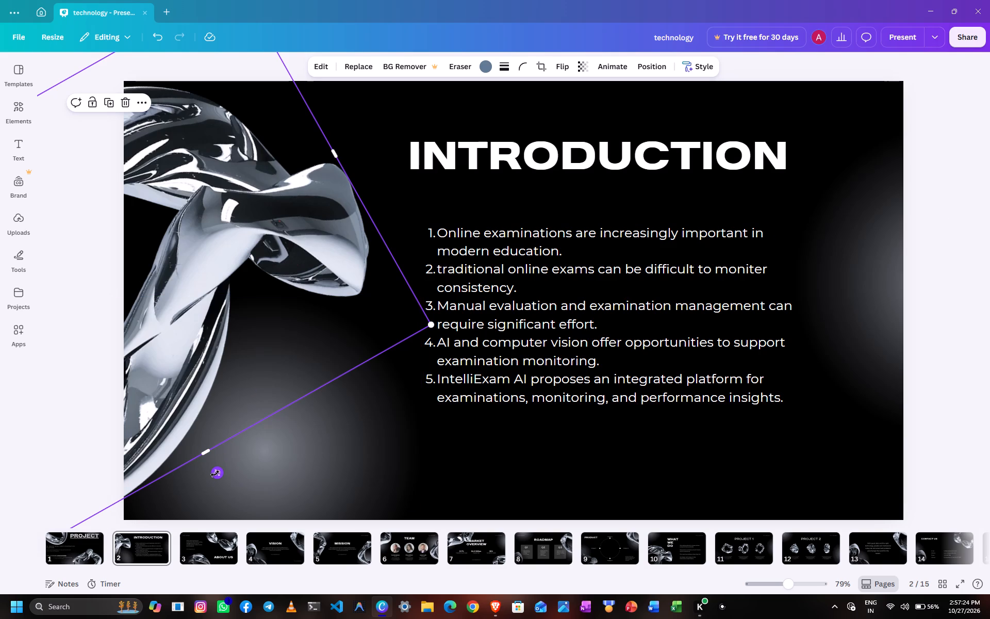
pyautogui.moveTo(215, 474); pyautogui.dragTo(84, 435)
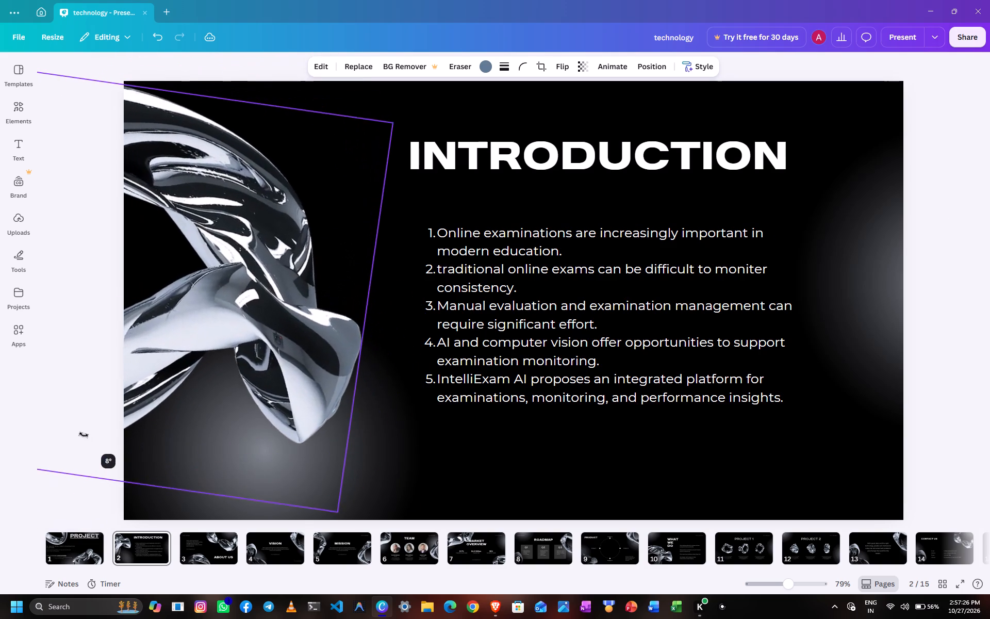
pyautogui.moveTo(84, 435); pyautogui.dragTo(75, 432)
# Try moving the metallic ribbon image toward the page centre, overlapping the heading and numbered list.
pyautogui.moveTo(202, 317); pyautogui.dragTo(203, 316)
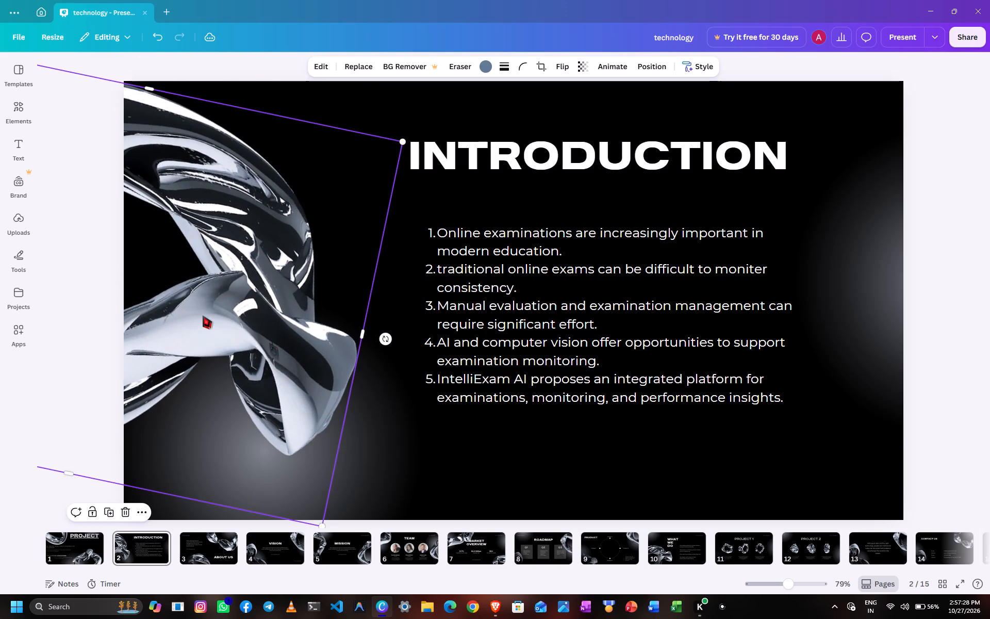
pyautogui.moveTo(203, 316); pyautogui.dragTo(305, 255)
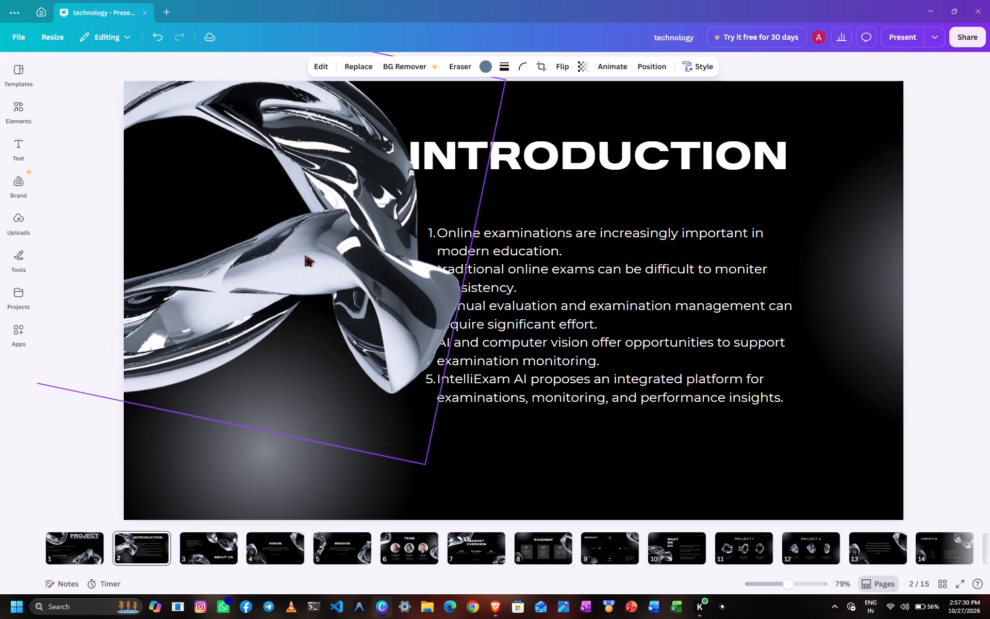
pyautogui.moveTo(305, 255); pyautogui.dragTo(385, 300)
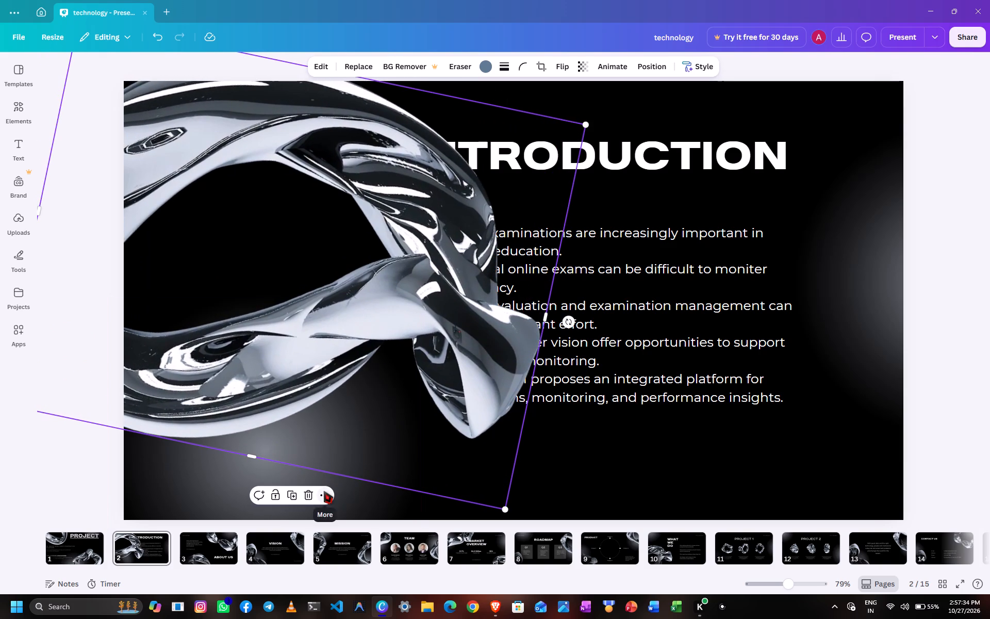
# Send the metallic ribbon image backward one layer.
pyautogui.click(324, 491)
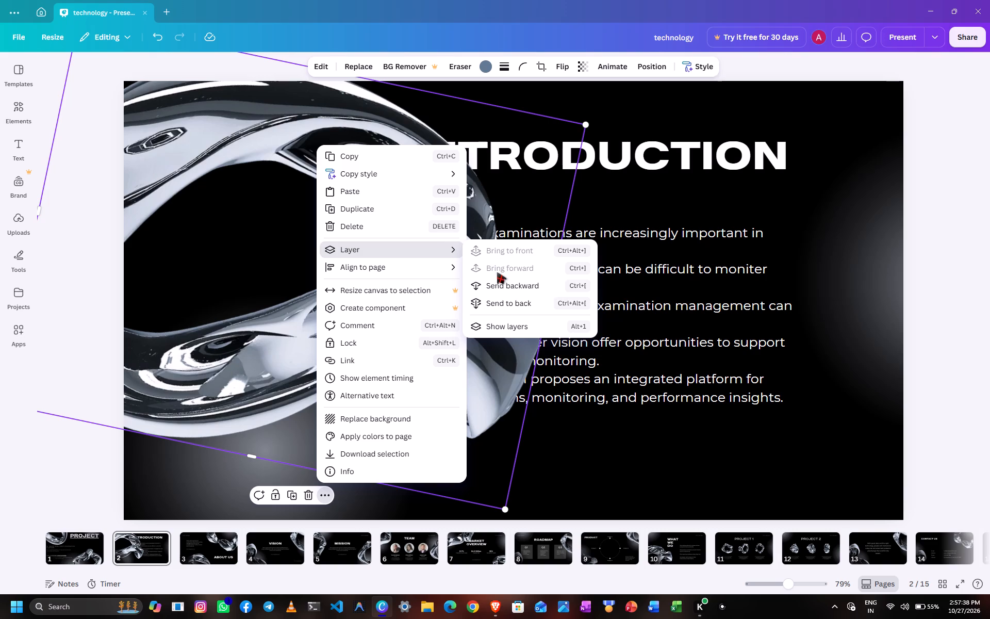
pyautogui.click(495, 286)
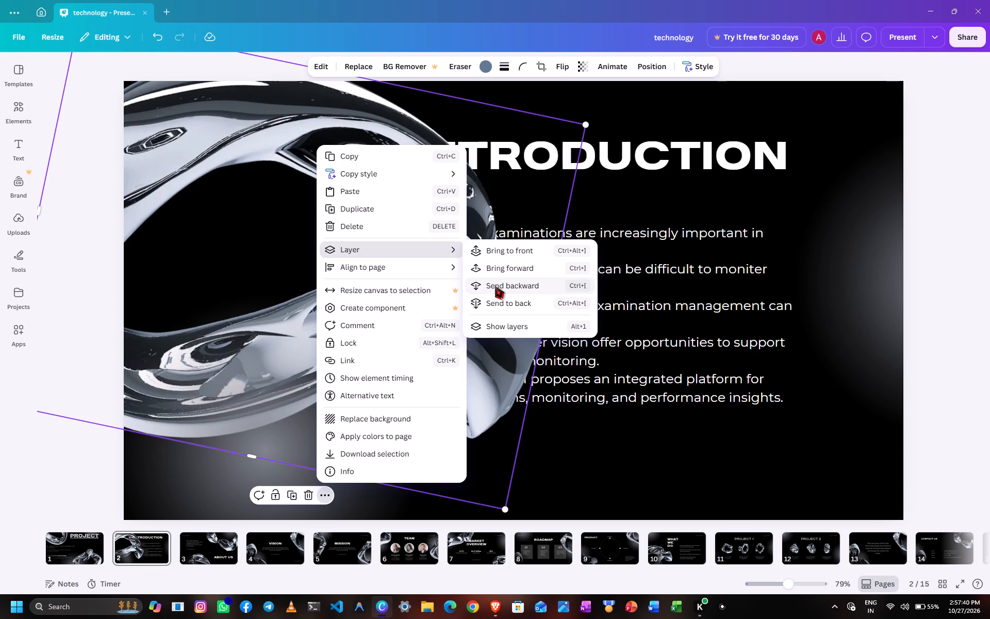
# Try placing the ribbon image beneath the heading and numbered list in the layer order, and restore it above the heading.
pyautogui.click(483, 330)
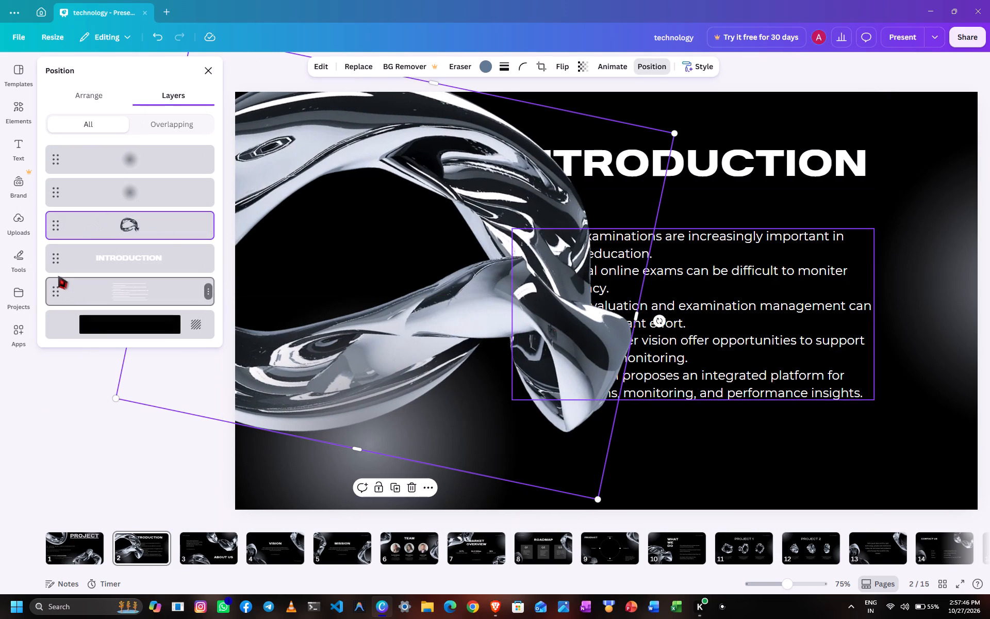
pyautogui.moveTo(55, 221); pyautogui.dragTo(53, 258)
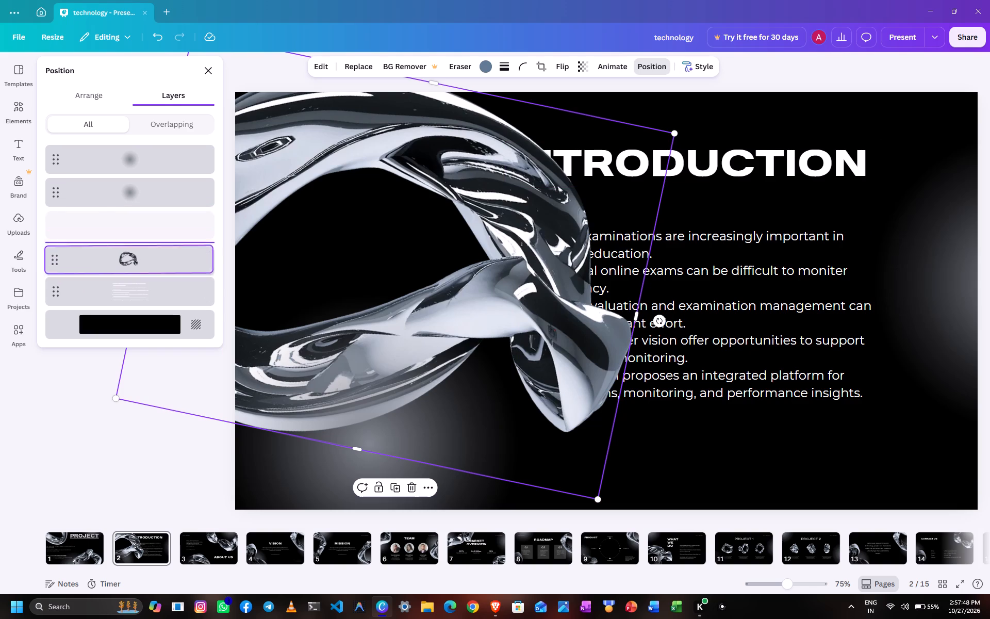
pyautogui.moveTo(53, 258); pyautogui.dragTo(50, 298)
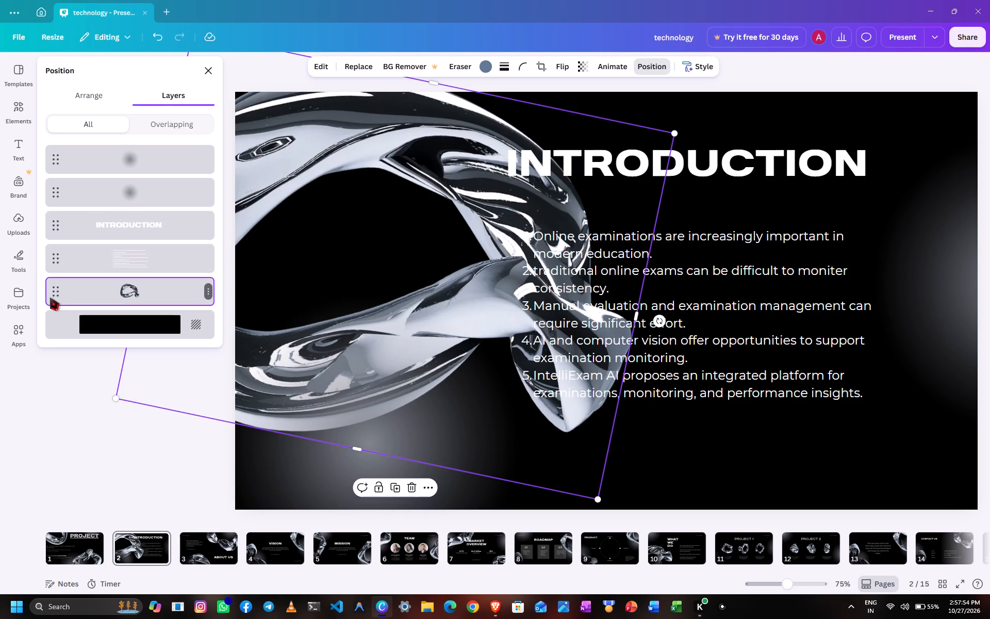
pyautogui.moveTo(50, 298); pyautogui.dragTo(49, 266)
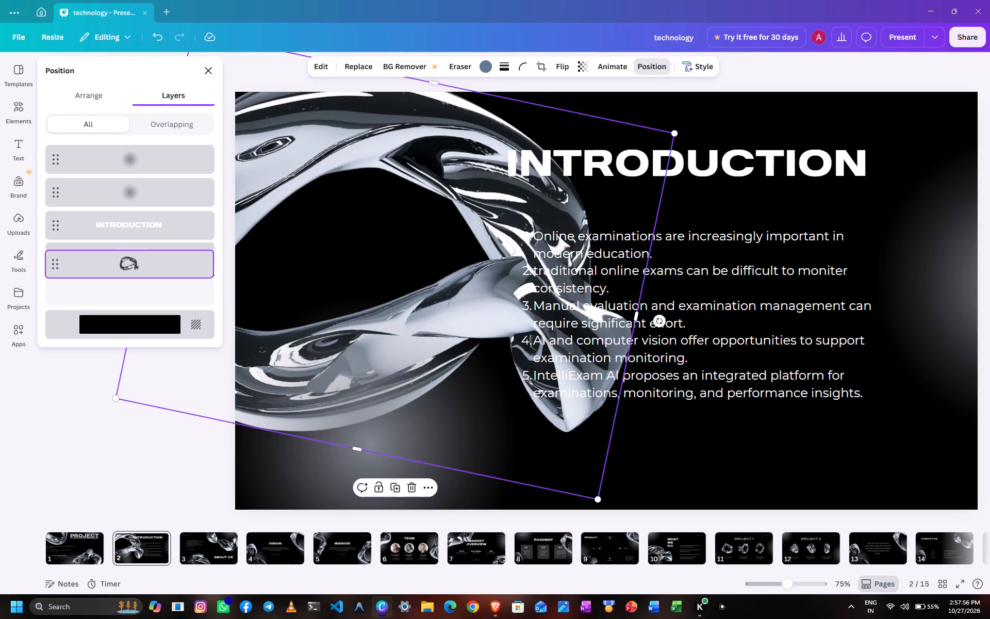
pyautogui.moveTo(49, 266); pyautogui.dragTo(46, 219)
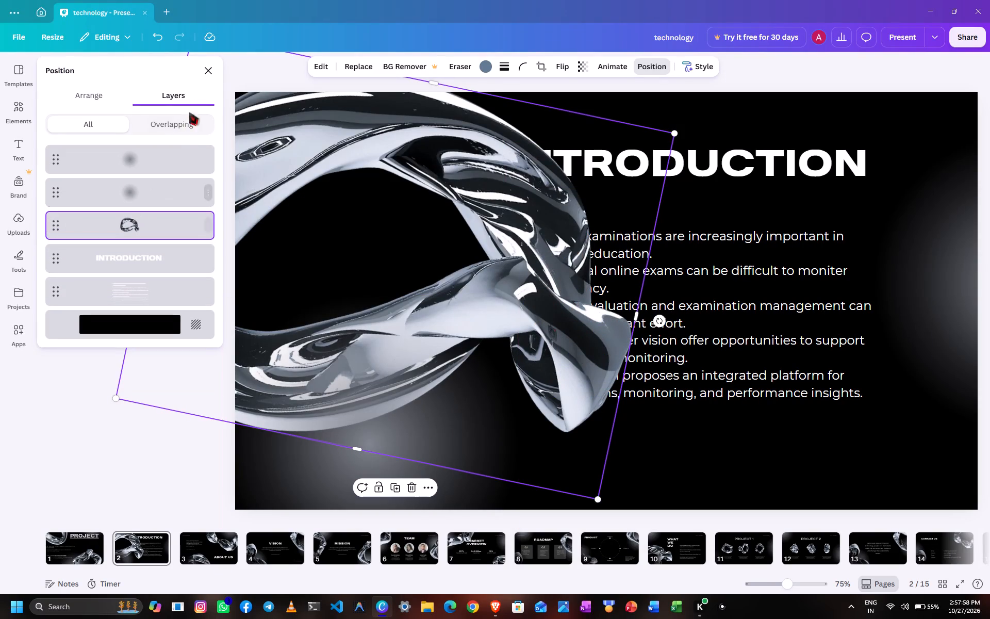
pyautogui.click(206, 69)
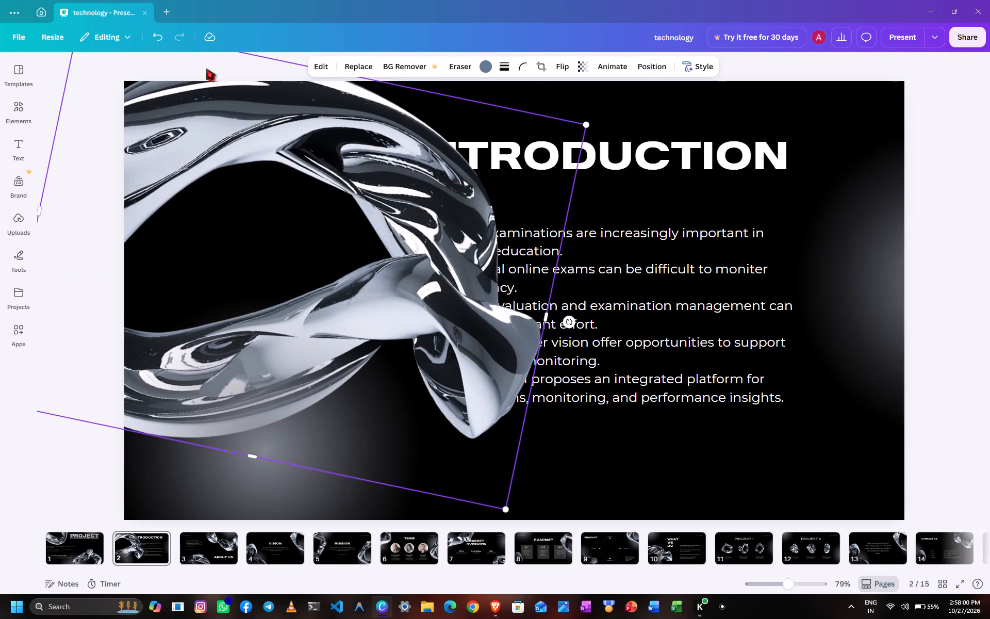
# Move the metallic ribbon image back to the page's left side, clear of the heading and numbered list.
pyautogui.moveTo(401, 247); pyautogui.dragTo(254, 189)
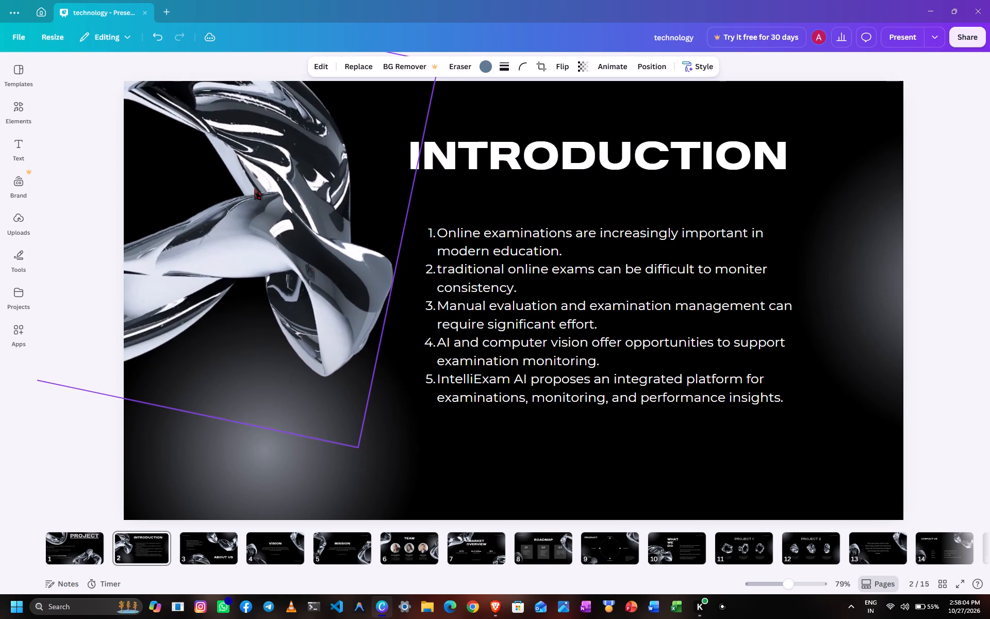
pyautogui.moveTo(254, 189); pyautogui.dragTo(272, 224)
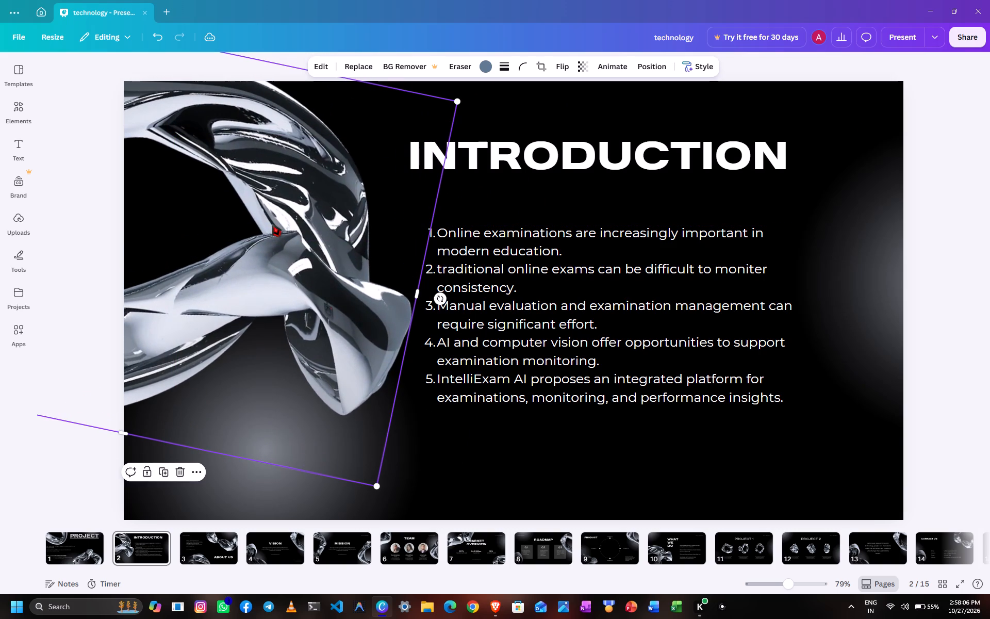
# On page 3, replace the "TECH COMPANY" label with "IntelliExam AI".
pyautogui.click(921, 315)
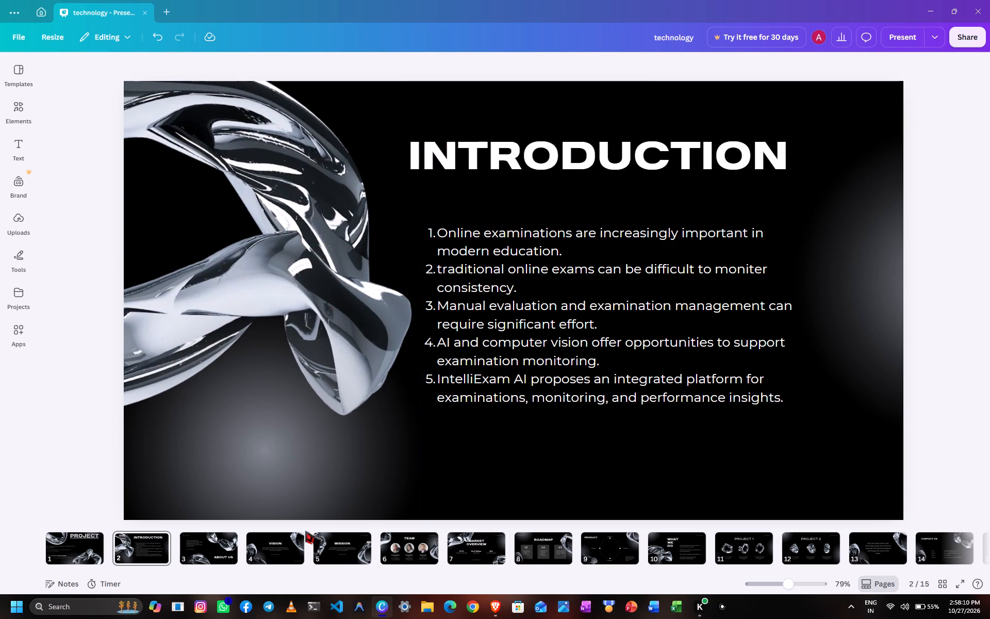
pyautogui.click(206, 548)
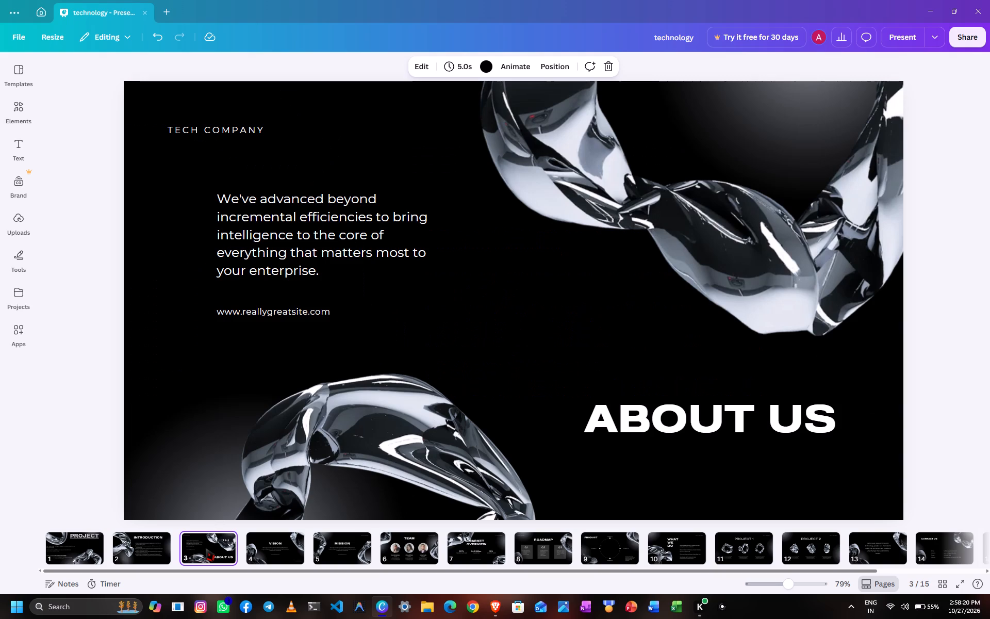
pyautogui.click(230, 132)
pyautogui.click(263, 129)
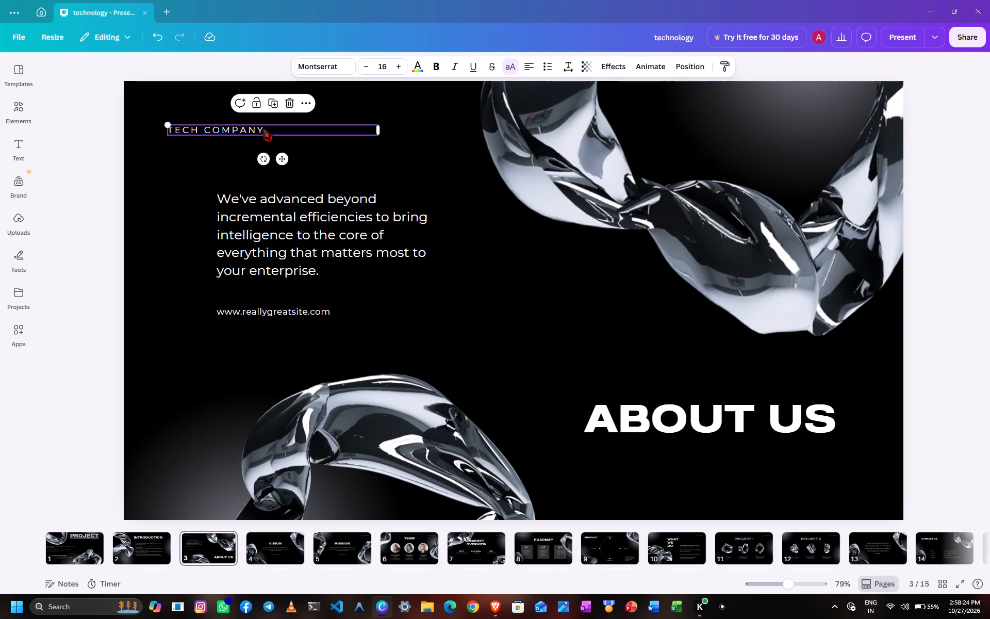
pyautogui.write('IntelliExam Ai')
pyautogui.press('BackSpace')
pyautogui.hotkey('shift', 'i')
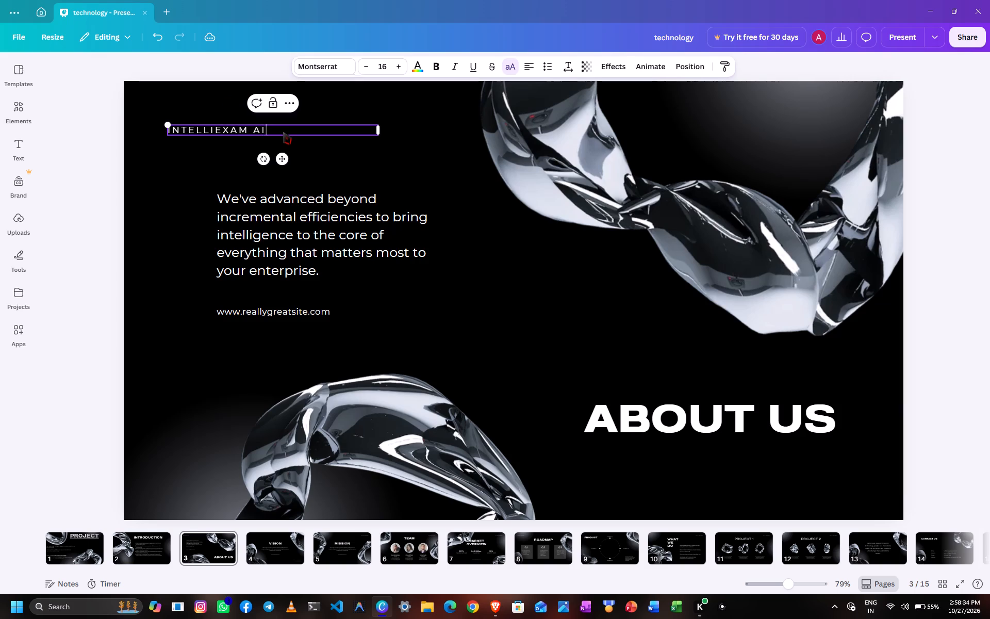
pyautogui.click(404, 152)
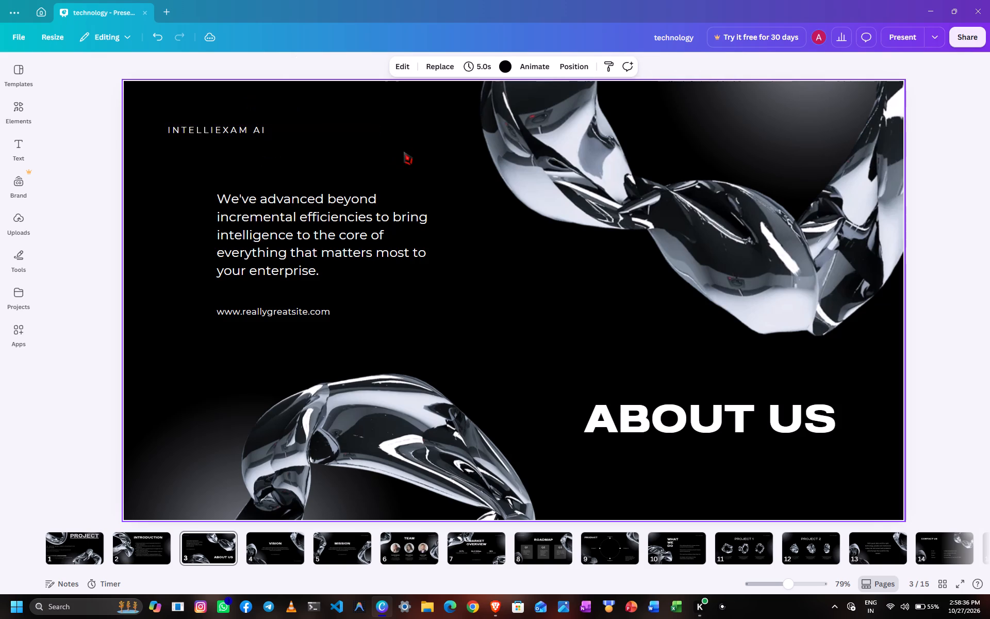
# Replace the "ABOUT US" heading on page 3 with "Problem statement".
pyautogui.click(303, 229)
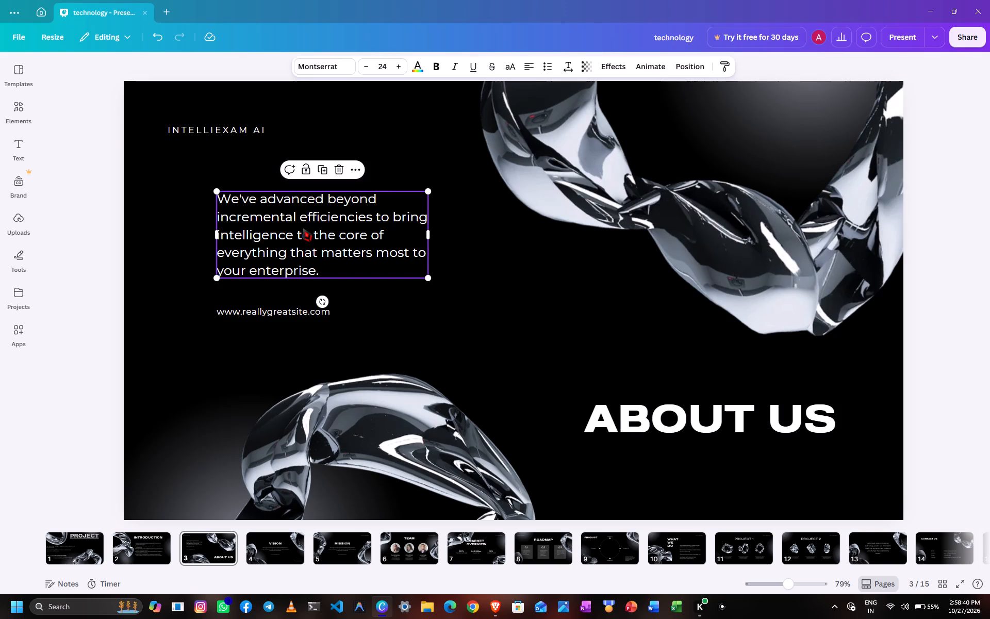
pyautogui.click(686, 423)
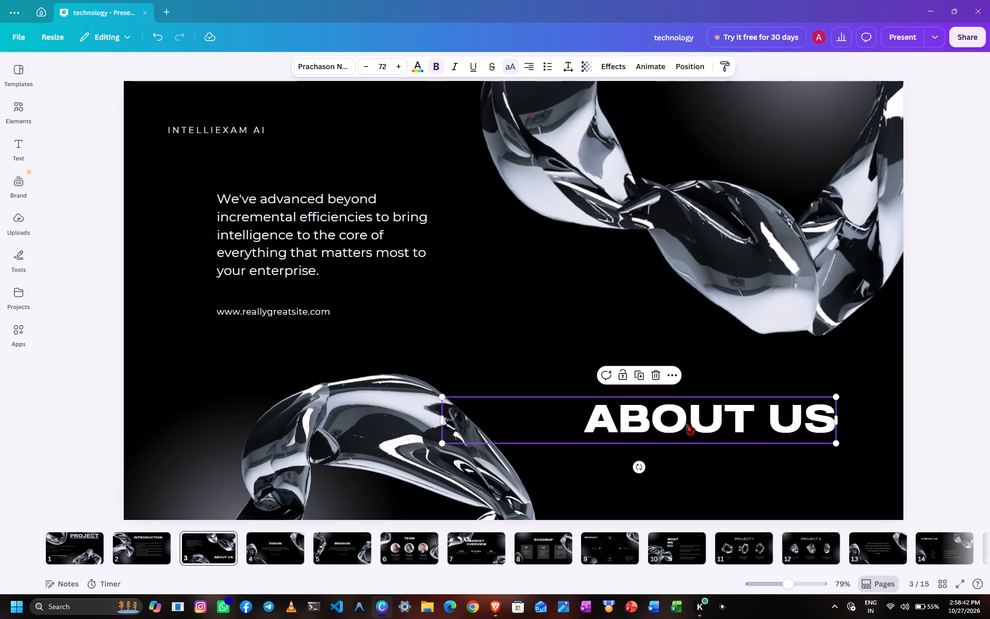
pyautogui.click(686, 423)
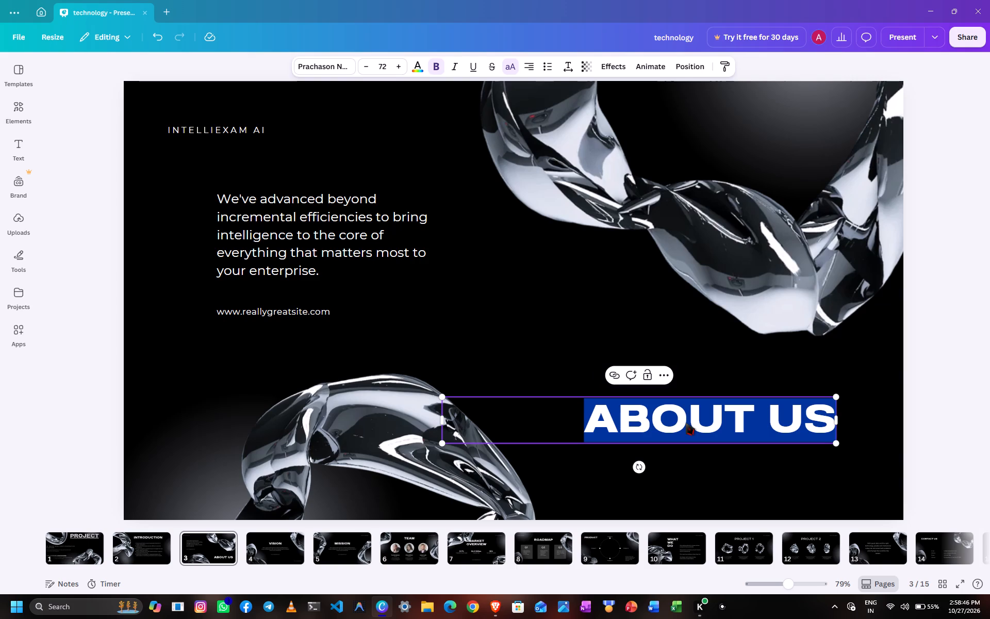
pyautogui.write('Problem state,e')
pyautogui.press('BackSpace')
pyautogui.press('BackSpace')
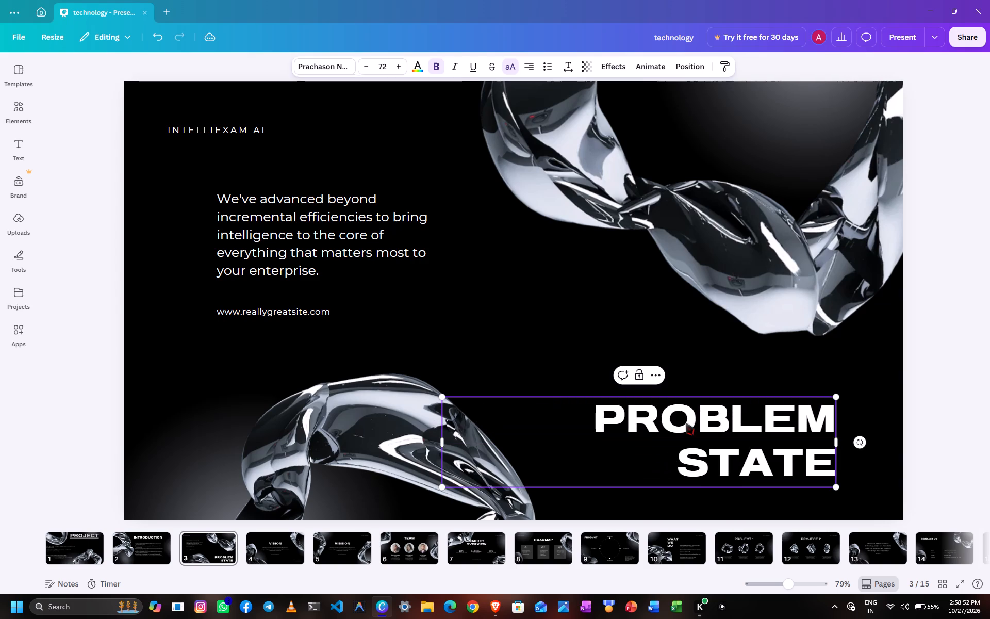
pyautogui.write('ment')
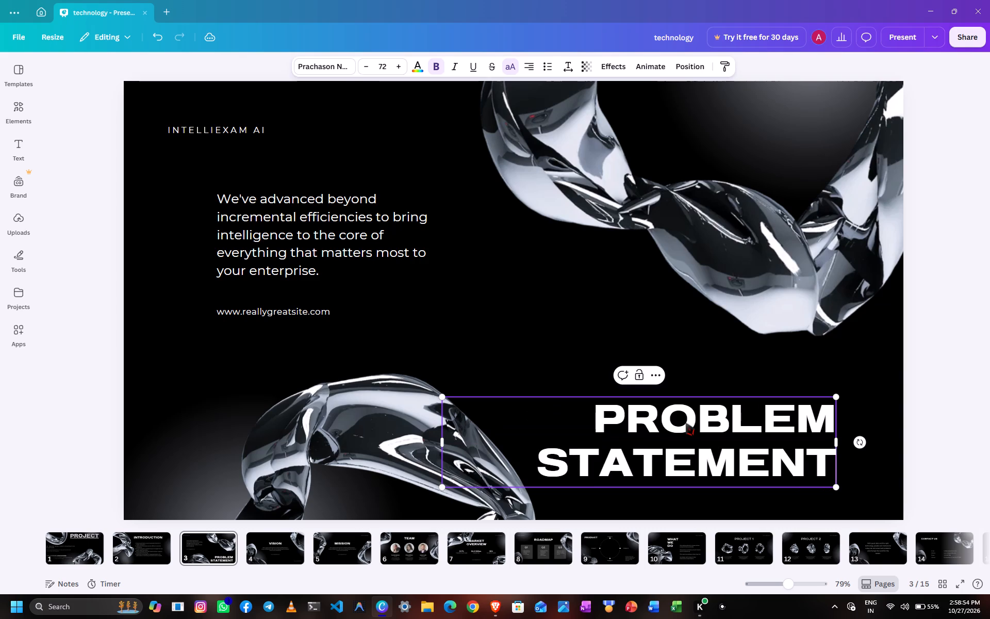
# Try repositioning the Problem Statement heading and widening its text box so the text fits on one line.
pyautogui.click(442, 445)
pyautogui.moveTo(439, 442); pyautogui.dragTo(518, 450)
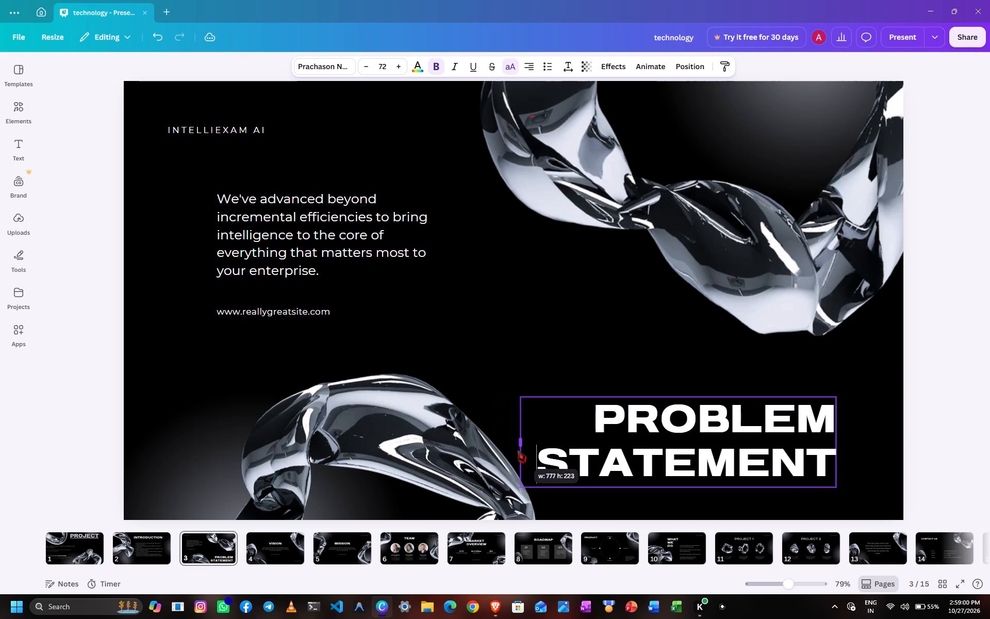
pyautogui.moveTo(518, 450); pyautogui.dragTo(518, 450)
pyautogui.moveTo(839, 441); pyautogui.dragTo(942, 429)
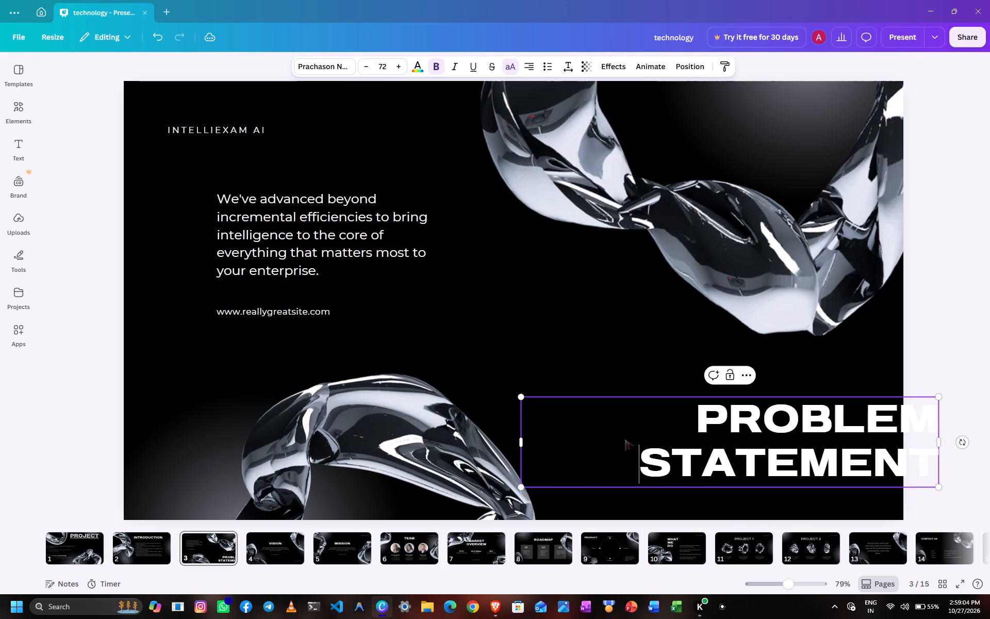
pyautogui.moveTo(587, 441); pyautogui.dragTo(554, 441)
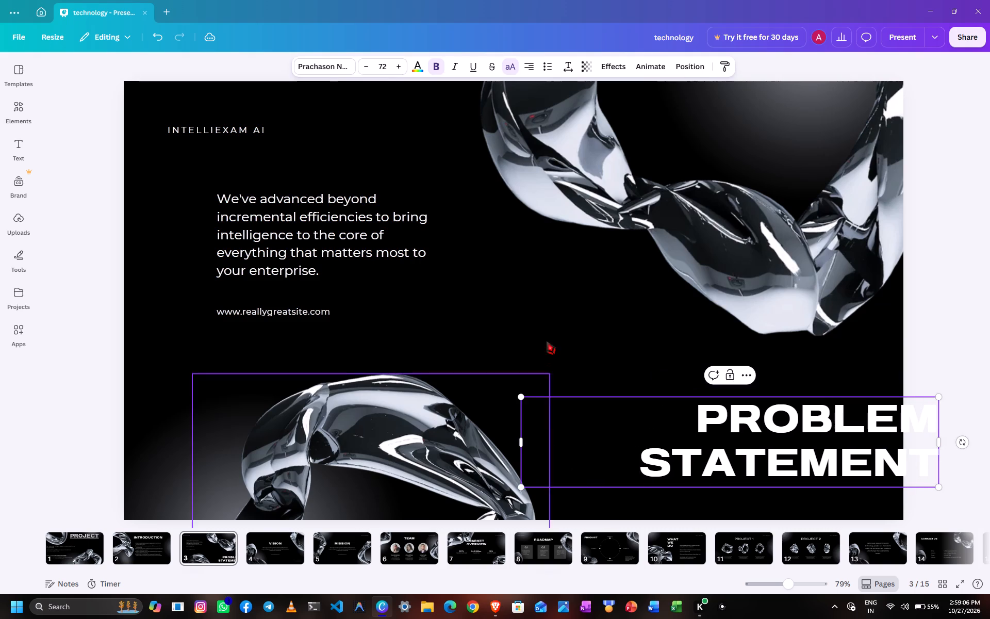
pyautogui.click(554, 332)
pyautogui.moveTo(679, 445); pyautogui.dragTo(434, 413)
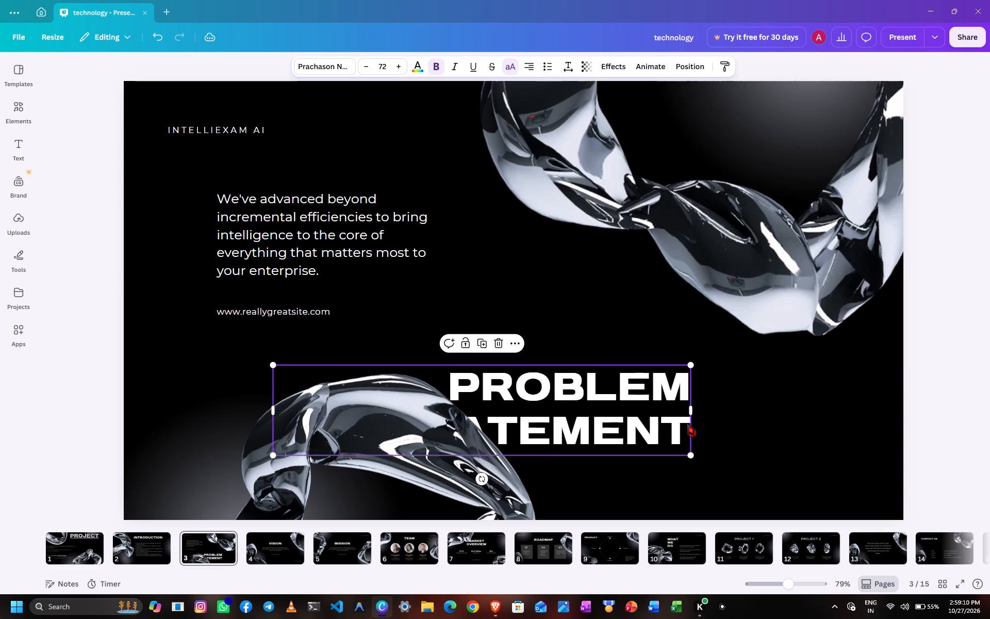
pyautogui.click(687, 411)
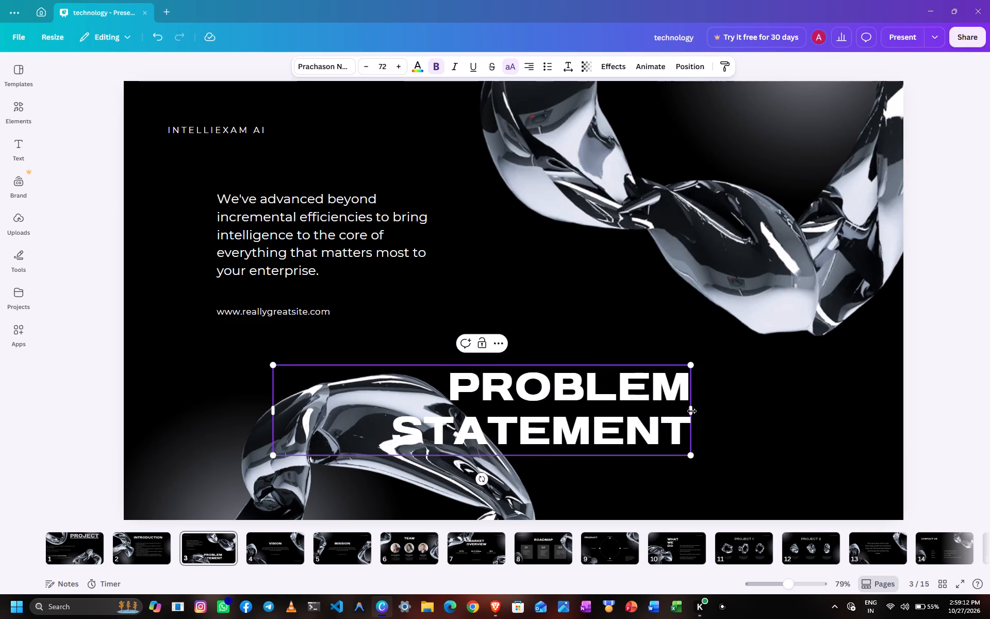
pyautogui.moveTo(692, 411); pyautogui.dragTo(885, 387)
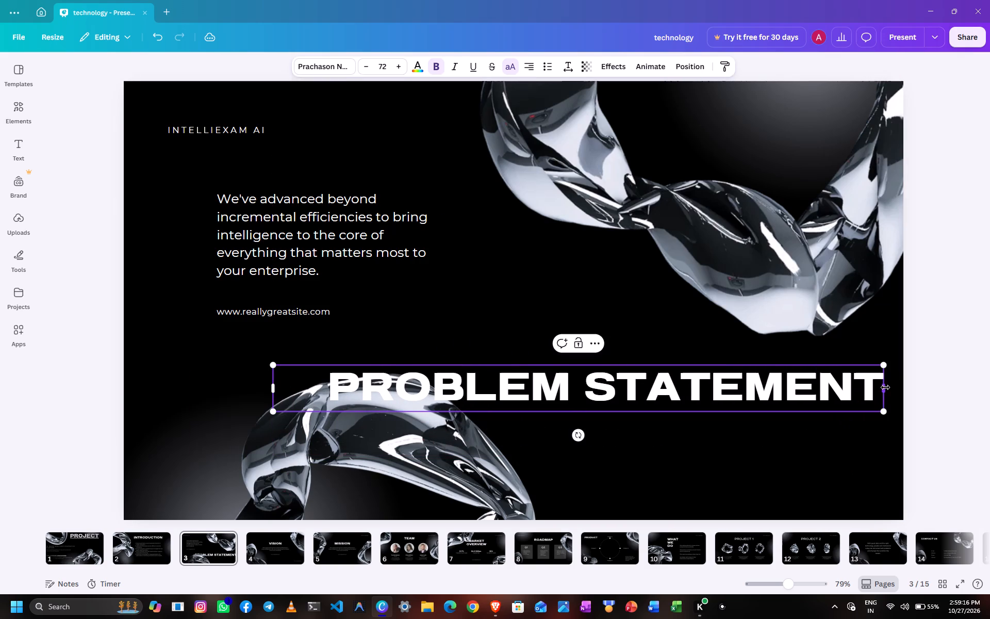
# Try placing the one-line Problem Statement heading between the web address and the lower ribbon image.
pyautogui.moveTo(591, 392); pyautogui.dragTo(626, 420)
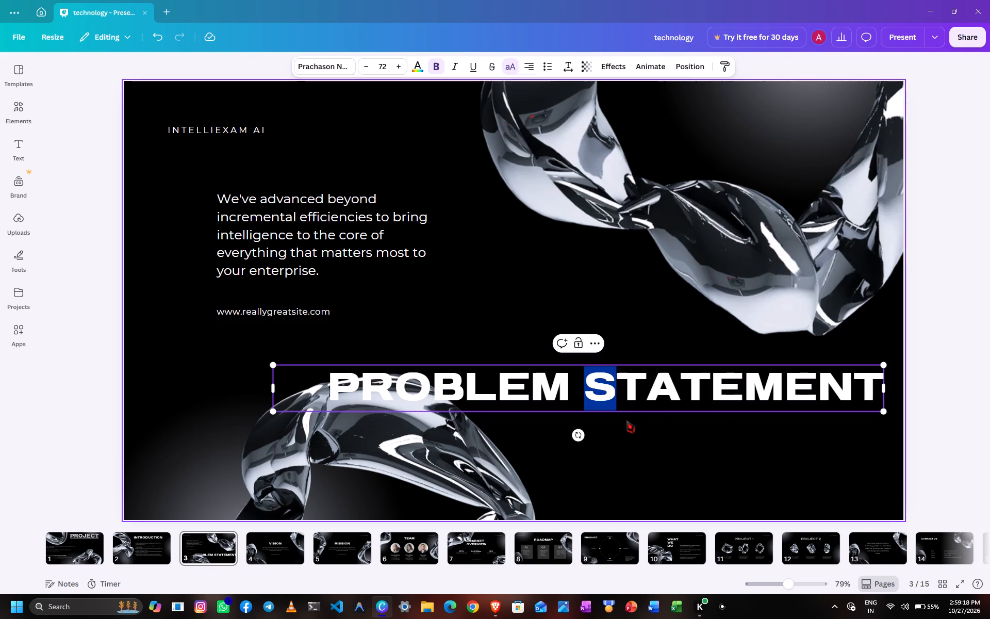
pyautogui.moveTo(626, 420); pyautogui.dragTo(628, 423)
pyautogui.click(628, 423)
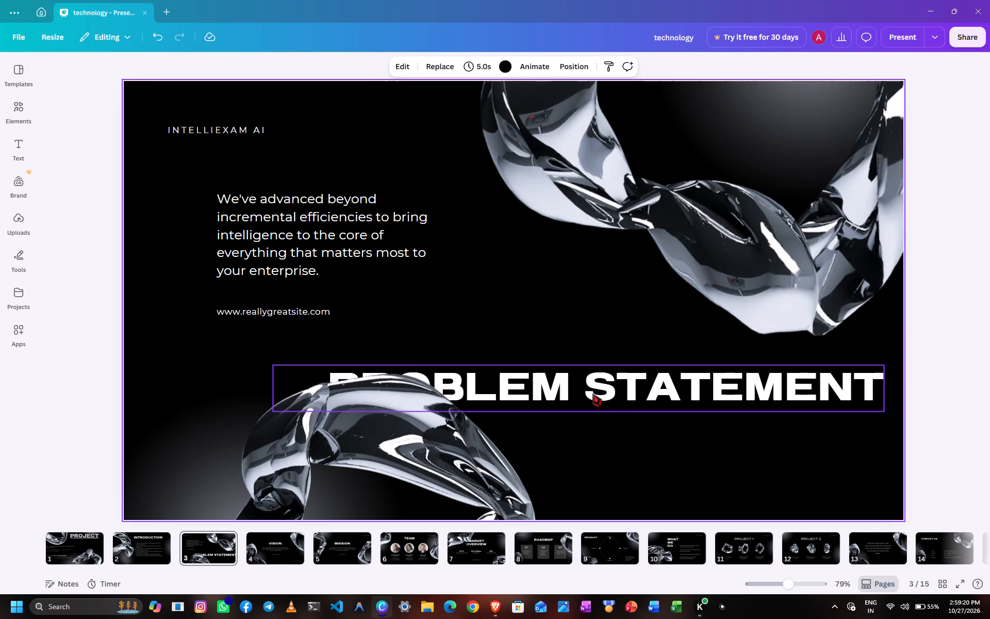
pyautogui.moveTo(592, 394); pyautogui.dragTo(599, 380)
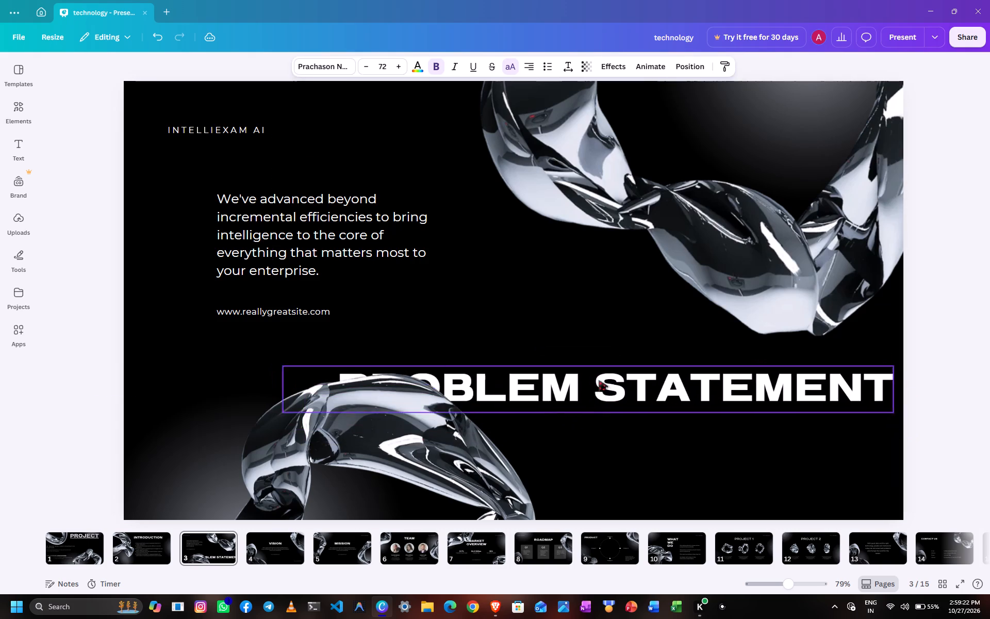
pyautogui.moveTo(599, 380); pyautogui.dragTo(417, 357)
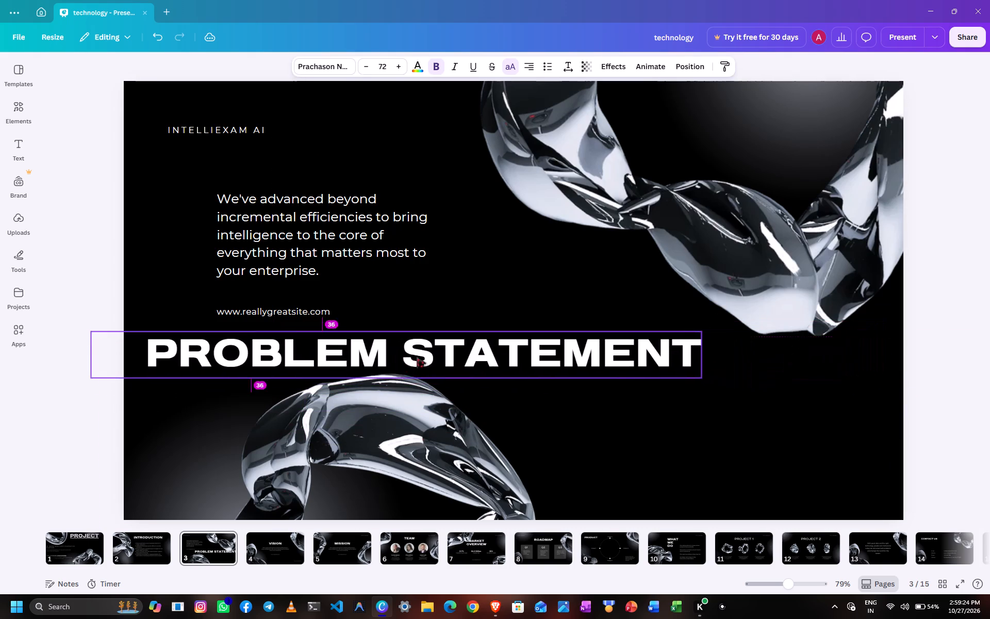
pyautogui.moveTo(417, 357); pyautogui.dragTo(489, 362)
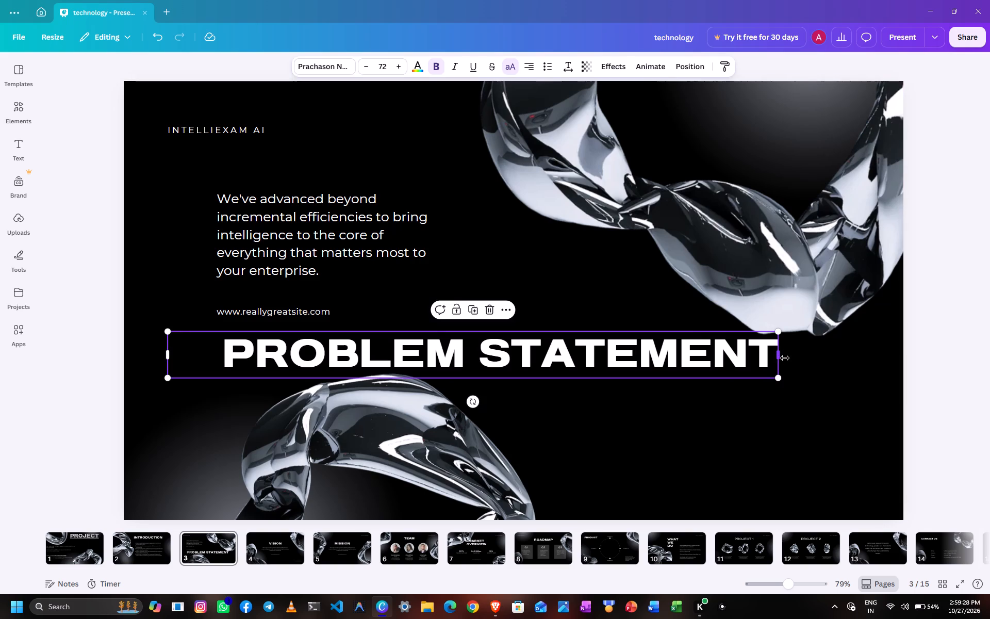
# Narrow the Problem Statement heading so it wraps onto two lines, and place it in the page's lower-right corner, clear of the ribbons.
pyautogui.moveTo(785, 358); pyautogui.dragTo(519, 365)
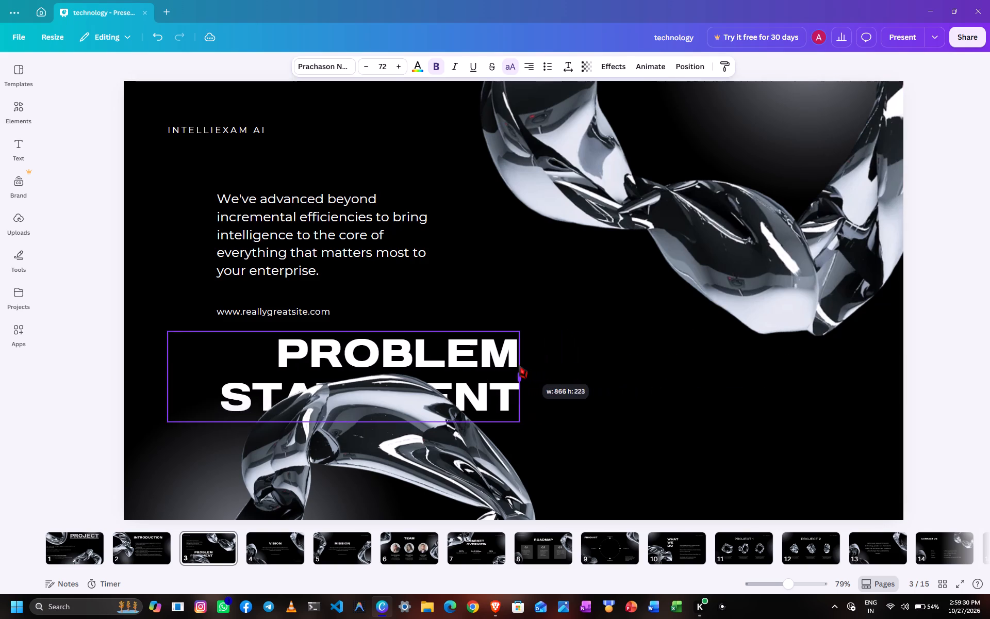
pyautogui.moveTo(519, 365); pyautogui.dragTo(495, 365)
pyautogui.moveTo(445, 372); pyautogui.dragTo(585, 387)
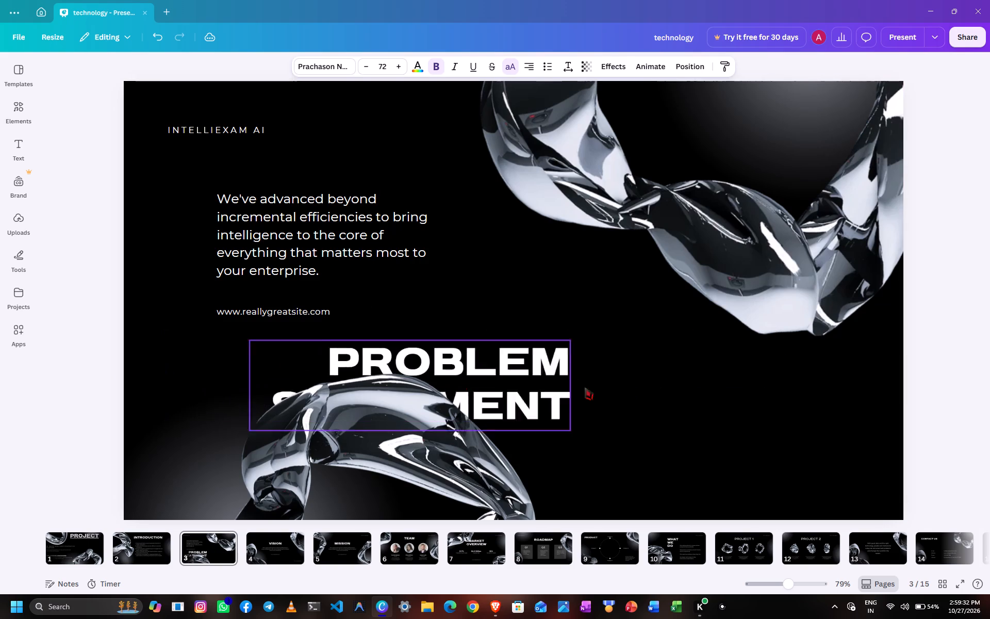
pyautogui.moveTo(585, 387); pyautogui.dragTo(833, 442)
# Replace the body paragraph on page 3 with "The project aims to address five key challenges :".
pyautogui.click(324, 224)
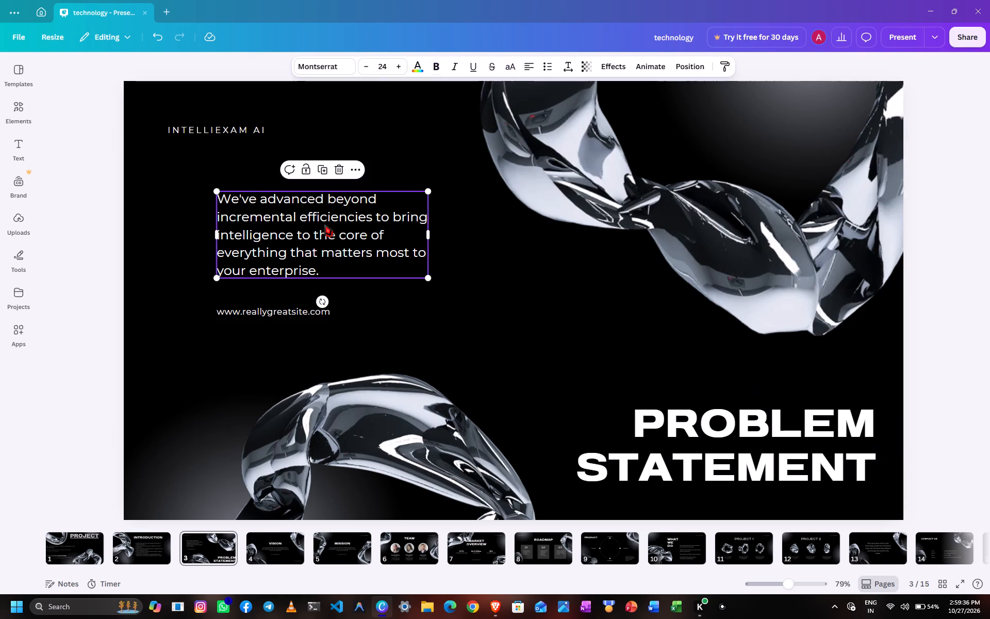
pyautogui.click(324, 224)
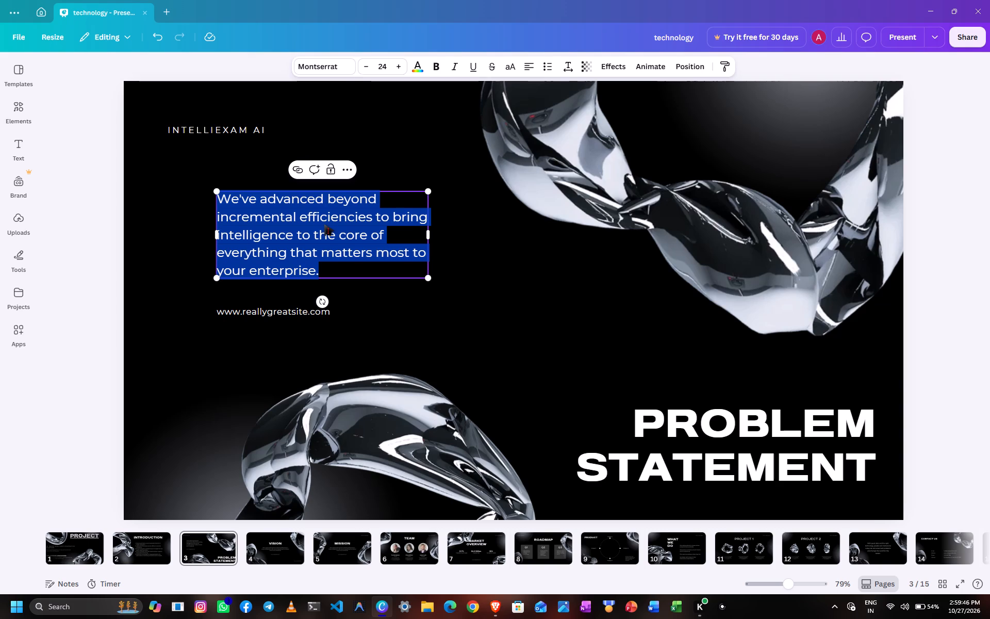
pyautogui.press('BackSpace')
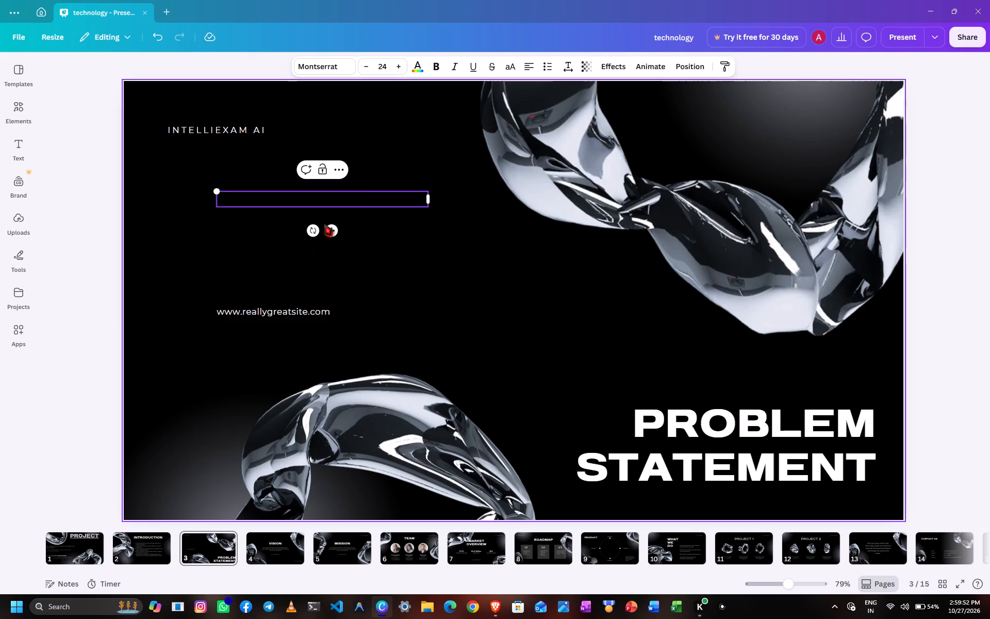
pyautogui.press('t')
pyautogui.press('BackSpace')
pyautogui.write('The')
pyautogui.press('space')
pyautogui.write('project')
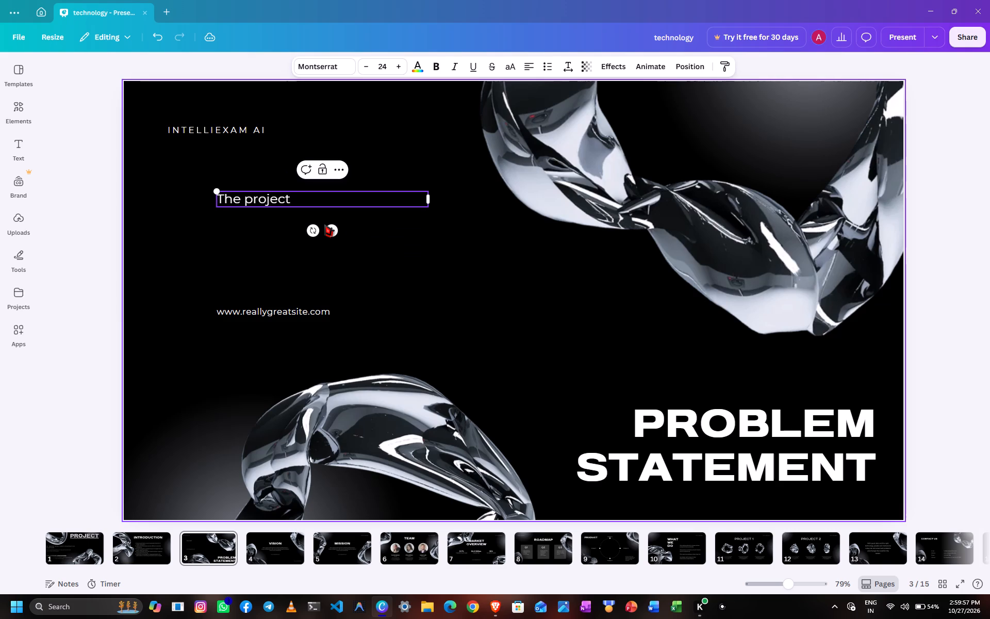
pyautogui.press('space')
pyautogui.write('aims')
pyautogui.press('space')
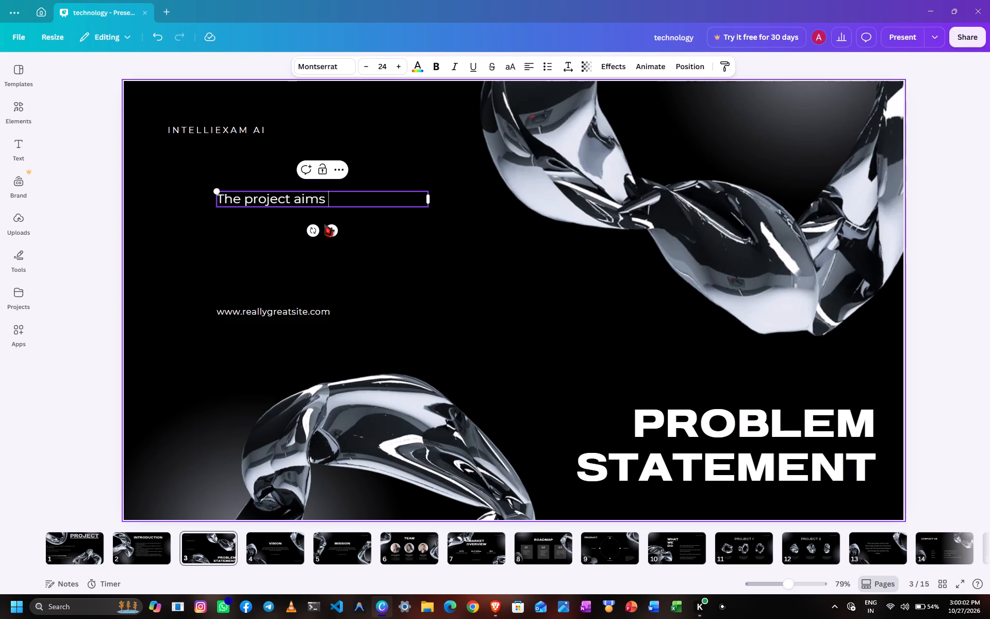
pyautogui.write('to address')
pyautogui.press('space')
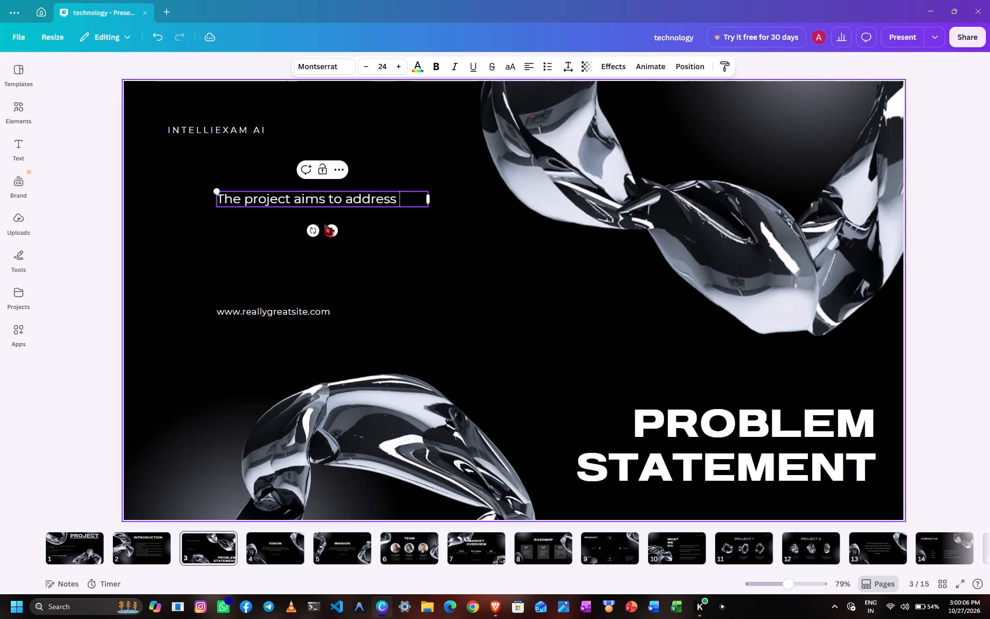
pyautogui.write('five key challenges')
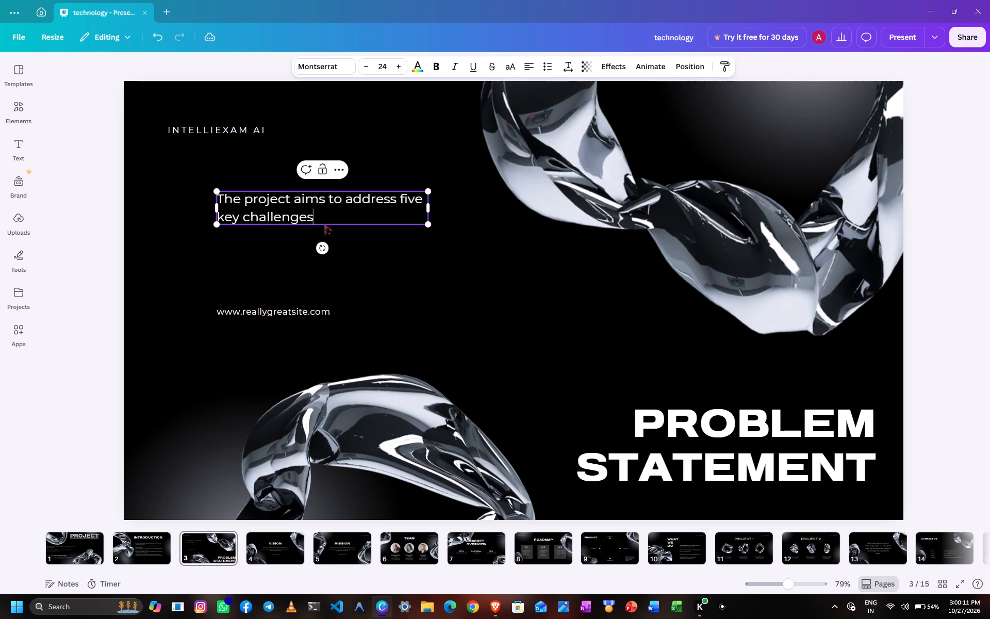
pyautogui.hotkey('shift', ':')
pyautogui.press('BackSpace')
pyautogui.press('space')
pyautogui.hotkey('shift', ':')
pyautogui.press('space')
pyautogui.rightClick(340, 213)
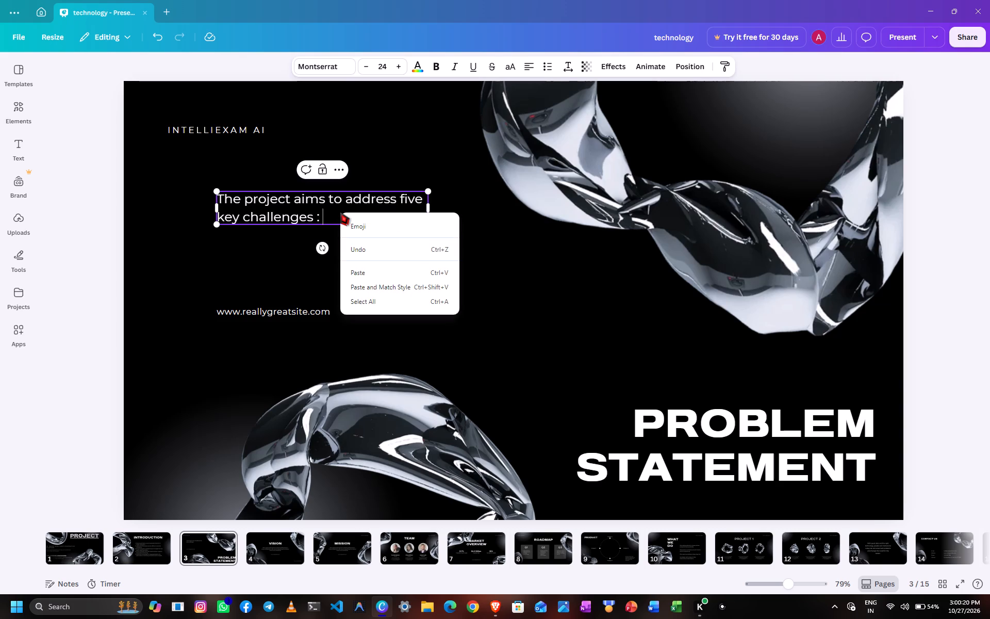
pyautogui.click(472, 217)
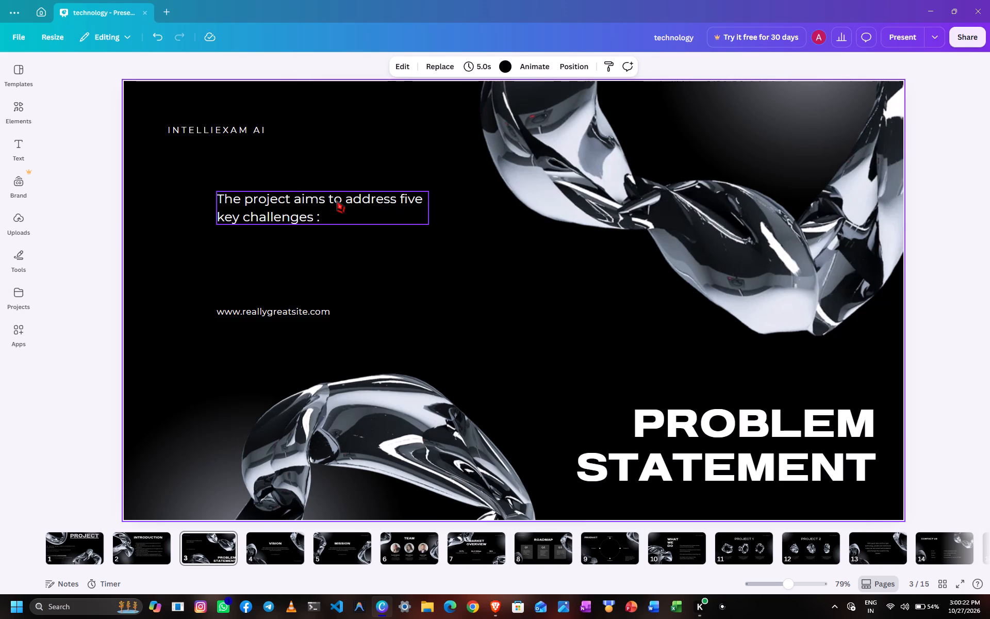
# Duplicate the five-key-challenges sentence and place the copy below the original, just above the web address.
pyautogui.click(336, 200)
pyautogui.click(322, 169)
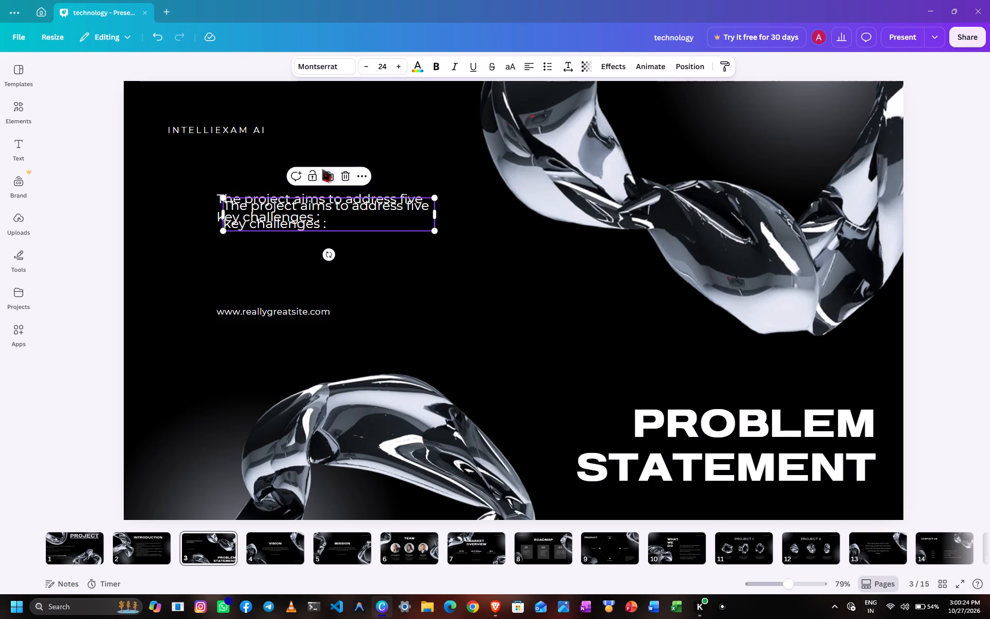
pyautogui.moveTo(310, 209); pyautogui.dragTo(367, 256)
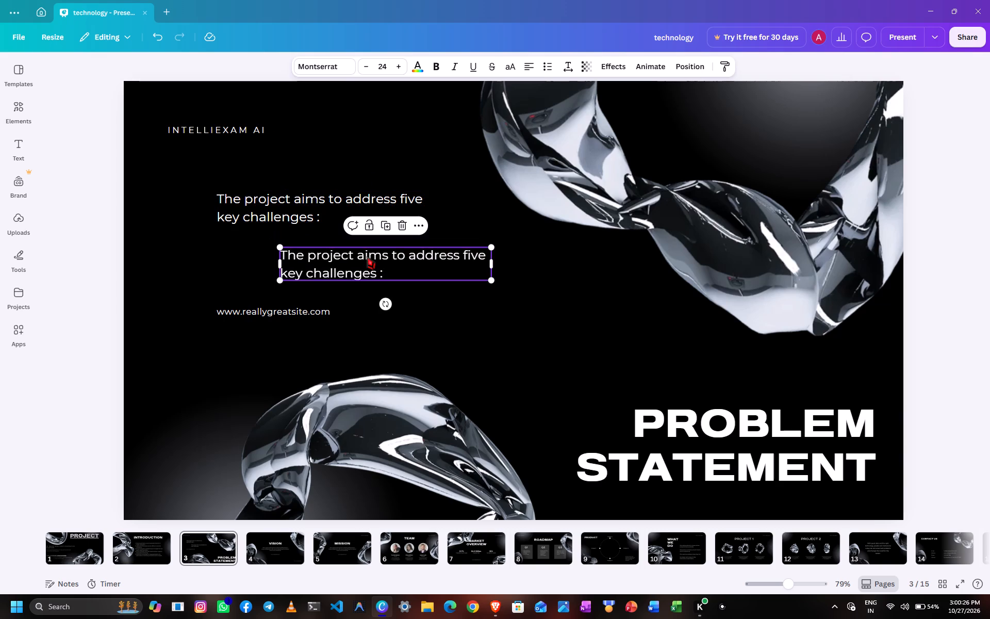
# Move the original sentence up near the INTELLIEXAM AI label, and shift that label into the page's upper-left corner.
pyautogui.moveTo(280, 213); pyautogui.dragTo(245, 168)
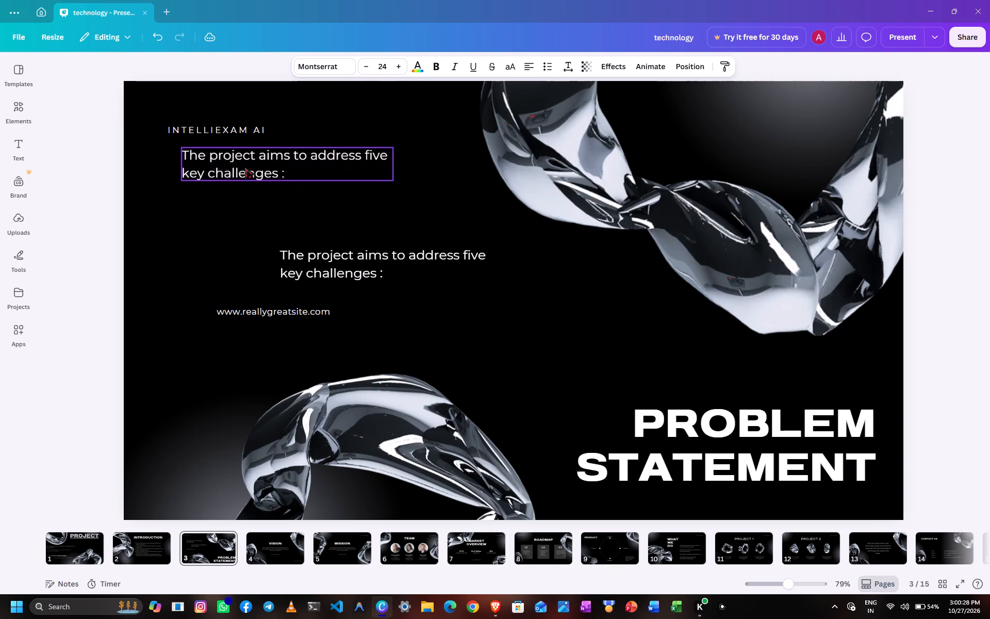
pyautogui.moveTo(245, 168); pyautogui.dragTo(258, 165)
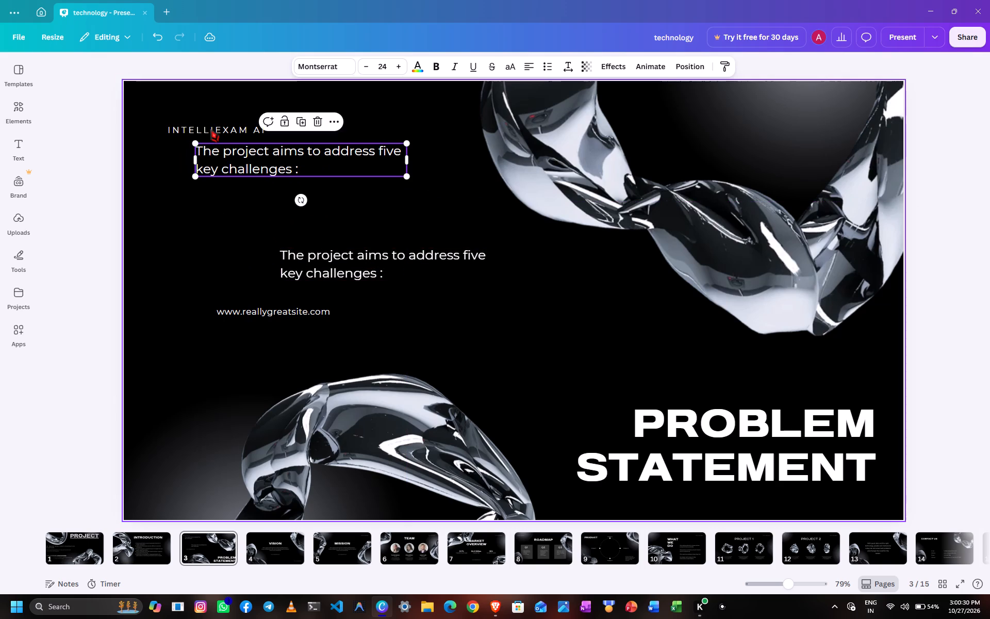
pyautogui.click(210, 129)
pyautogui.moveTo(210, 129); pyautogui.dragTo(187, 101)
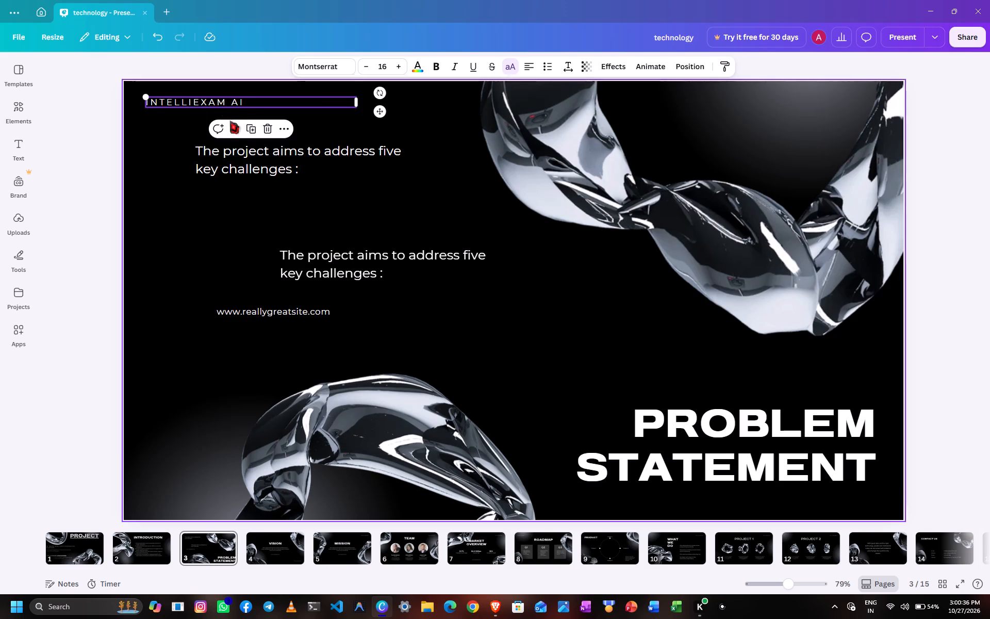
# Widen the original sentence's text box to fit on one line and place it under the label, clear of the ribbon.
pyautogui.click(249, 154)
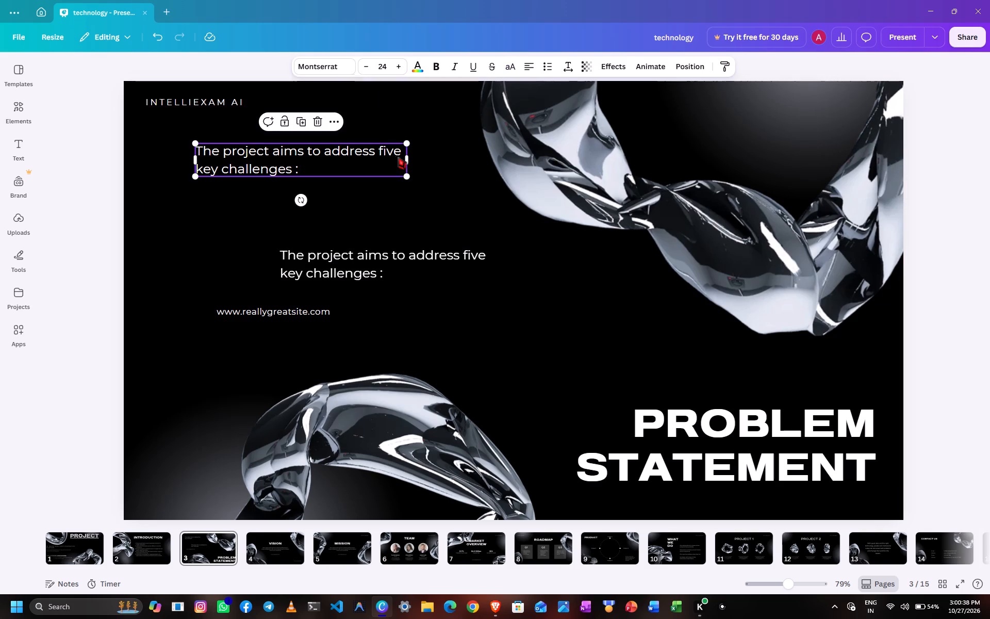
pyautogui.moveTo(408, 158); pyautogui.dragTo(478, 155)
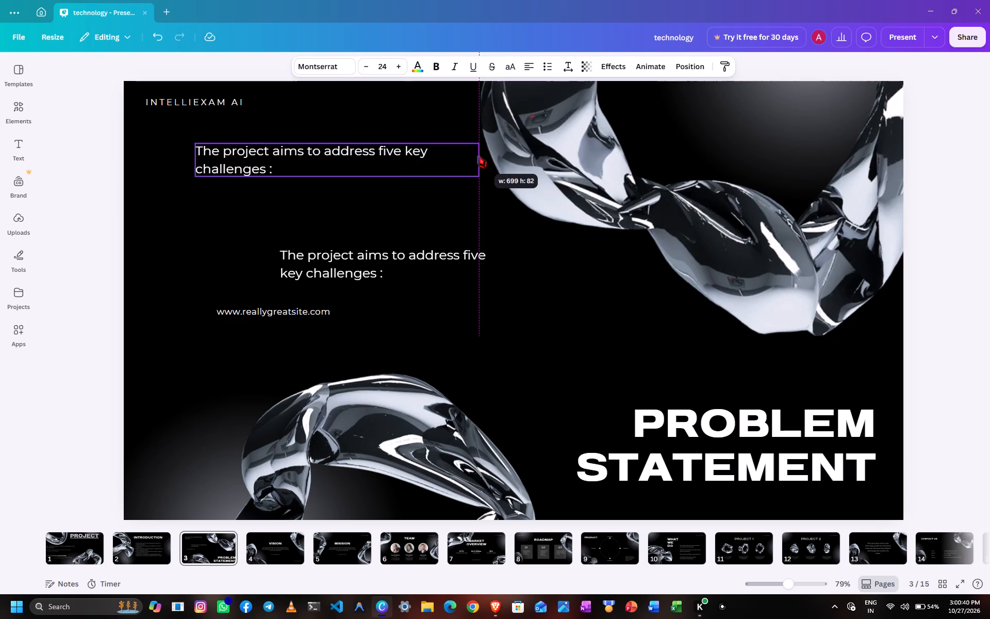
pyautogui.moveTo(478, 155); pyautogui.dragTo(519, 151)
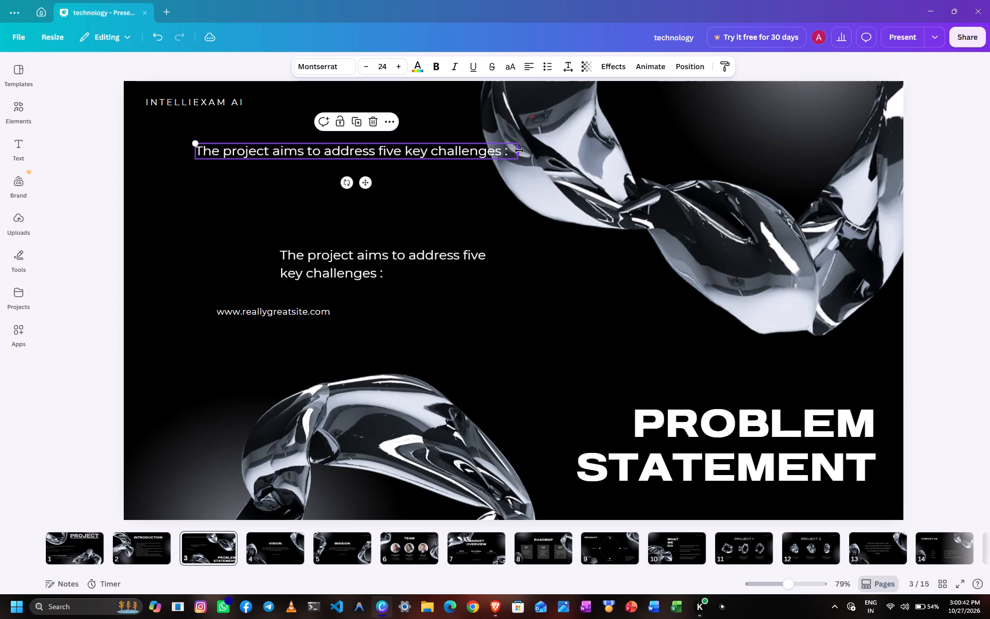
pyautogui.moveTo(425, 150); pyautogui.dragTo(387, 147)
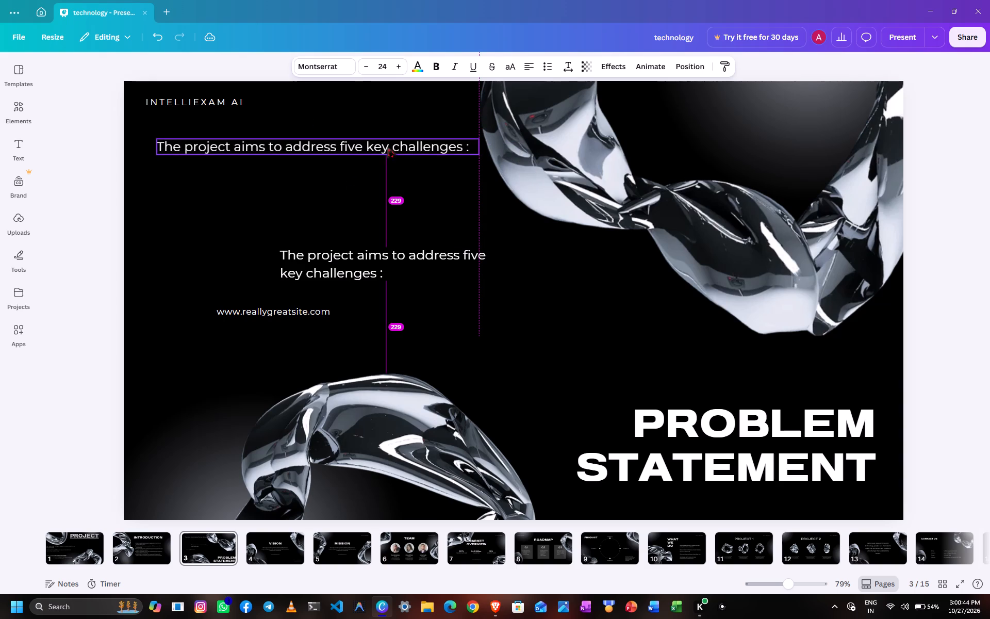
pyautogui.moveTo(387, 147); pyautogui.dragTo(385, 144)
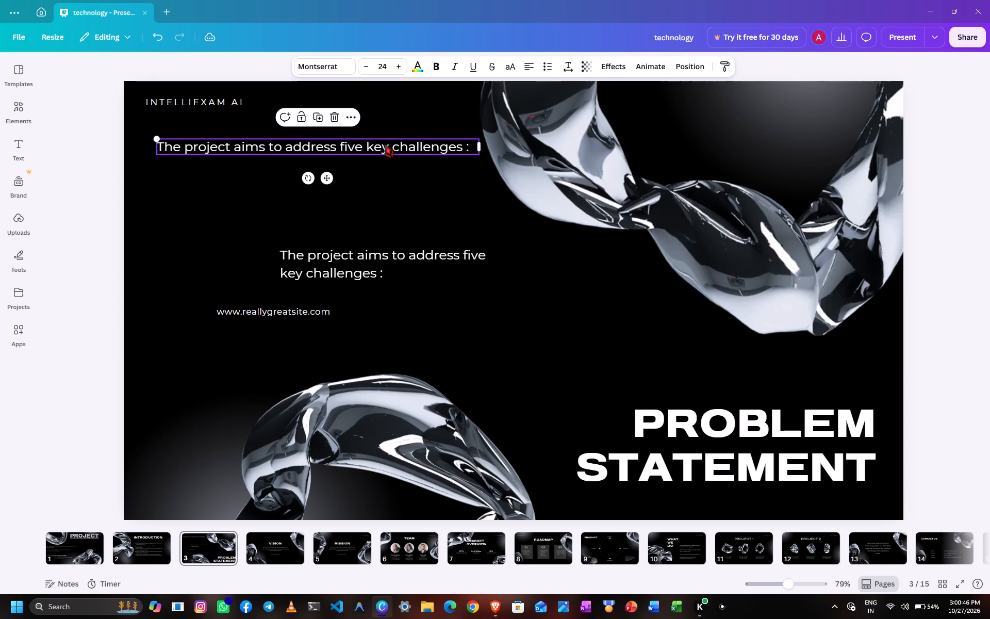
# Move the duplicated sentence up directly beneath the one-line introductory sentence, slightly indented.
pyautogui.click(346, 260)
pyautogui.moveTo(346, 260); pyautogui.dragTo(293, 222)
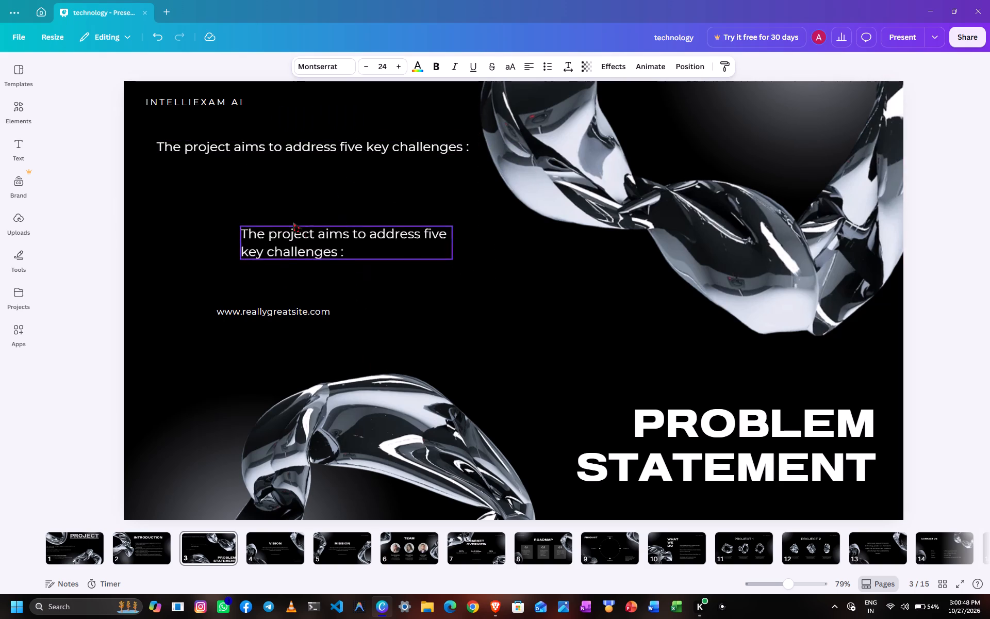
pyautogui.moveTo(293, 222); pyautogui.dragTo(233, 174)
# Replace the duplicated sentence with a numbered list whose first item reads "Limited supervision during remote examinatio.", and add a second item.
pyautogui.click(233, 174)
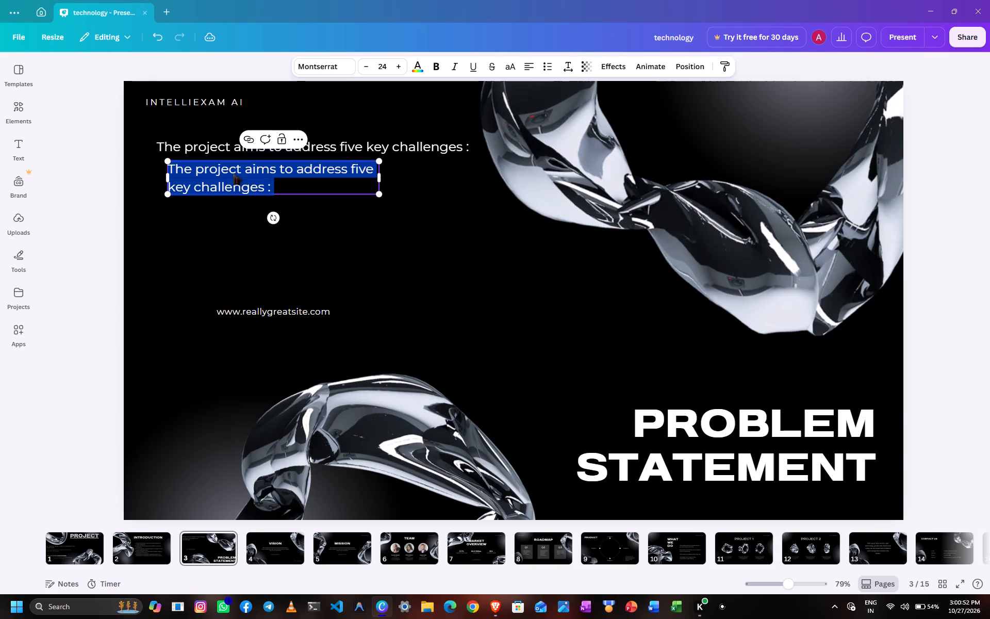
pyautogui.write('1.')
pyautogui.press('space')
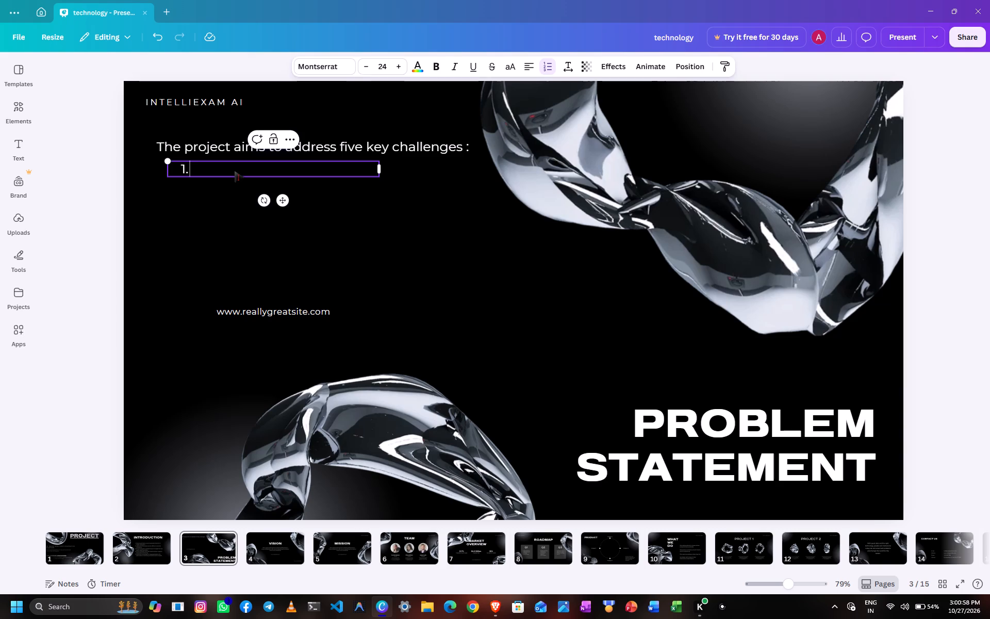
pyautogui.write('Limited S')
pyautogui.press('BackSpace')
pyautogui.write('supervision')
pyautogui.press('space')
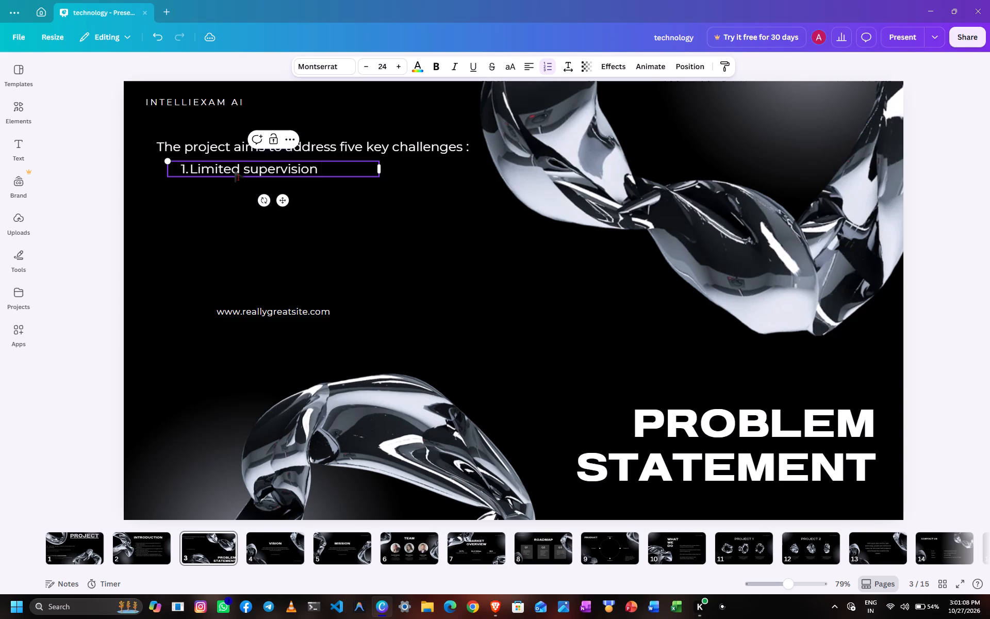
pyautogui.write('during remote examination')
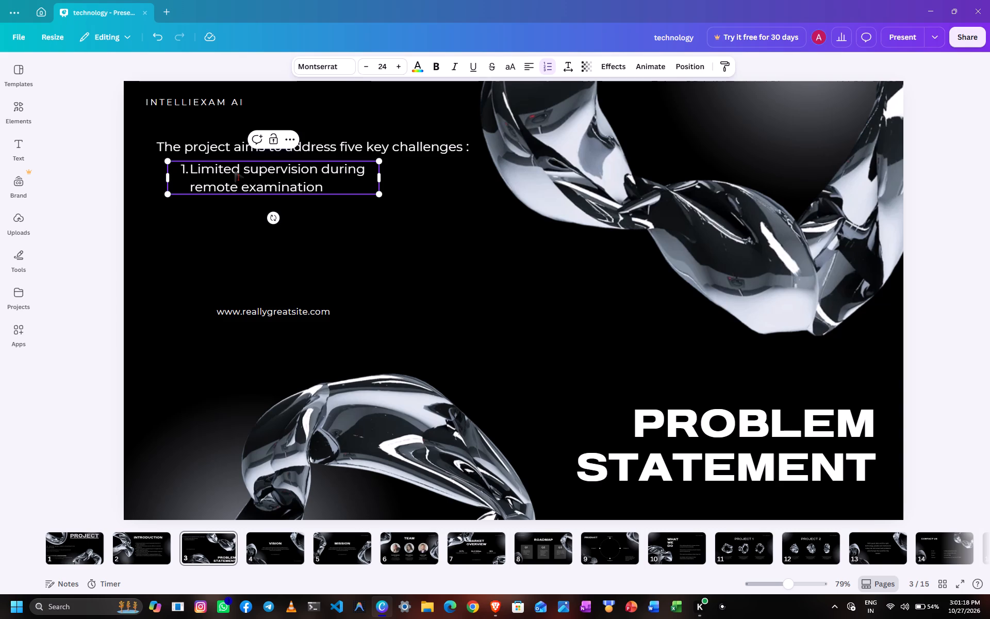
pyautogui.press('BackSpace')
pyautogui.press('.')
pyautogui.press('Return')
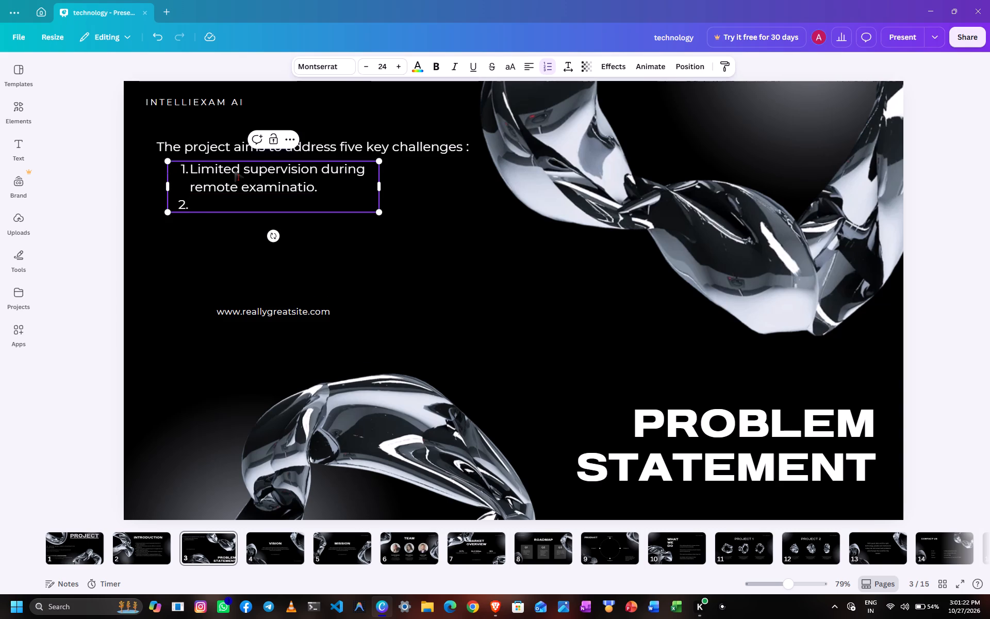
pyautogui.click(283, 313)
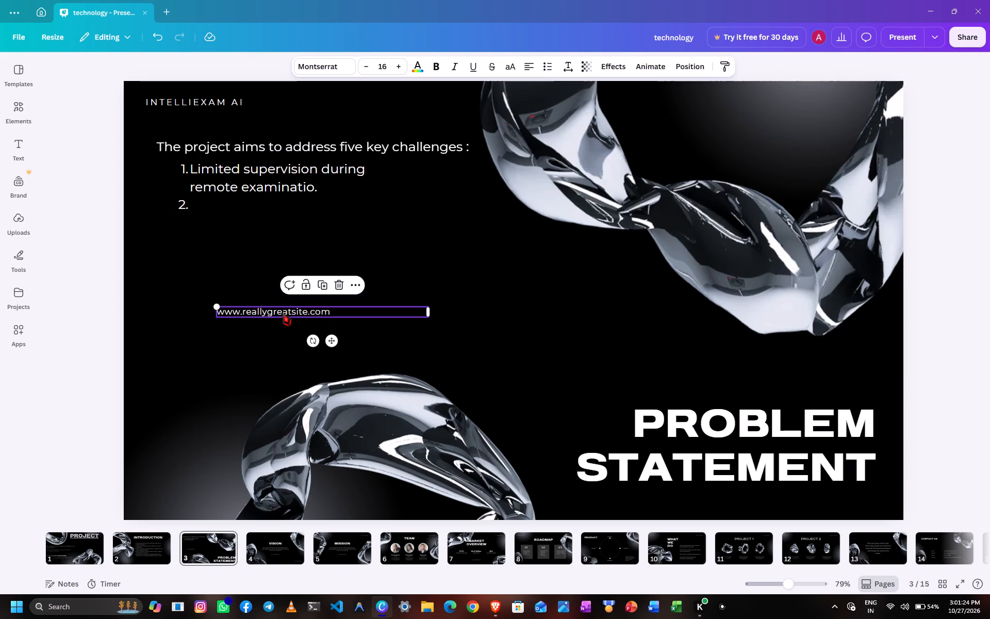
pyautogui.press('BackSpace')
# Begin the numbered list's empty second item with "Difficulty identifying potentially".
pyautogui.click(211, 205)
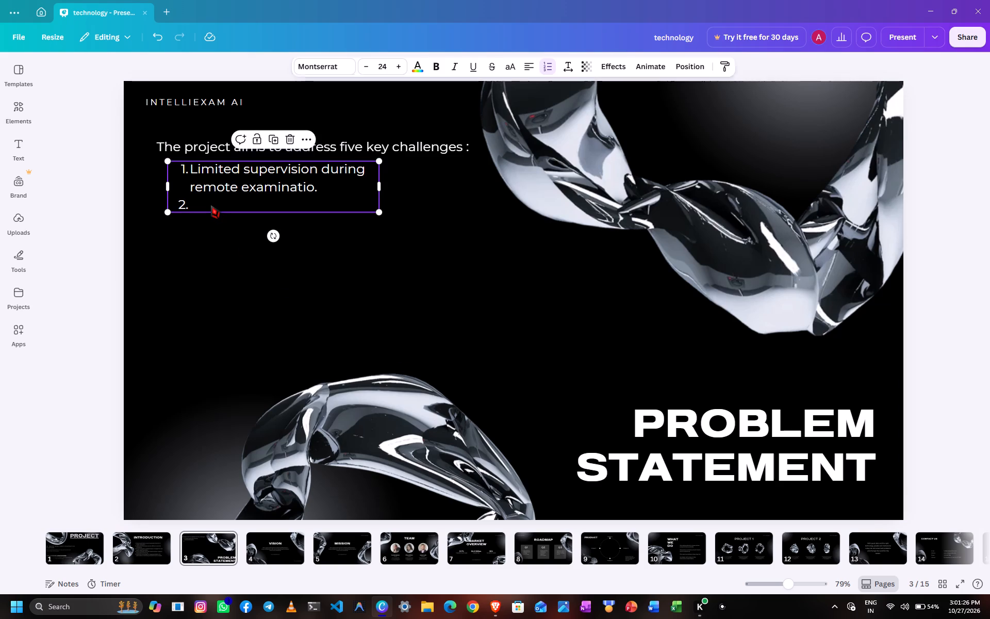
pyautogui.click(211, 205)
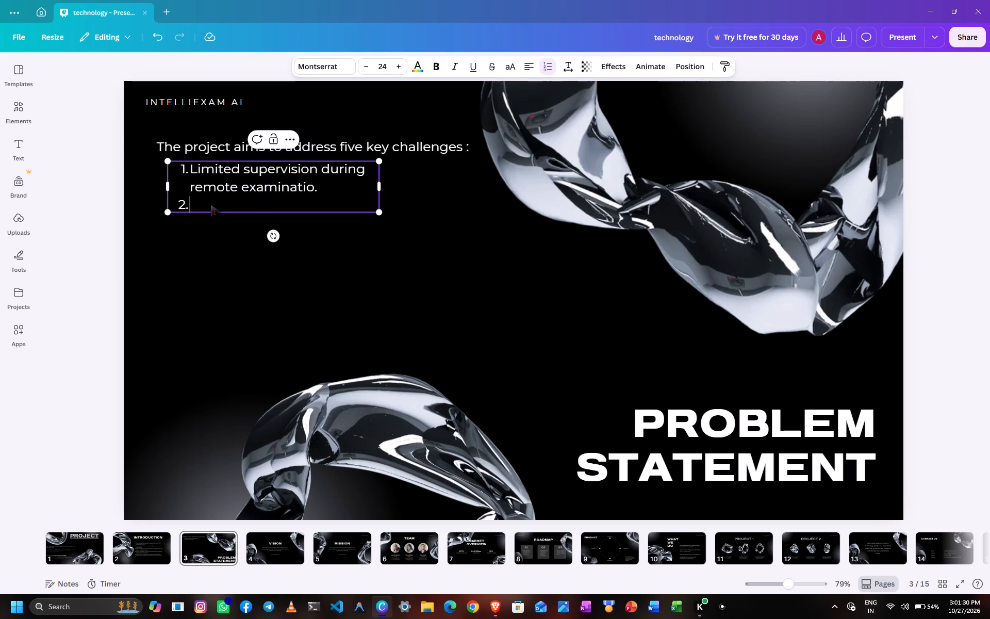
pyautogui.press('space')
pyautogui.press('BackSpace')
pyautogui.write('Difficulty')
pyautogui.press('space')
pyautogui.write('identifying')
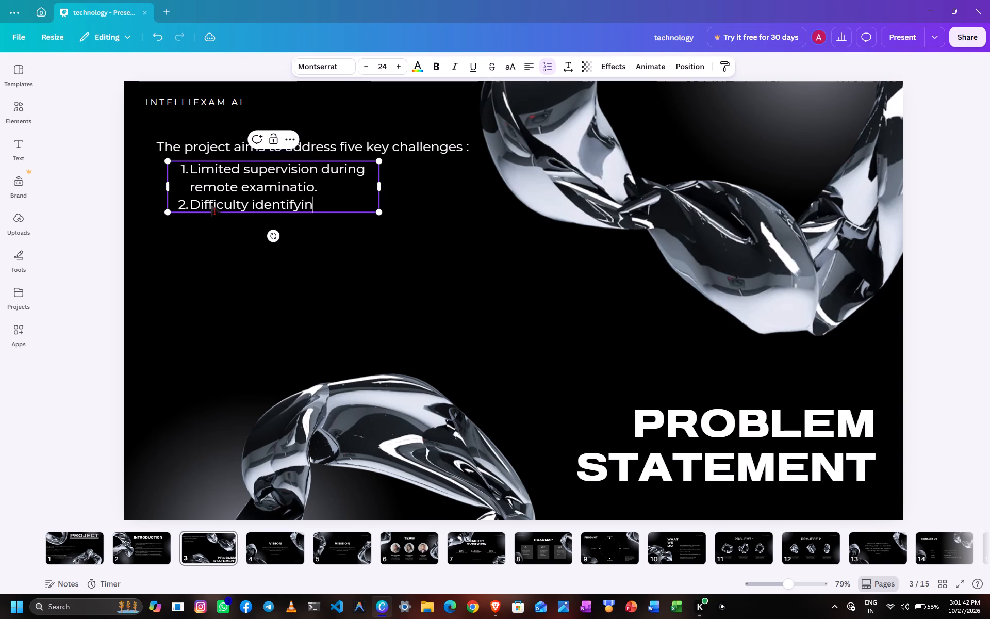
pyautogui.press('space')
pyautogui.write('potentially')
pyautogui.press('space')
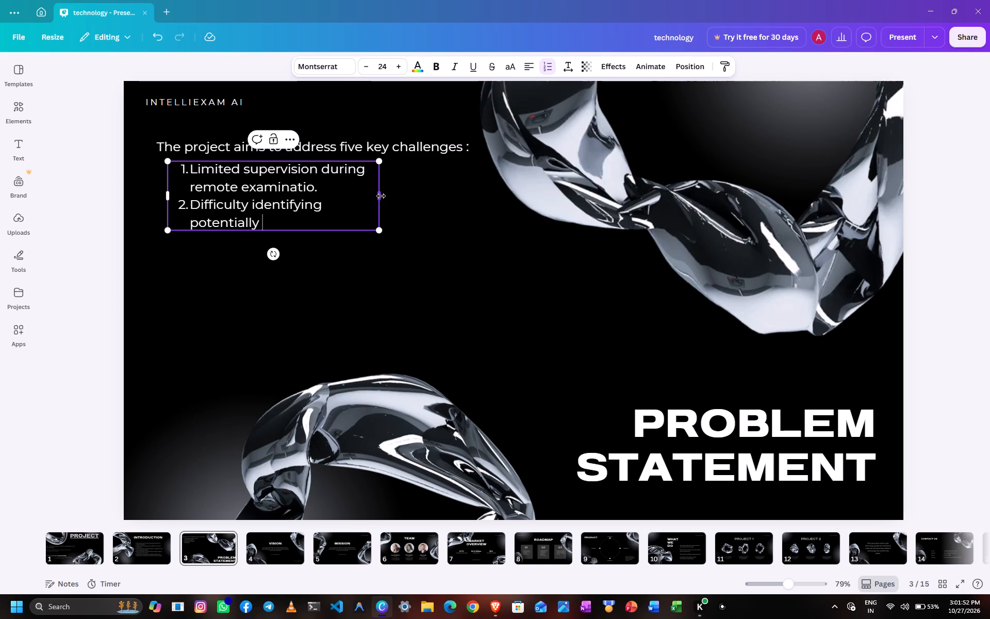
# Widen the numbered list's text box to slightly past the end of the introductory sentence above it.
pyautogui.moveTo(381, 196); pyautogui.dragTo(479, 203)
# Complete the second list item with "suspicious examination activities." after "potentially".
pyautogui.click(415, 202)
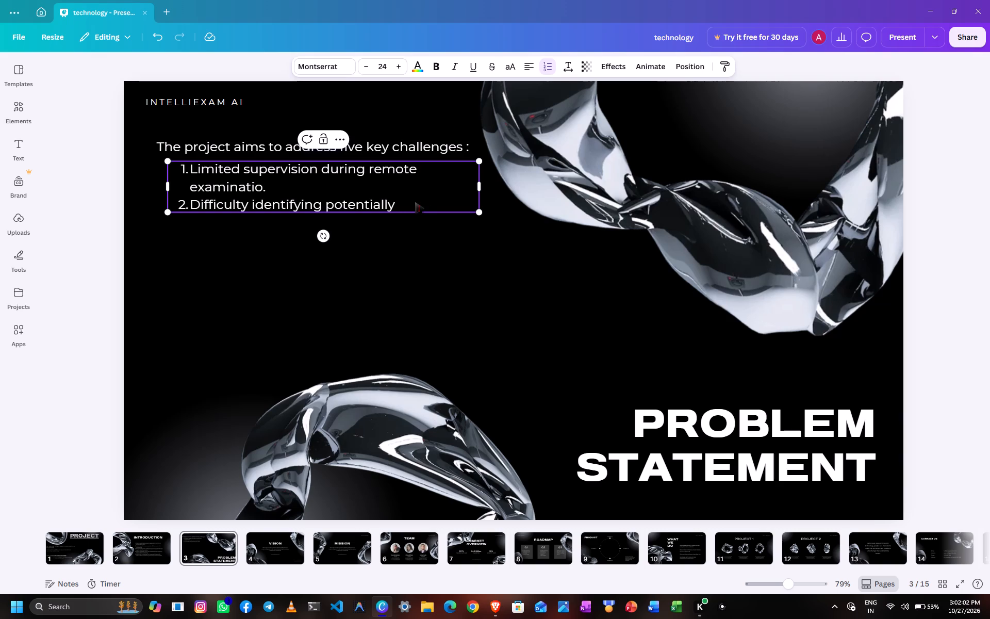
pyautogui.write('sus')
pyautogui.write('picious')
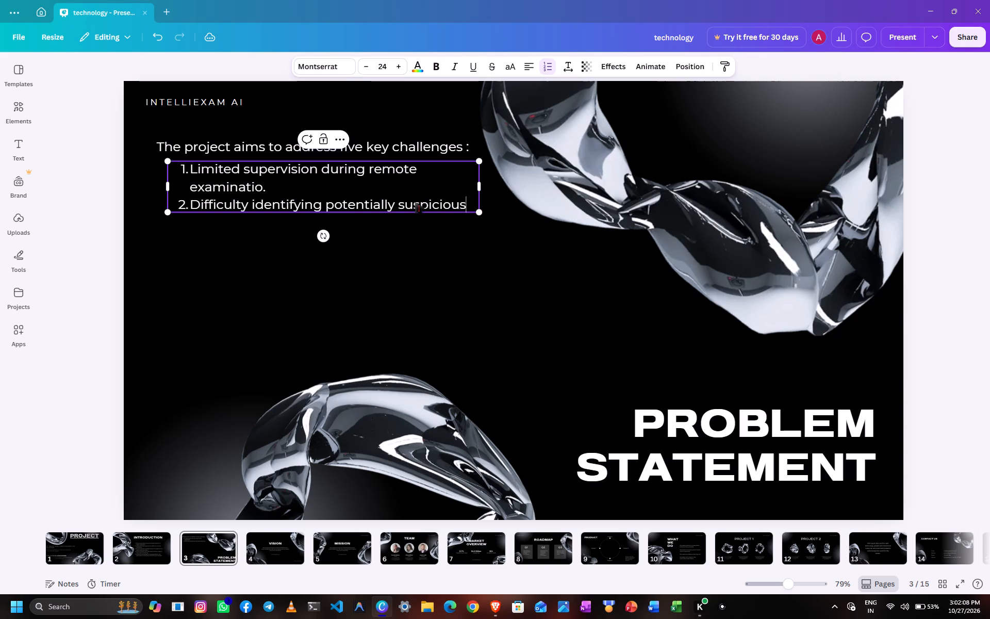
pyautogui.press('space')
pyautogui.write('examini')
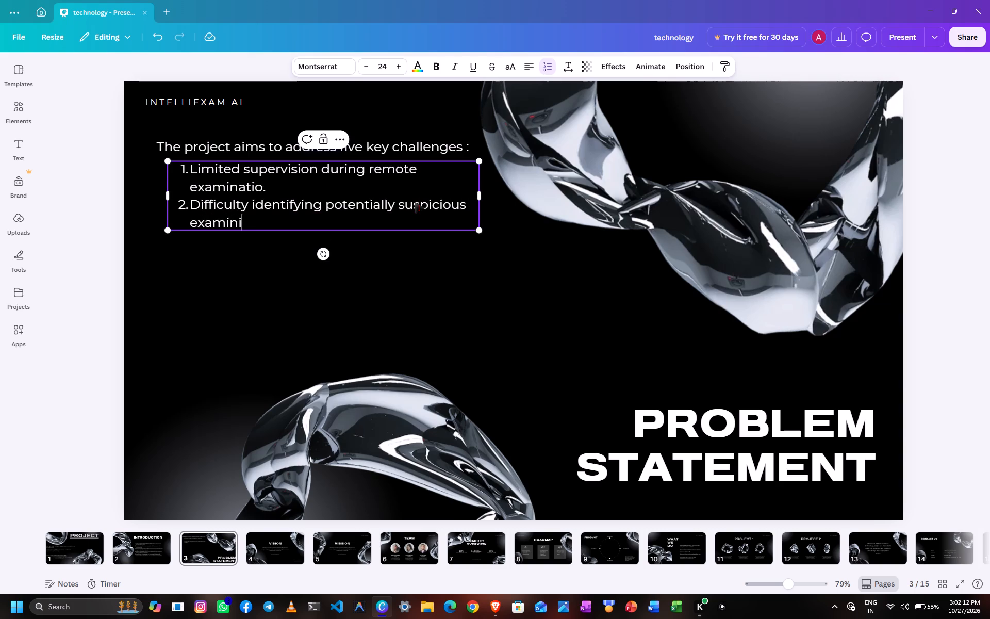
pyautogui.press('BackSpace')
pyautogui.write('ation')
pyautogui.press('space')
pyautogui.write('activities.')
# Add a third list item beginning with the hyphenated word "Time-consuming".
pyautogui.press('Return')
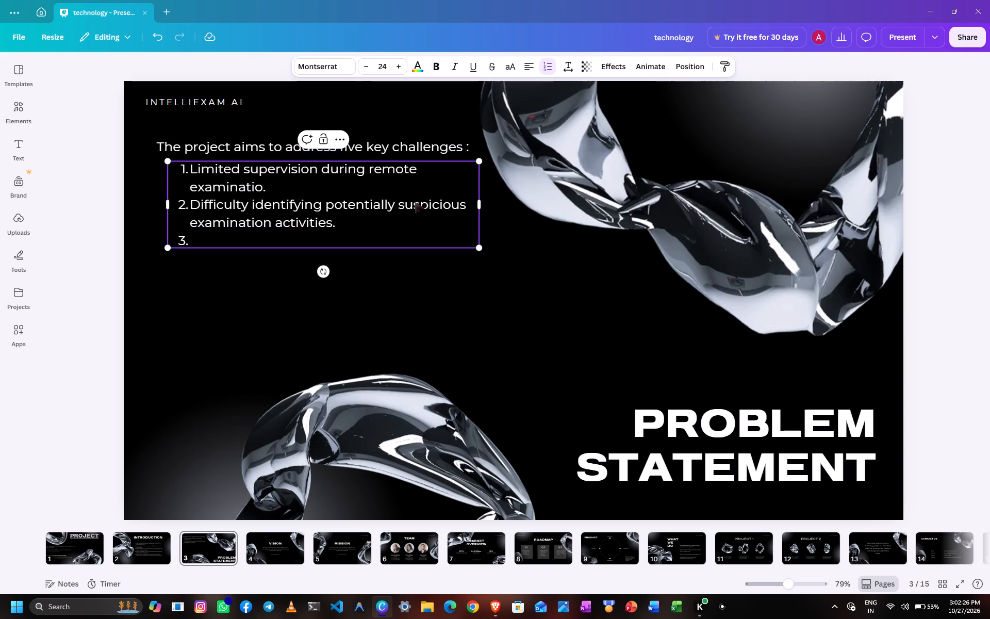
pyautogui.write('Time')
pyautogui.press('space')
pyautogui.write('consuming')
pyautogui.press('space')
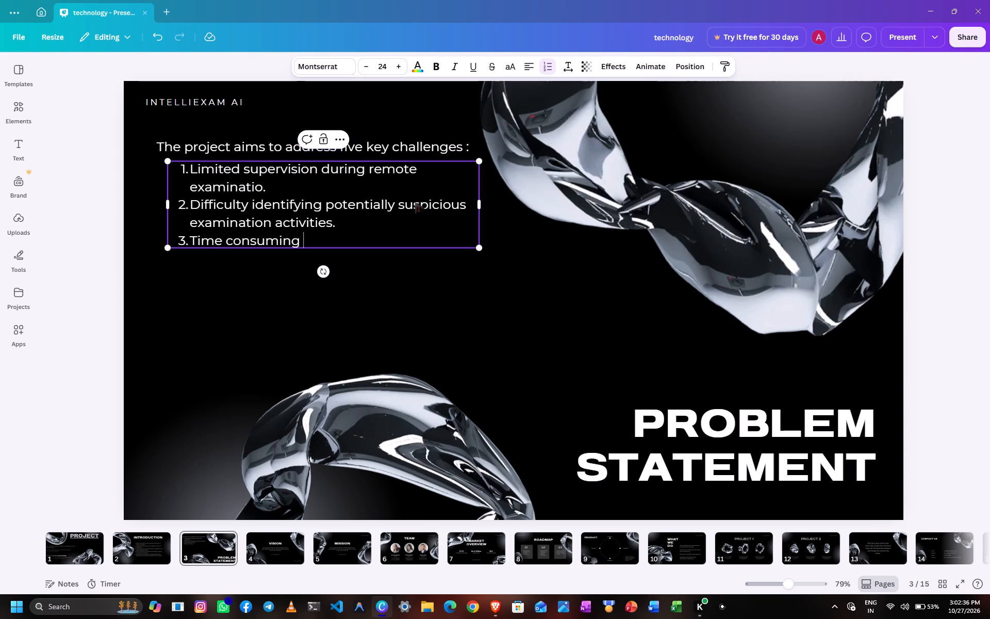
pyautogui.press('Left')
pyautogui.press('Left')
pyautogui.press('Left')
pyautogui.press('Left')
pyautogui.press('Left')
pyautogui.press('Left')
pyautogui.press('Left')
pyautogui.press('Left')
pyautogui.press('Left')
pyautogui.press('Left')
pyautogui.press('Left')
pyautogui.press('Left')
pyautogui.press('BackSpace')
pyautogui.press('-')
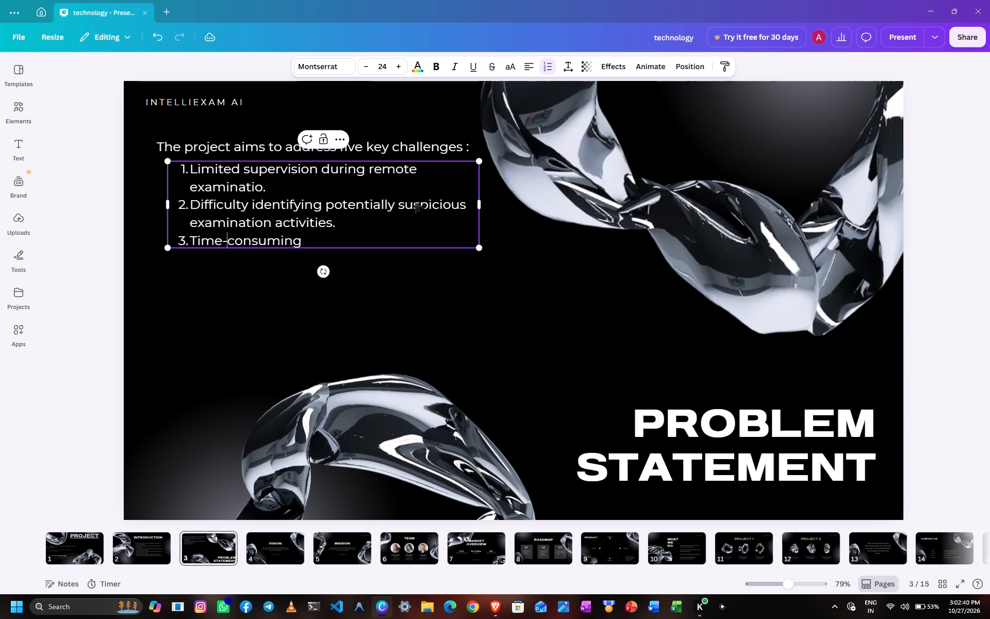
# Complete the third list item with "examination setup and management." after "Time-consuming".
pyautogui.press('Right')
pyautogui.press('Right')
pyautogui.press('Right')
pyautogui.press('Right')
pyautogui.press('Right')
pyautogui.press('Right')
pyautogui.press('Right')
pyautogui.press('Right')
pyautogui.press('Right')
pyautogui.press('Right')
pyautogui.press('Right')
pyautogui.press('Right')
pyautogui.press('Right')
pyautogui.press('Right')
pyautogui.press('Right')
pyautogui.write('examination setup')
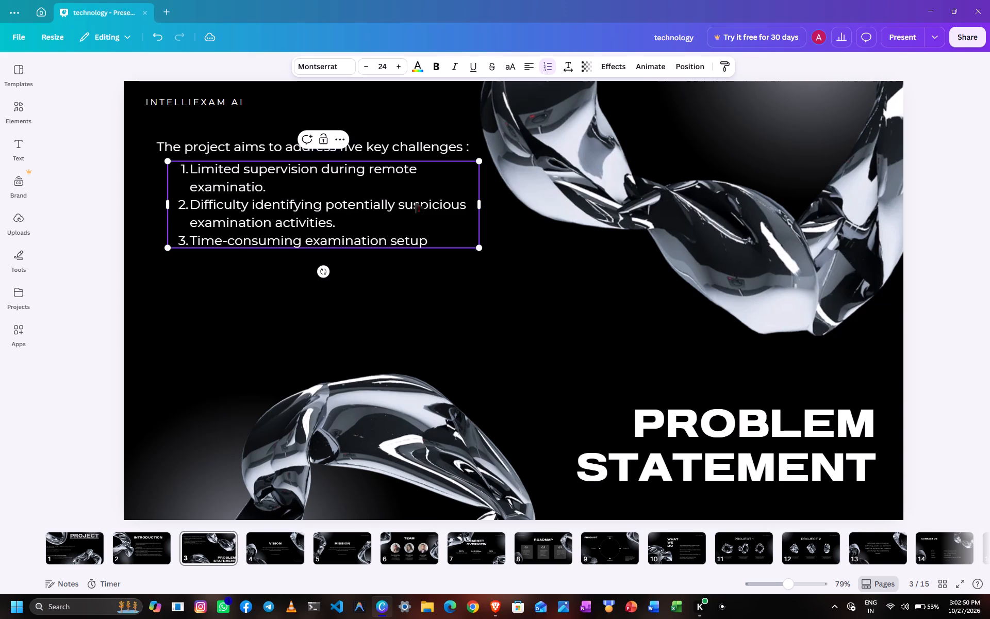
pyautogui.press('space')
pyautogui.write('and management')
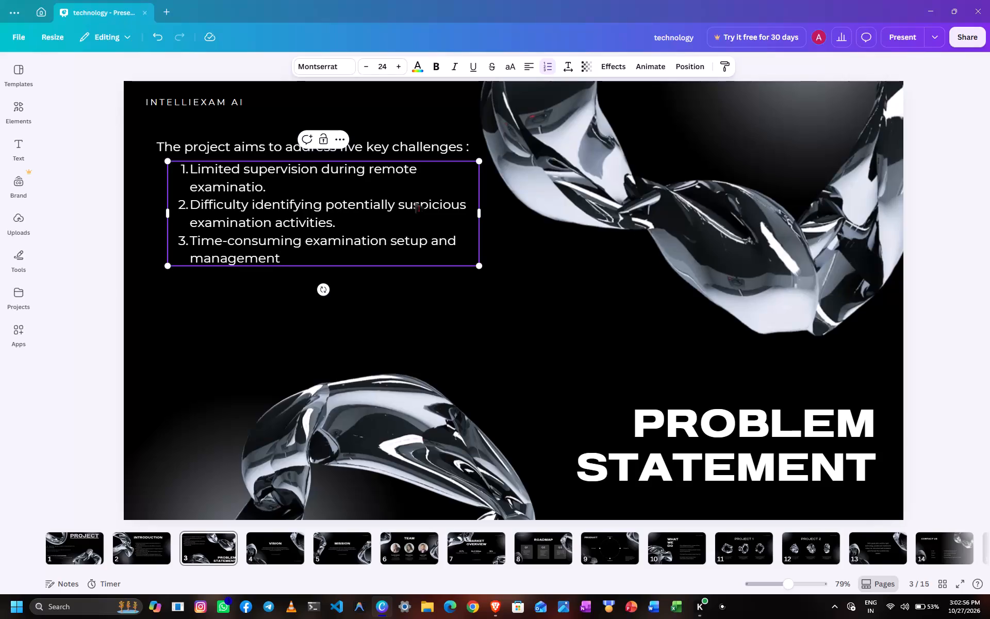
pyautogui.press('.')
# Add a fourth list item reading "Fragmented student assesment and result information.".
pyautogui.press('Return')
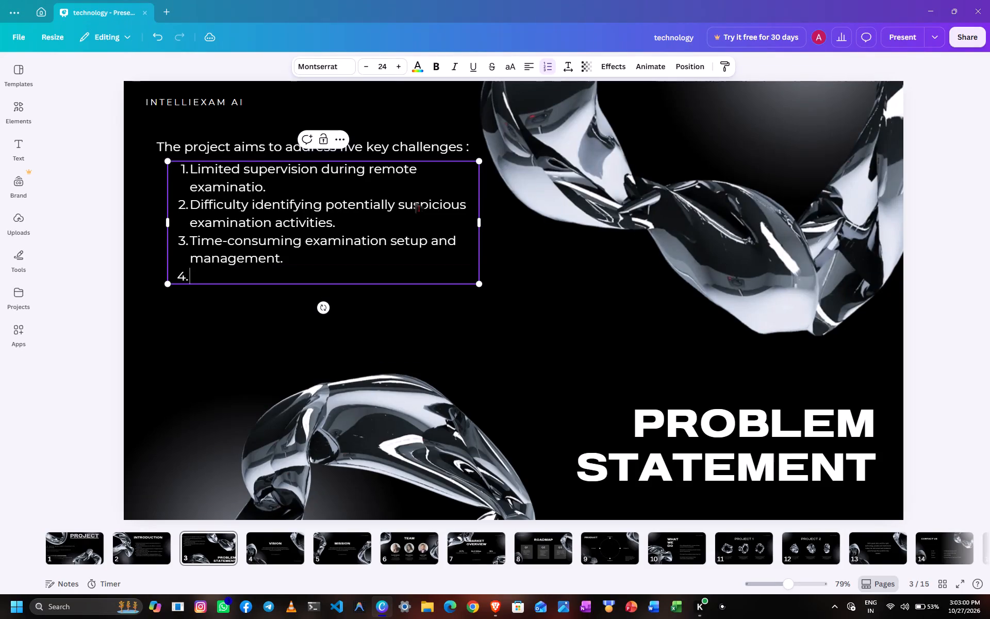
pyautogui.write('Frag')
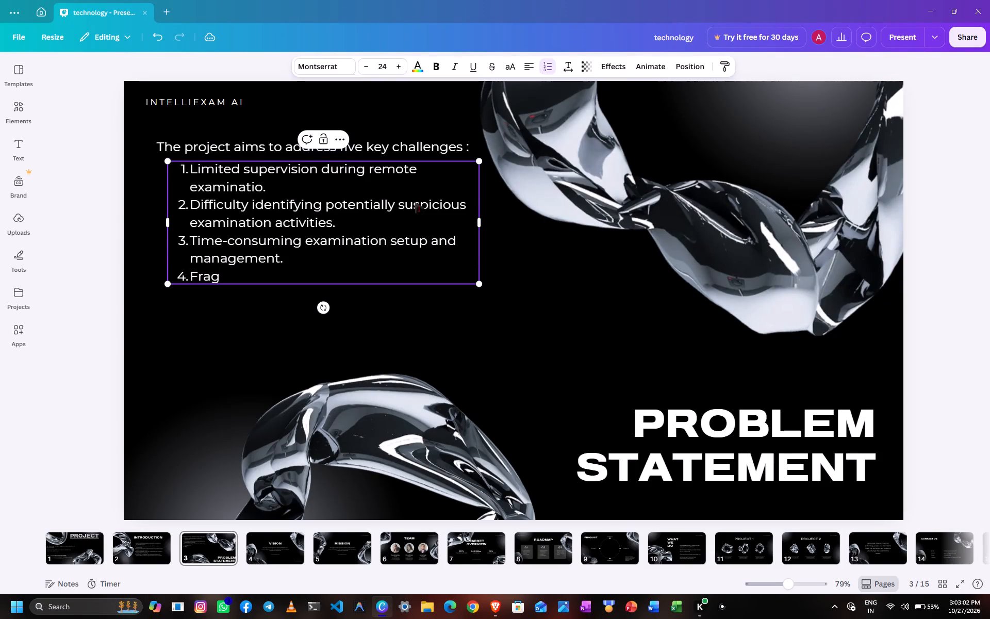
pyautogui.write('mented')
pyautogui.press('space')
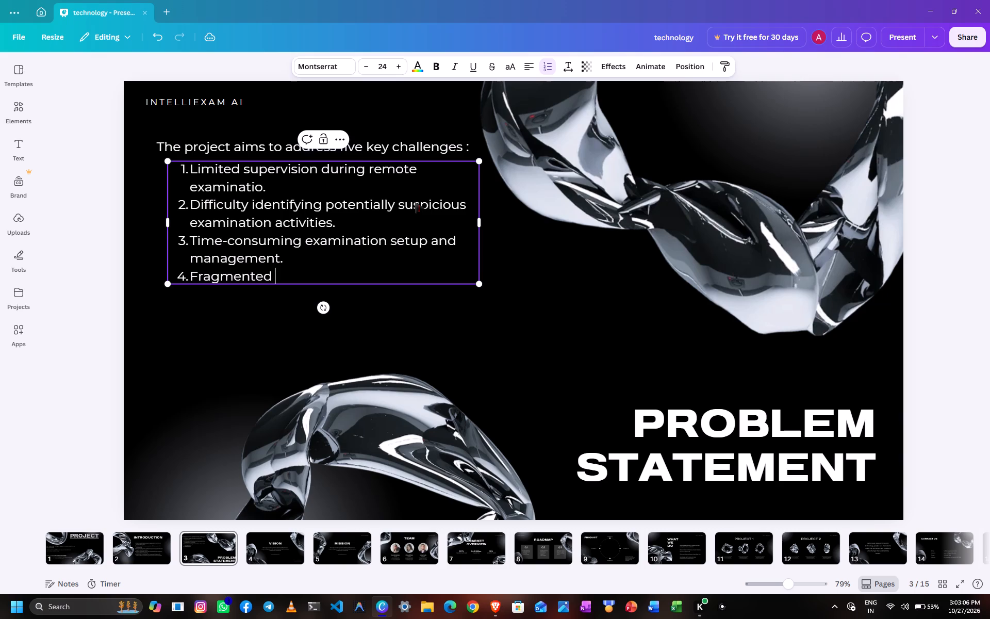
pyautogui.write('student')
pyautogui.press('space')
pyautogui.press('s')
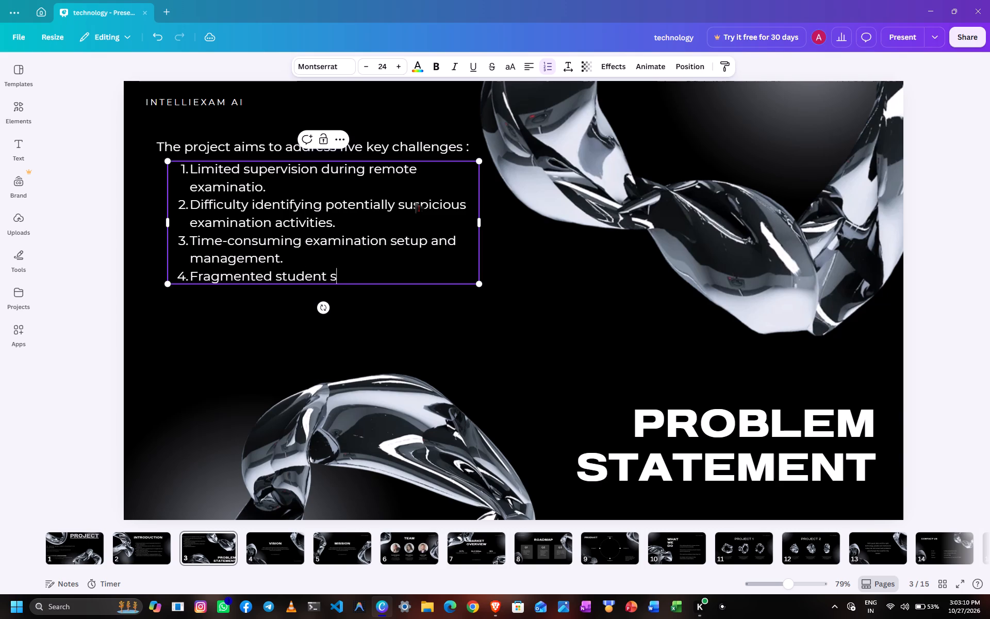
pyautogui.press('BackSpace')
pyautogui.write('assesment')
pyautogui.press('space')
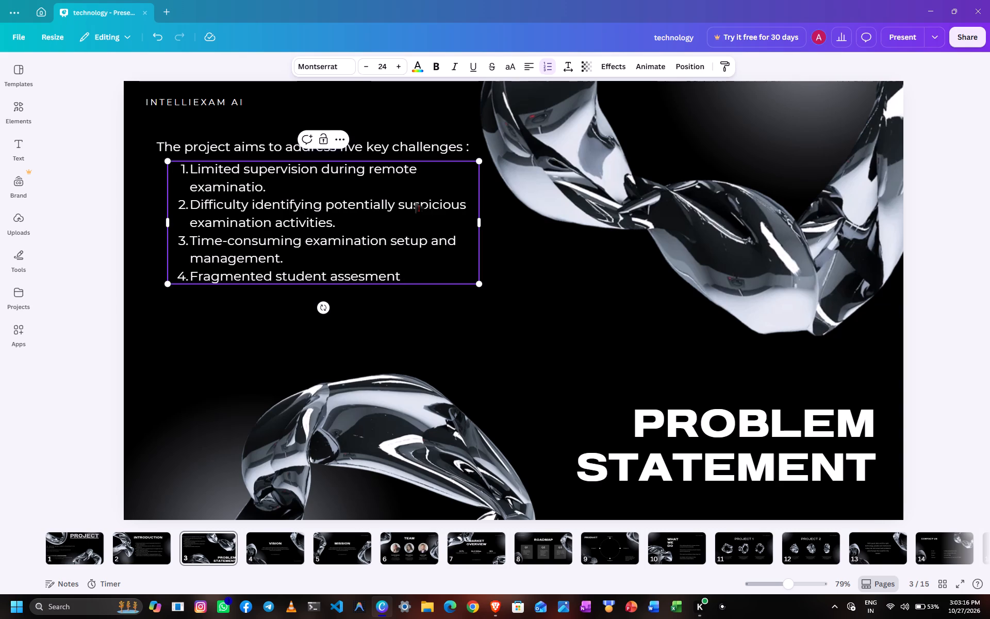
pyautogui.write('and result')
pyautogui.press('space')
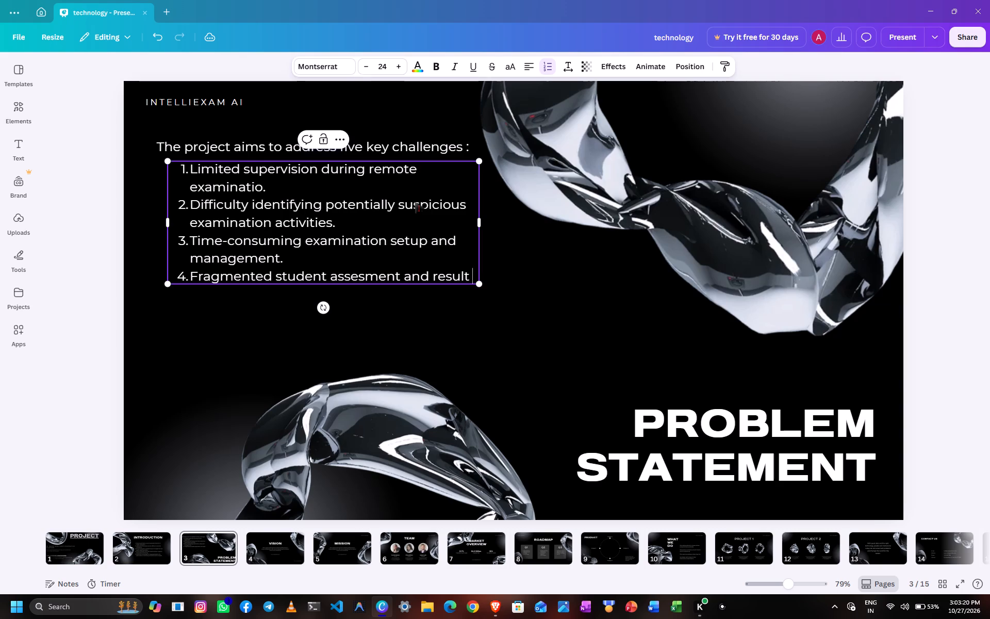
pyautogui.write('information')
pyautogui.press('space')
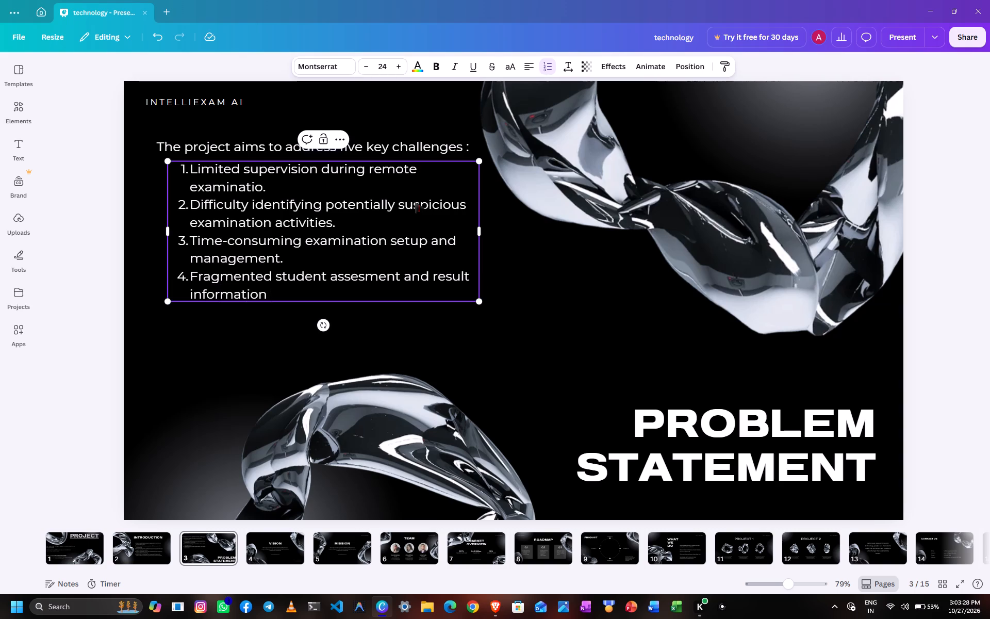
pyautogui.press('BackSpace')
pyautogui.press('.')
# Add a fifth list item reading "Limited access to consolidated candidate performance insights." and finish editing the list.
pyautogui.press('Return')
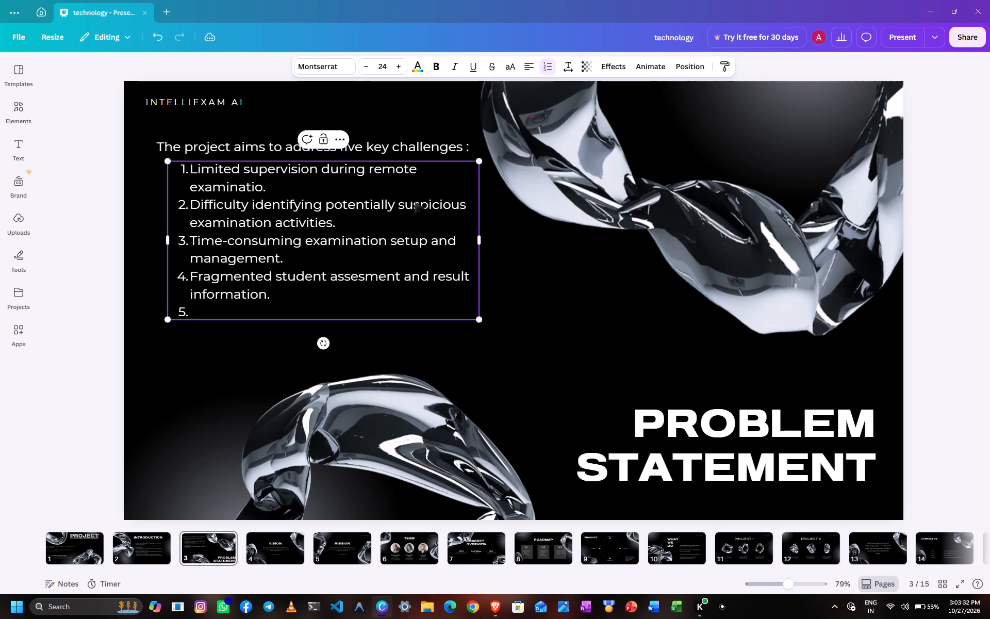
pyautogui.write('Limited access')
pyautogui.press('space')
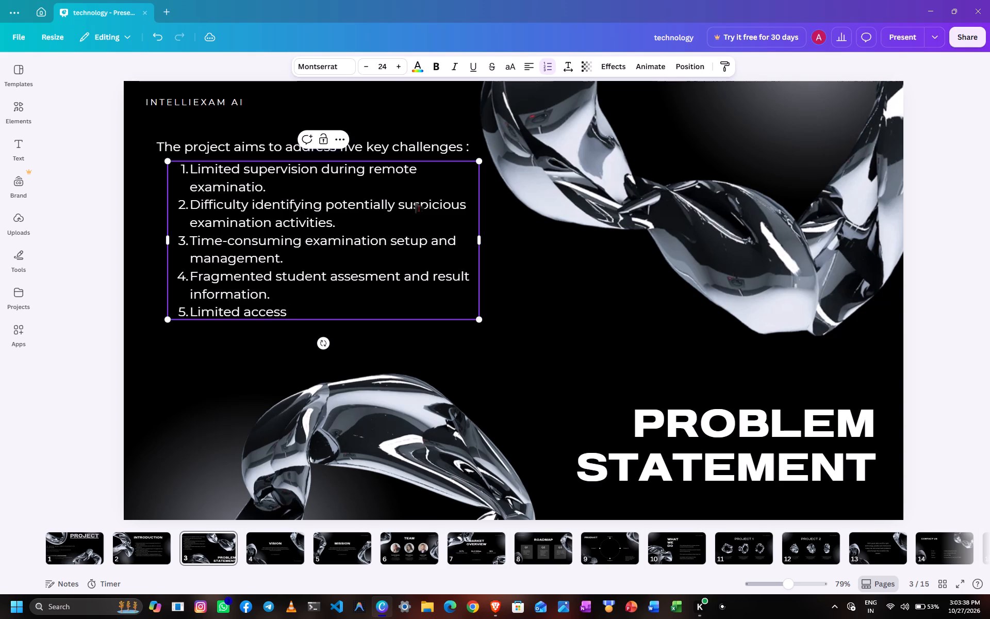
pyautogui.write('to')
pyautogui.press('space')
pyautogui.write('consolidated')
pyautogui.press('space')
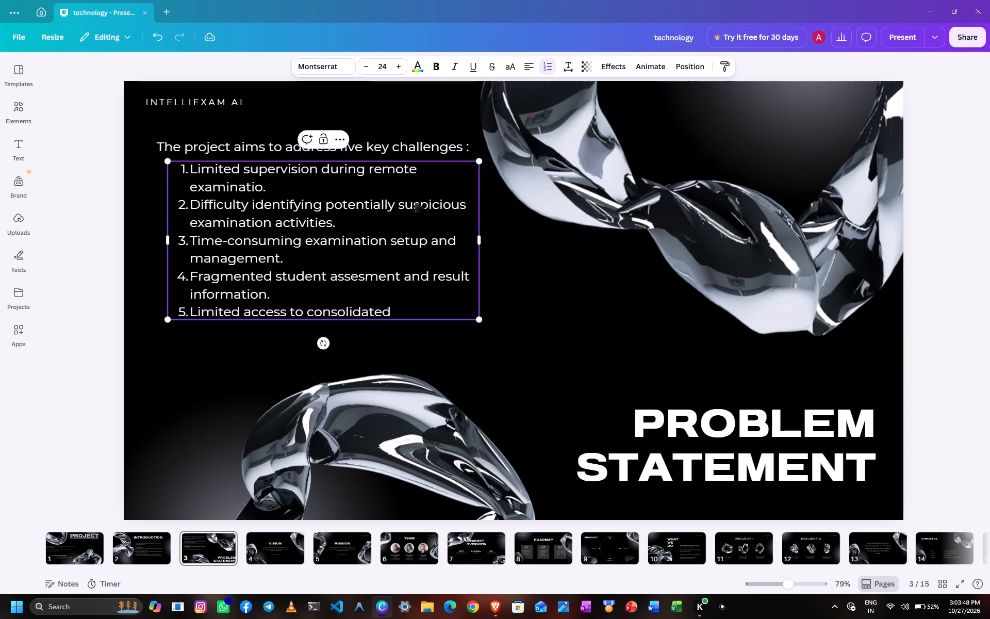
pyautogui.write('candi')
pyautogui.write('date')
pyautogui.press('space')
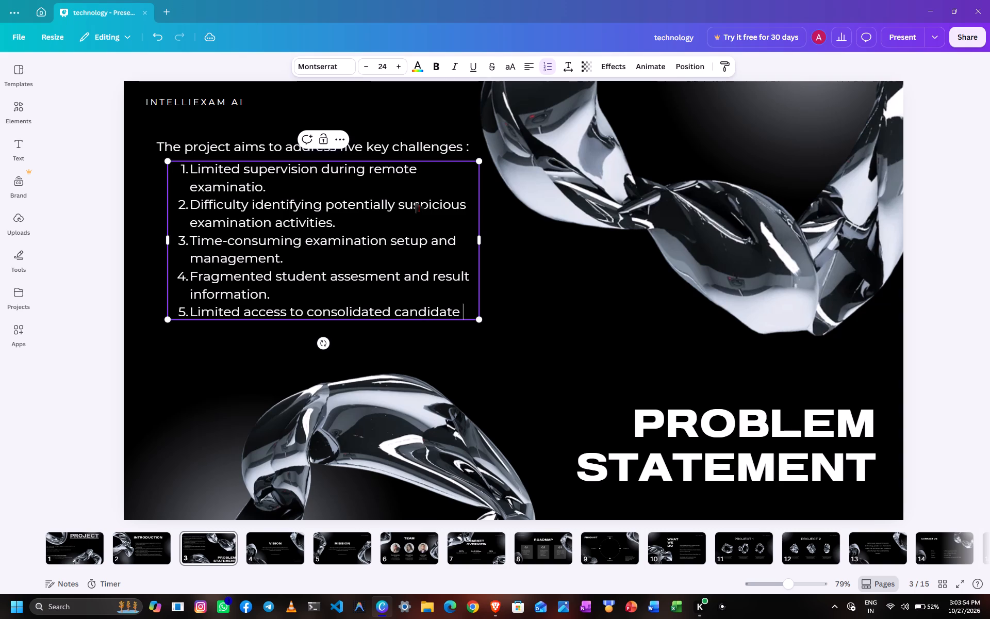
pyautogui.write('performance')
pyautogui.press('space')
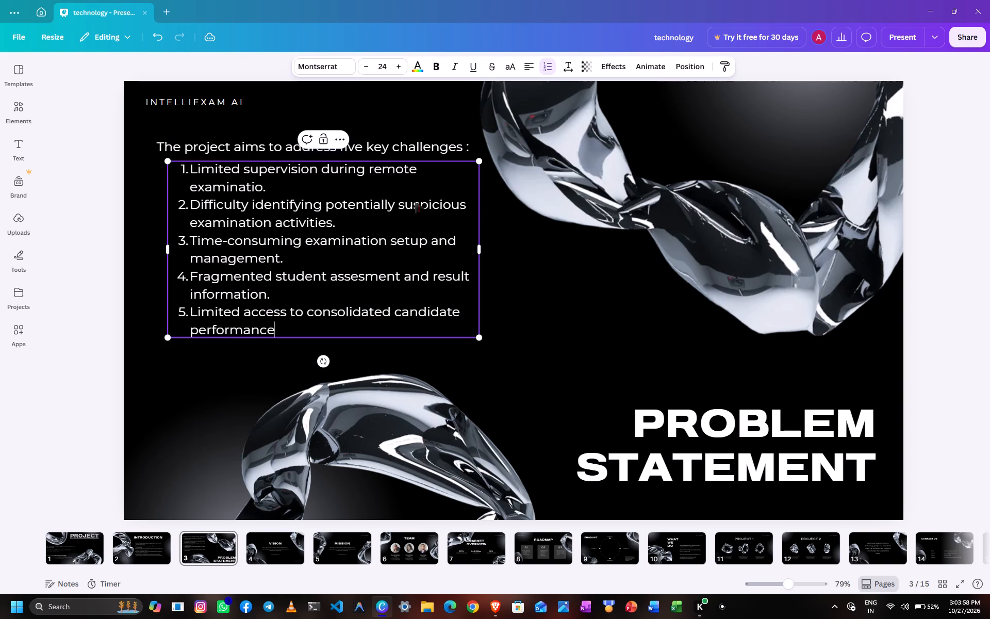
pyautogui.write('insights')
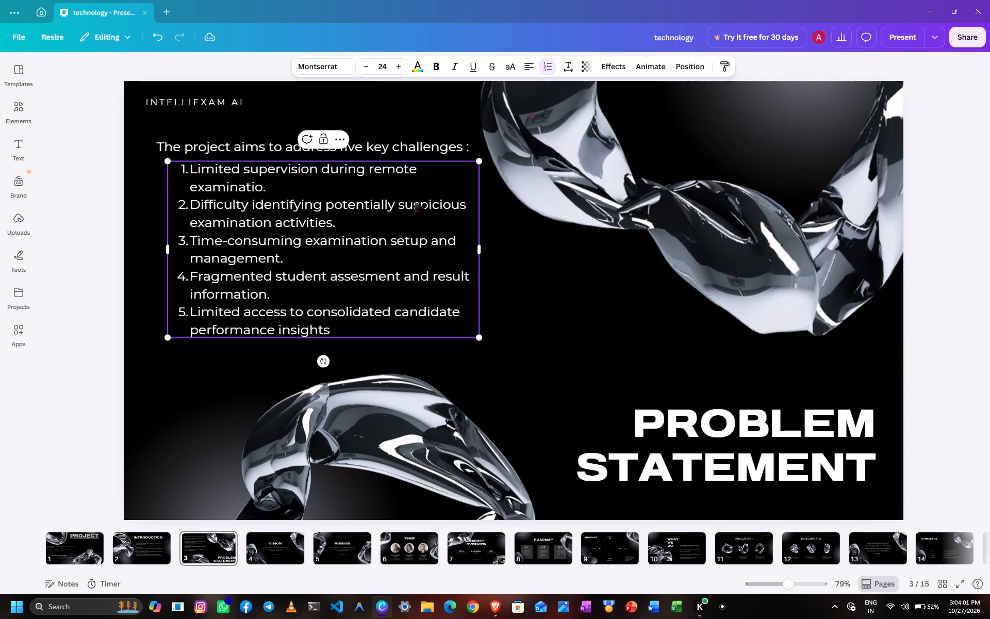
pyautogui.press('.')
pyautogui.click(948, 329)
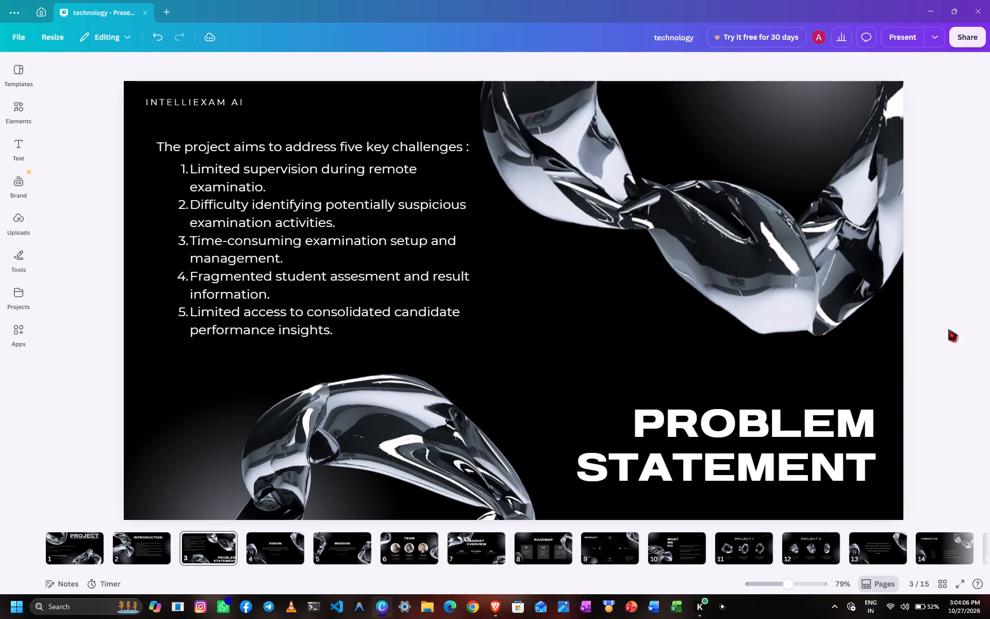
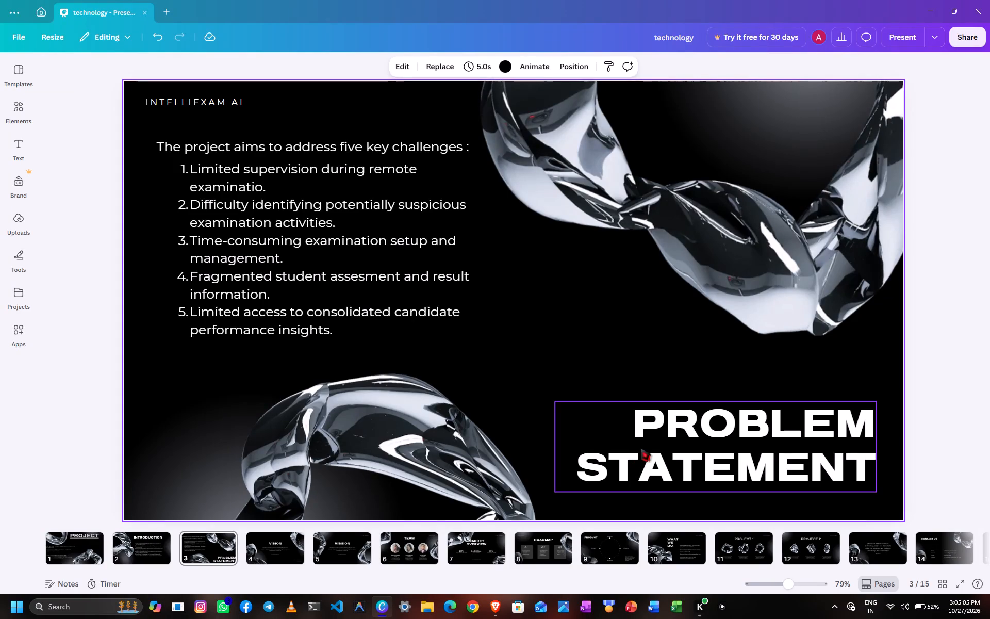
# Replace the "Vision" title on page 4 with "Proposed solution".
pyautogui.click(272, 548)
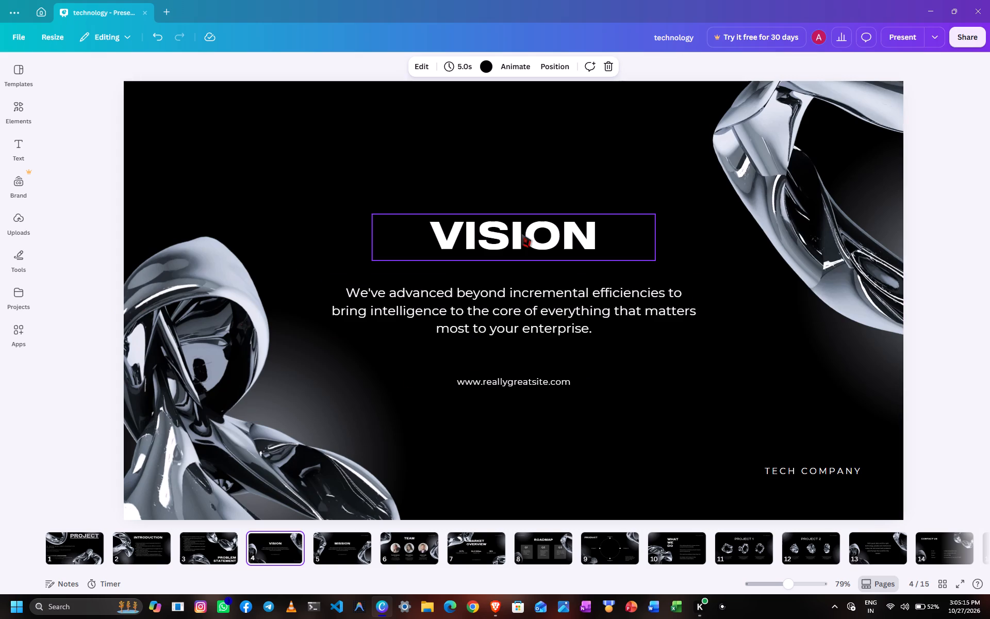
pyautogui.click(522, 234)
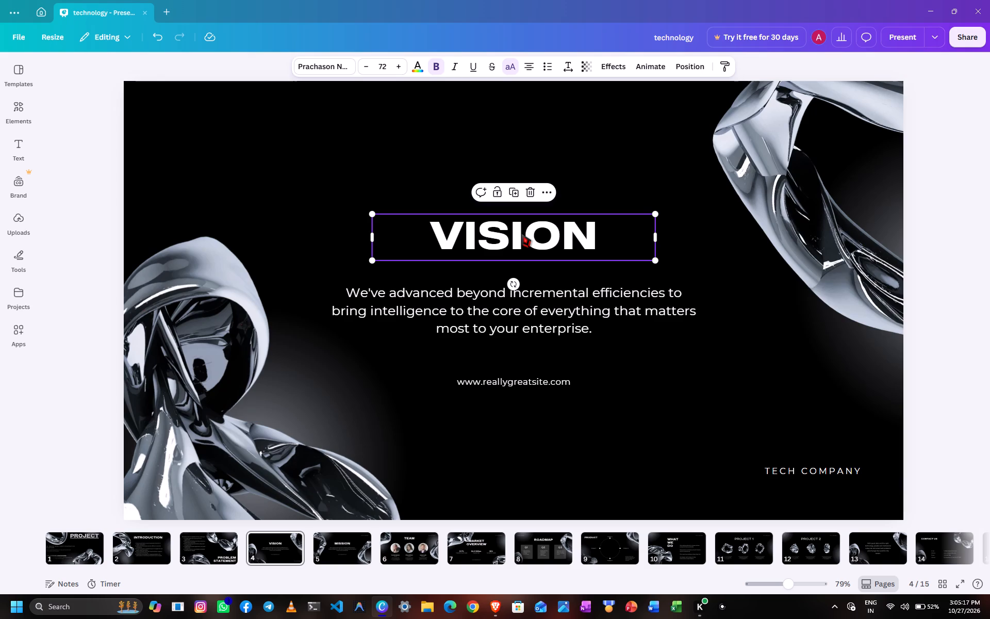
pyautogui.click(522, 234)
pyautogui.write('Proposed S')
pyautogui.press('BackSpace')
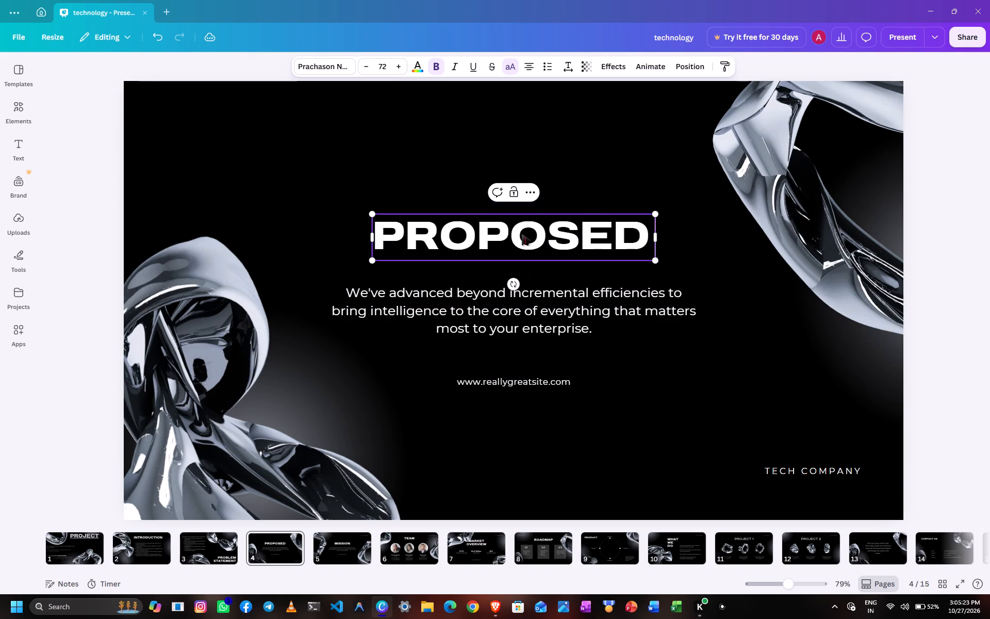
pyautogui.write('solution')
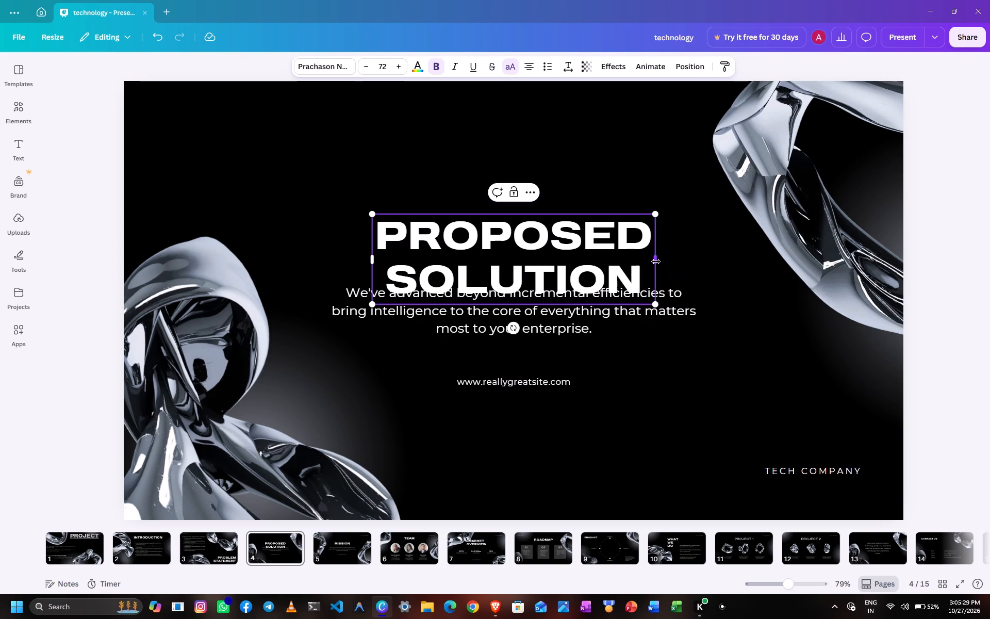
# Widen the Proposed Solution title's text box and move the title to the upper-left area of page 4.
pyautogui.moveTo(656, 262); pyautogui.dragTo(876, 233)
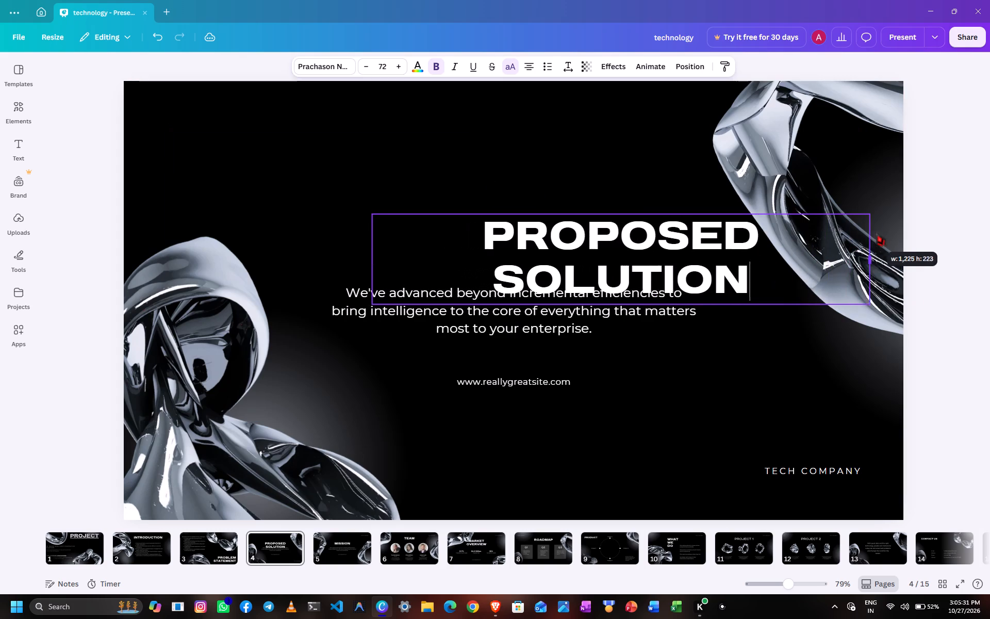
pyautogui.moveTo(876, 233); pyautogui.dragTo(912, 229)
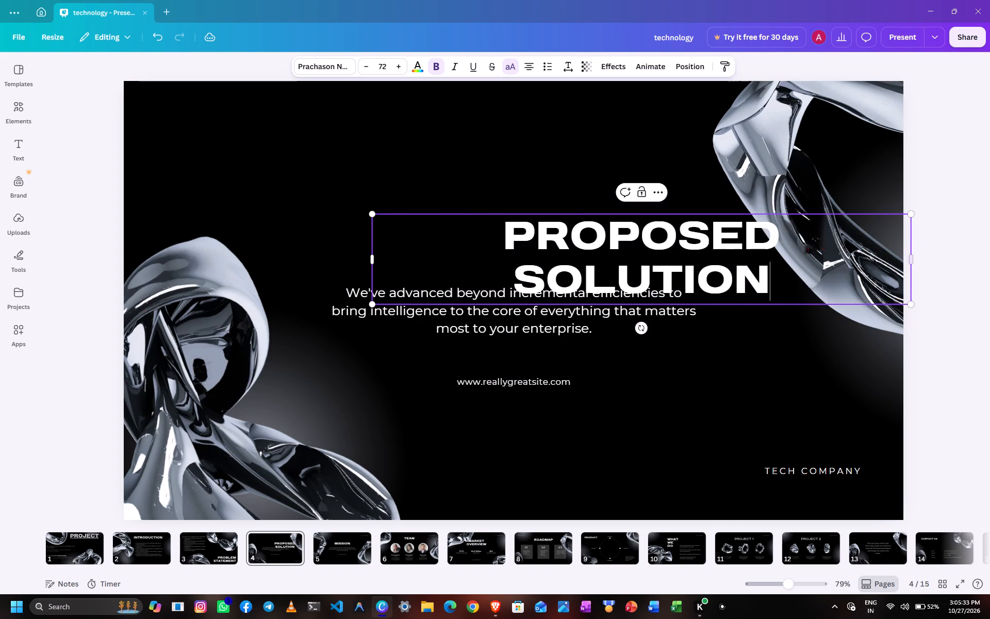
pyautogui.click(716, 403)
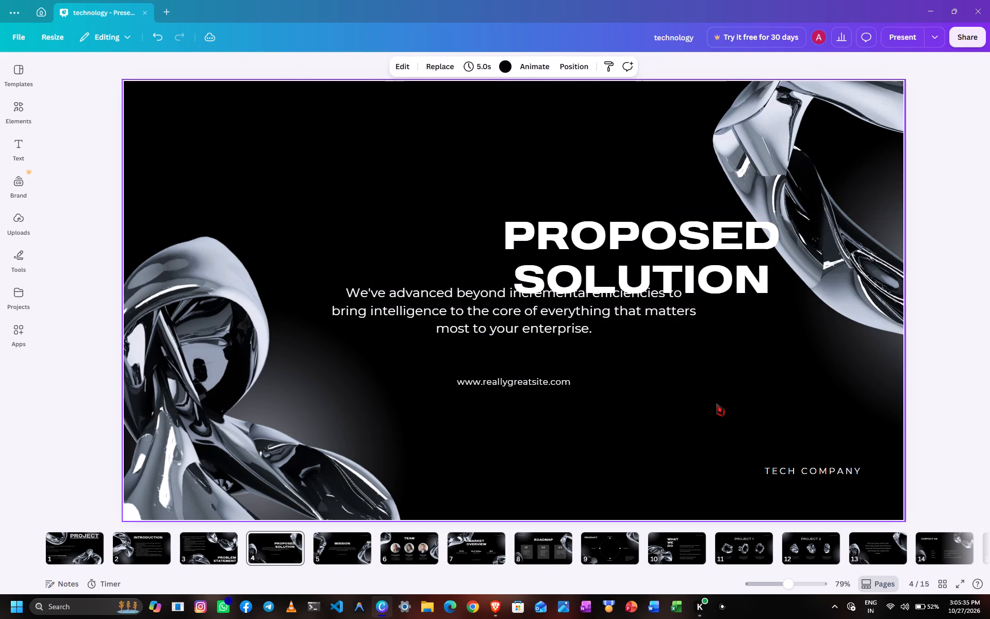
pyautogui.moveTo(694, 272); pyautogui.dragTo(487, 162)
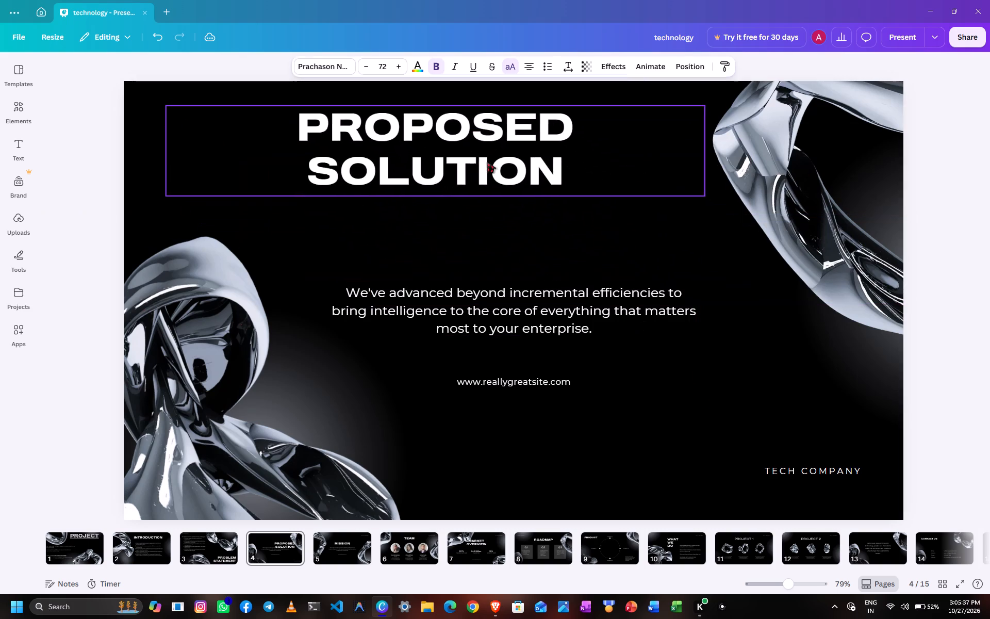
pyautogui.moveTo(487, 162); pyautogui.dragTo(385, 153)
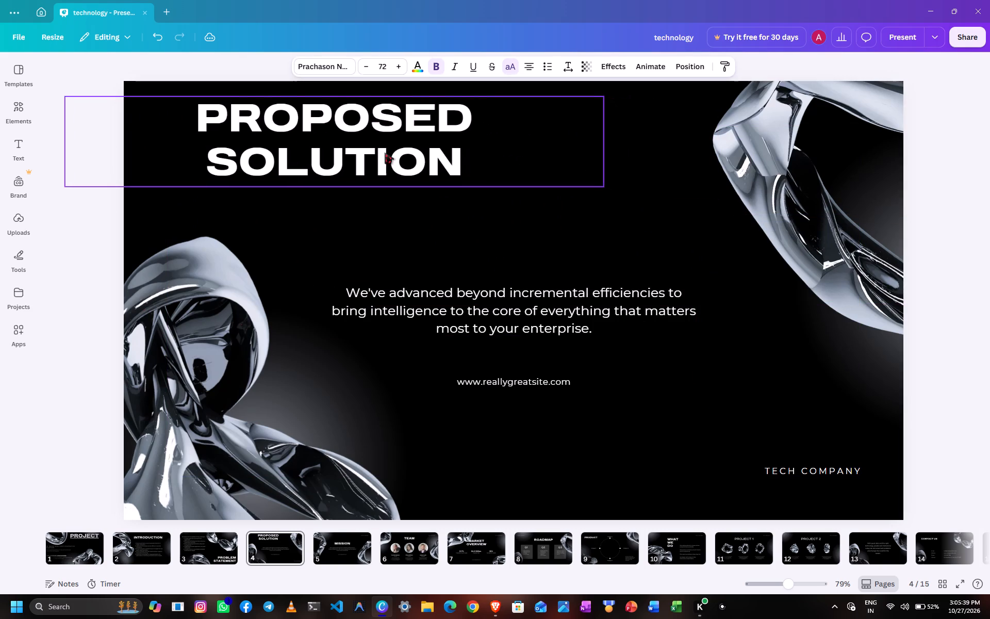
pyautogui.moveTo(385, 153); pyautogui.dragTo(381, 150)
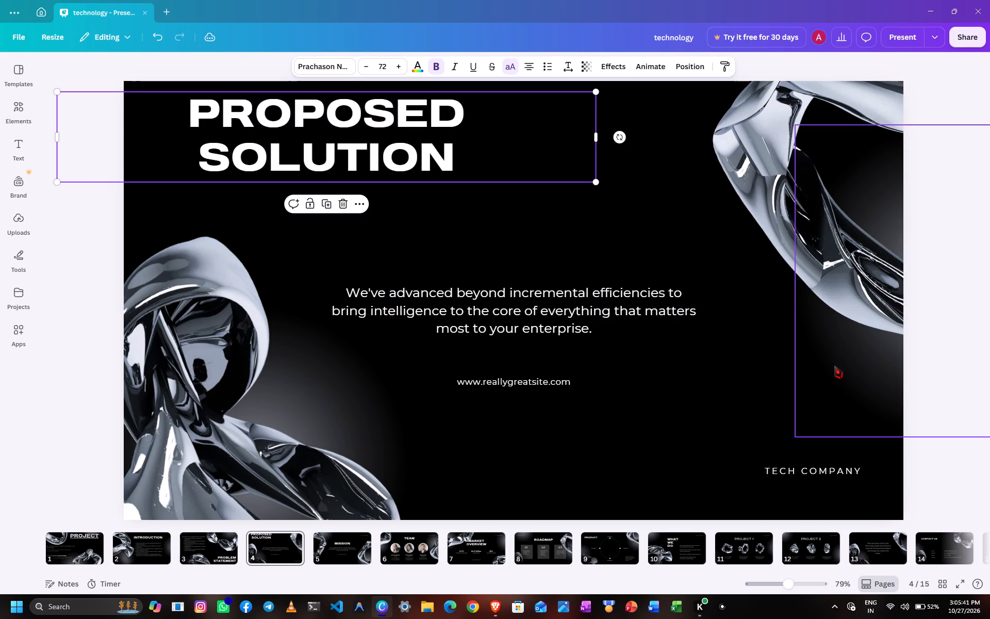
pyautogui.click(926, 373)
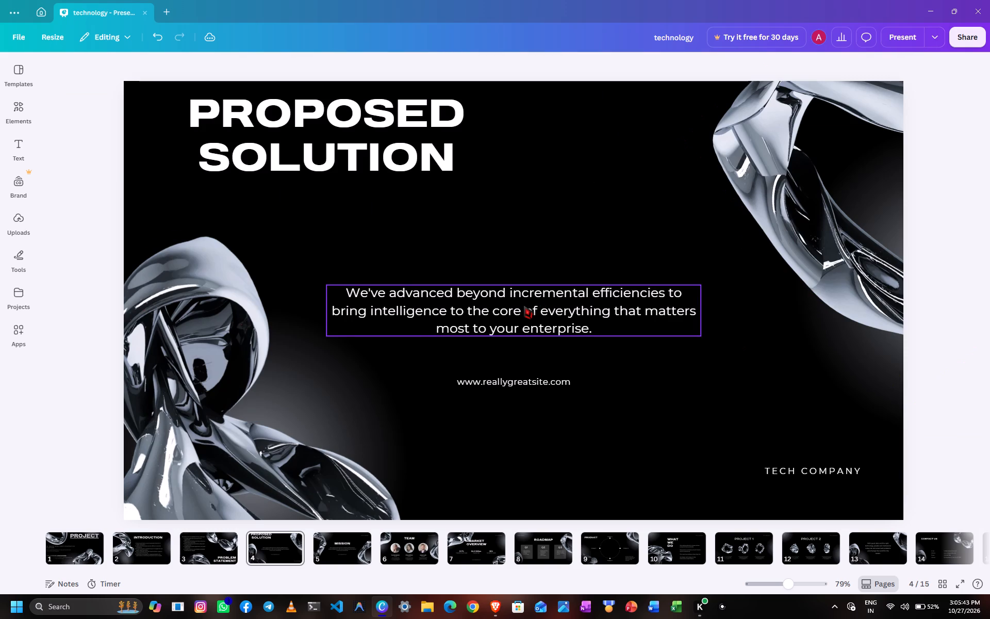
# Move page 4's body paragraph up to sit just below the Proposed Solution title.
pyautogui.moveTo(523, 308); pyautogui.dragTo(523, 218)
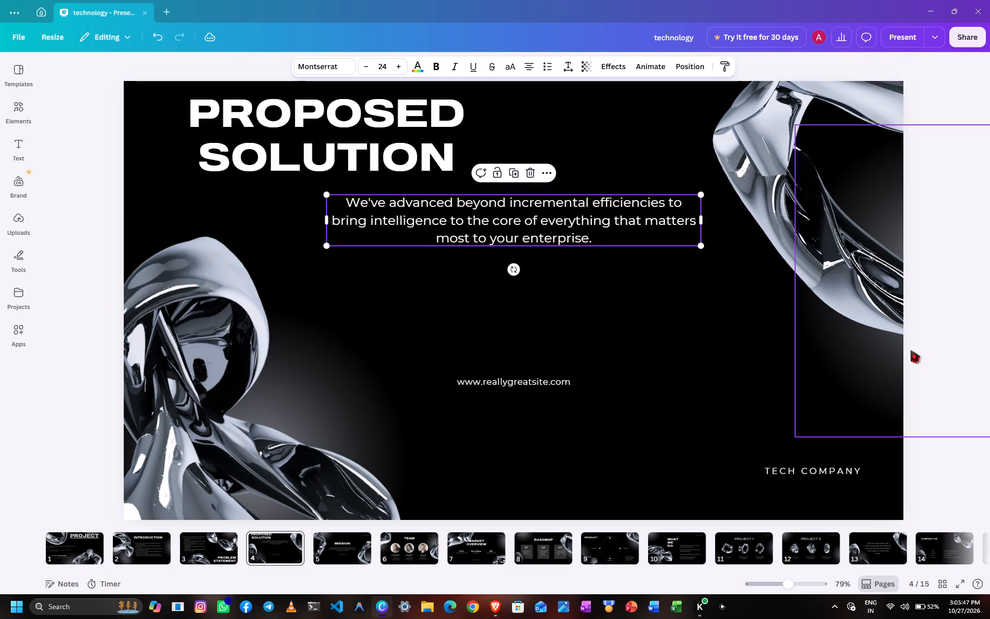
pyautogui.click(935, 405)
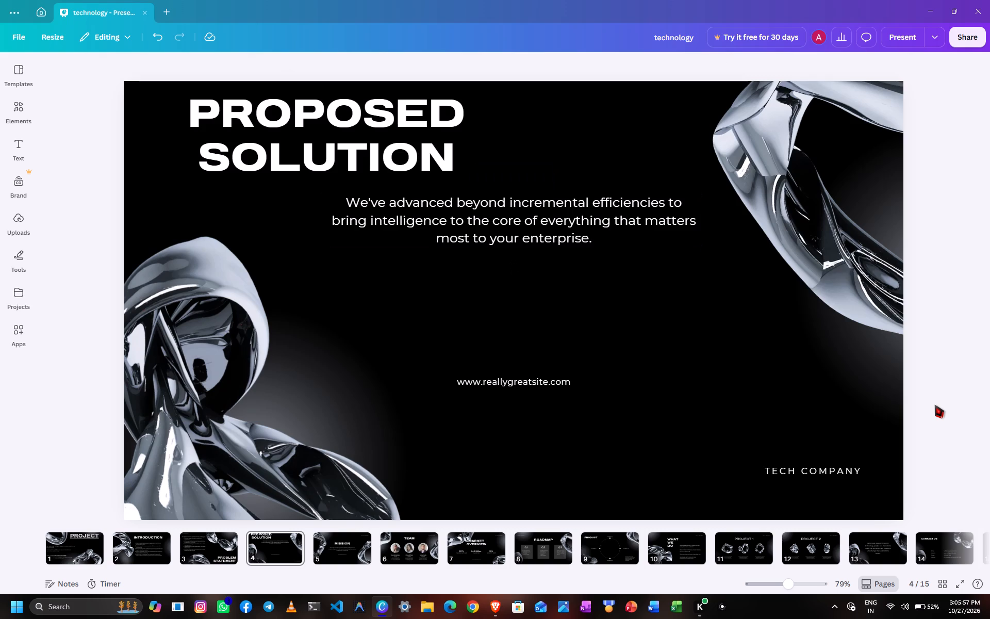
pyautogui.click(513, 226)
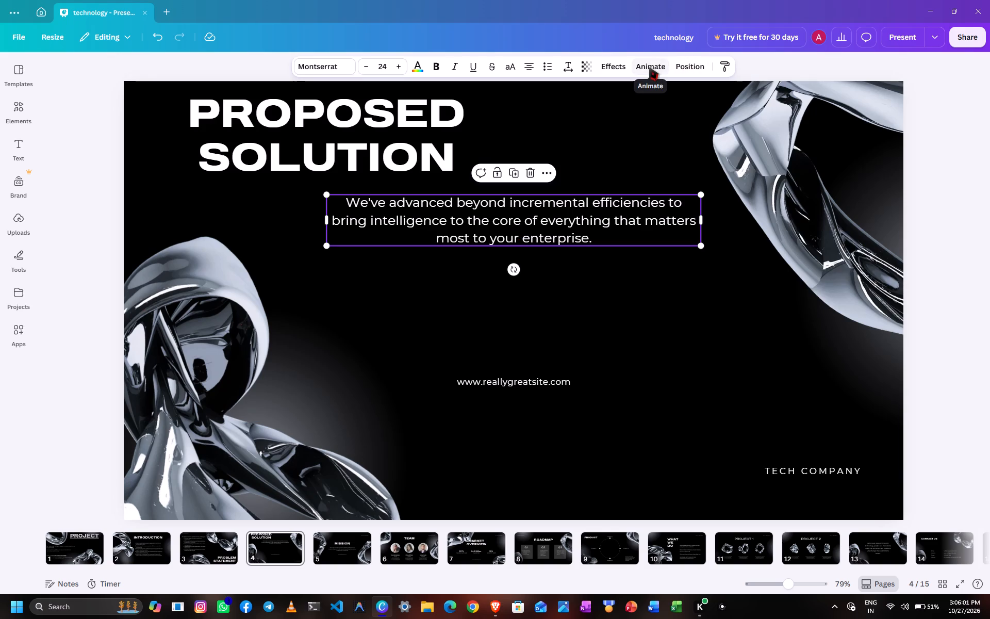
# Open the text animation options for the PROJECT title on page 1.
pyautogui.click(85, 541)
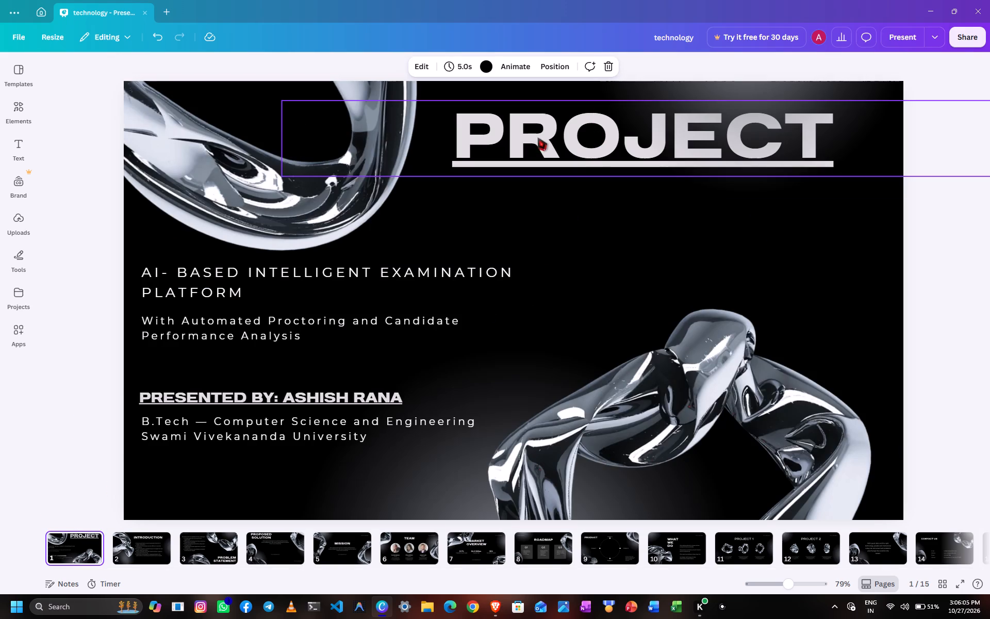
pyautogui.click(531, 139)
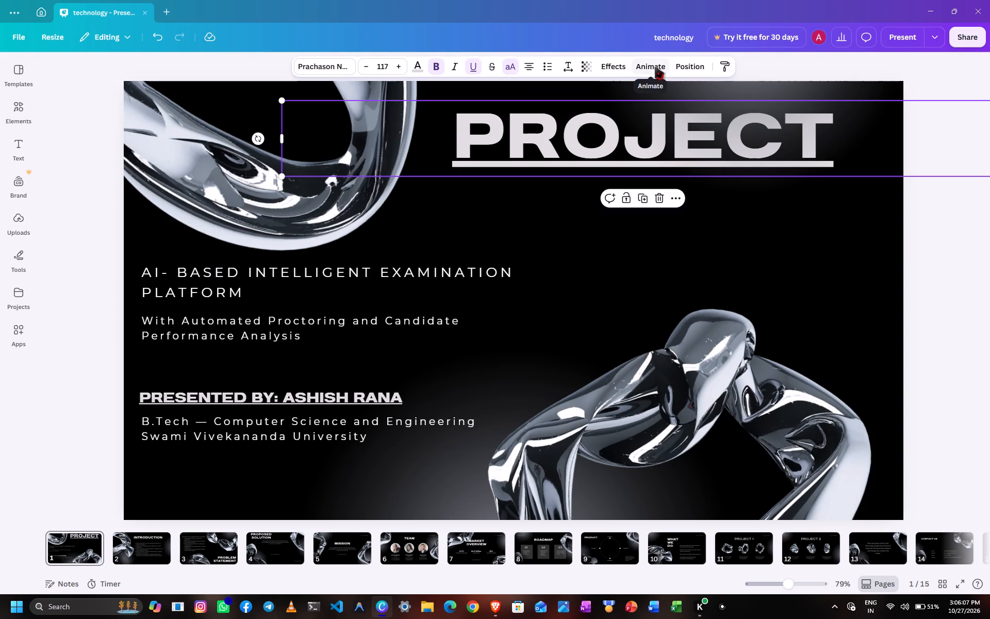
pyautogui.click(655, 67)
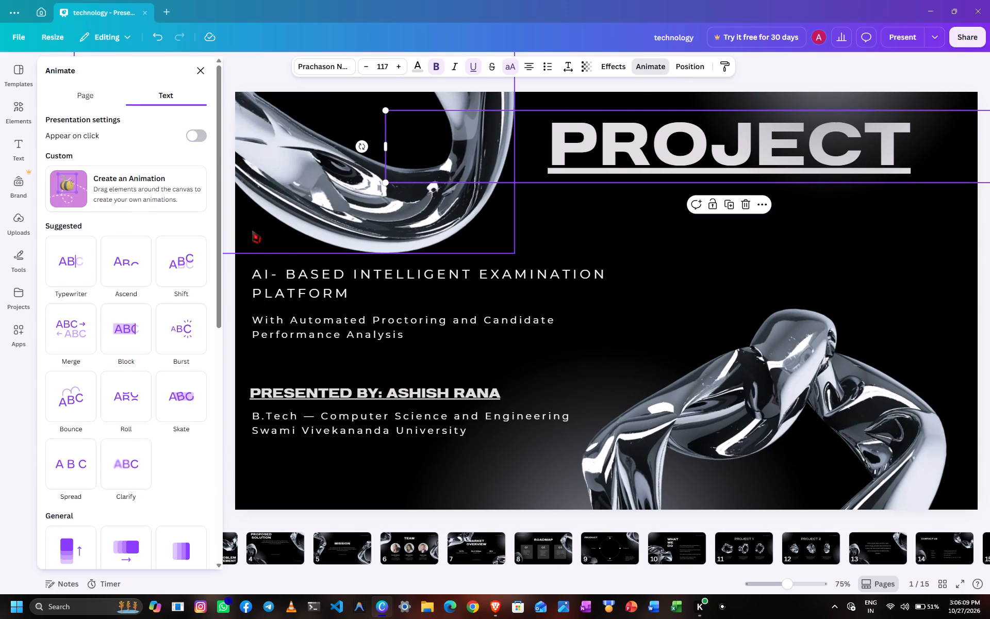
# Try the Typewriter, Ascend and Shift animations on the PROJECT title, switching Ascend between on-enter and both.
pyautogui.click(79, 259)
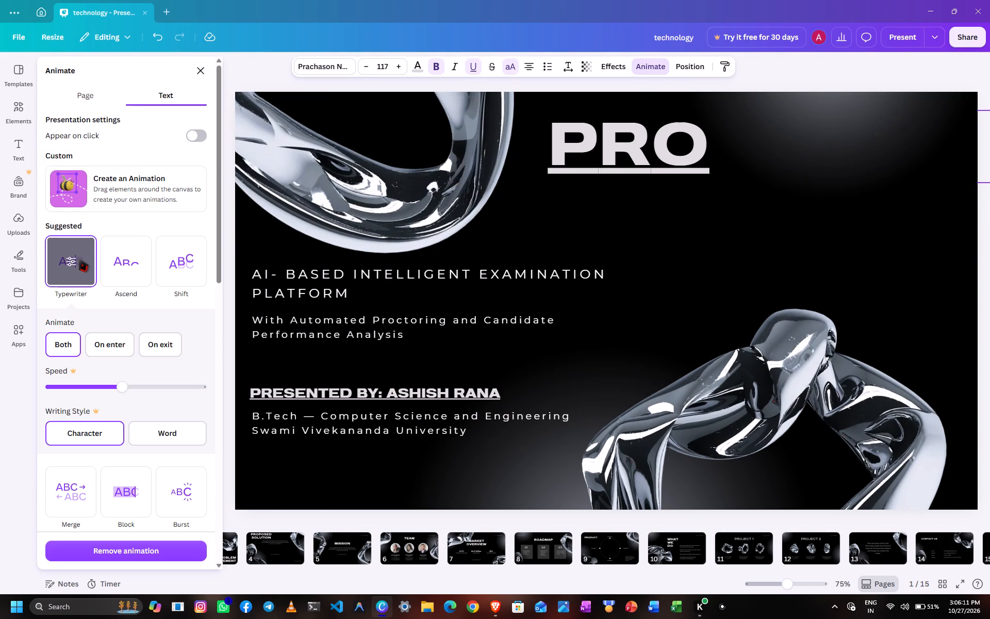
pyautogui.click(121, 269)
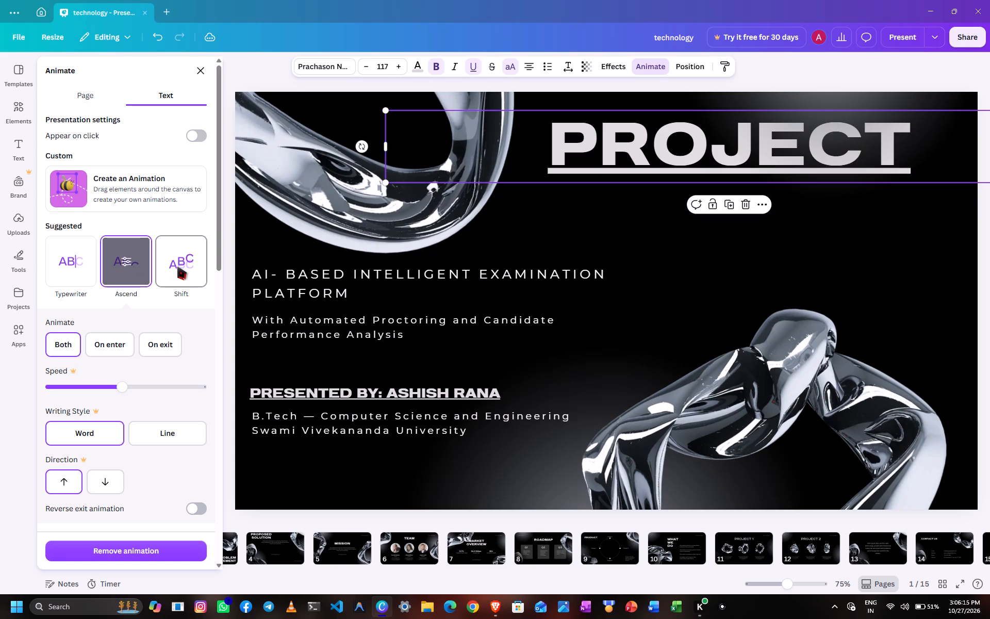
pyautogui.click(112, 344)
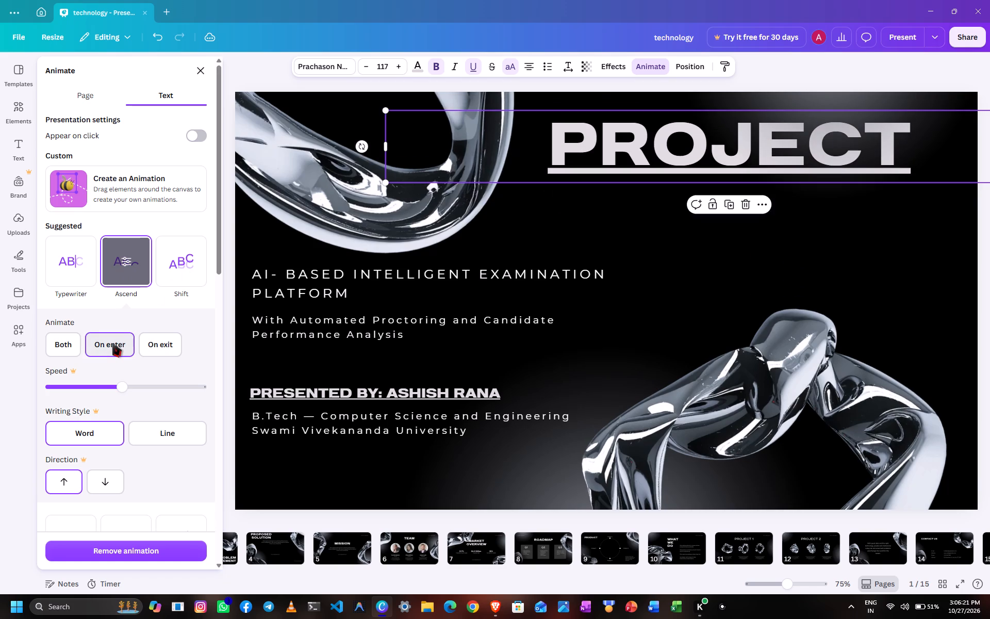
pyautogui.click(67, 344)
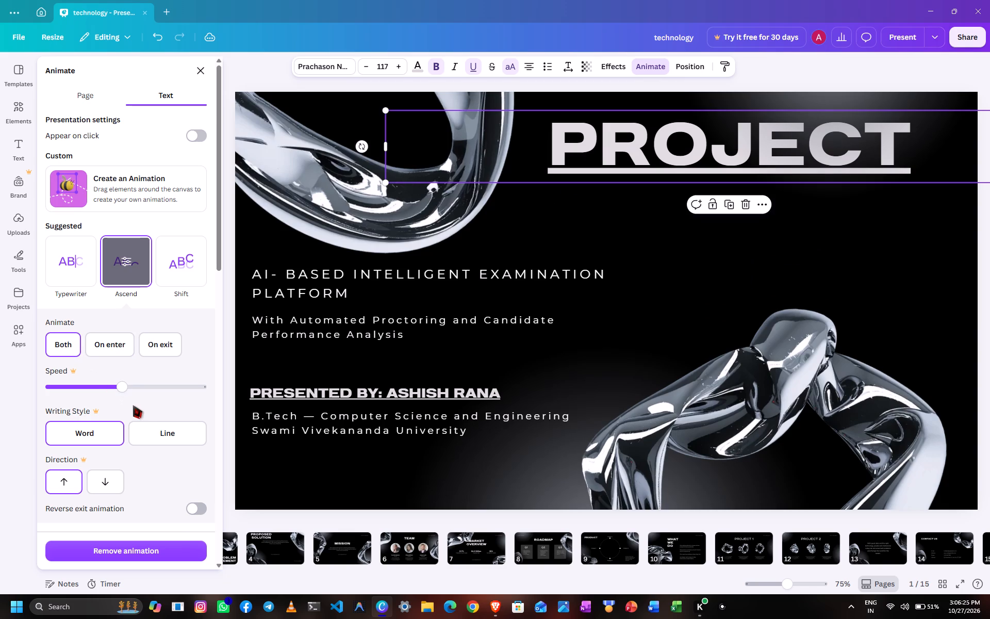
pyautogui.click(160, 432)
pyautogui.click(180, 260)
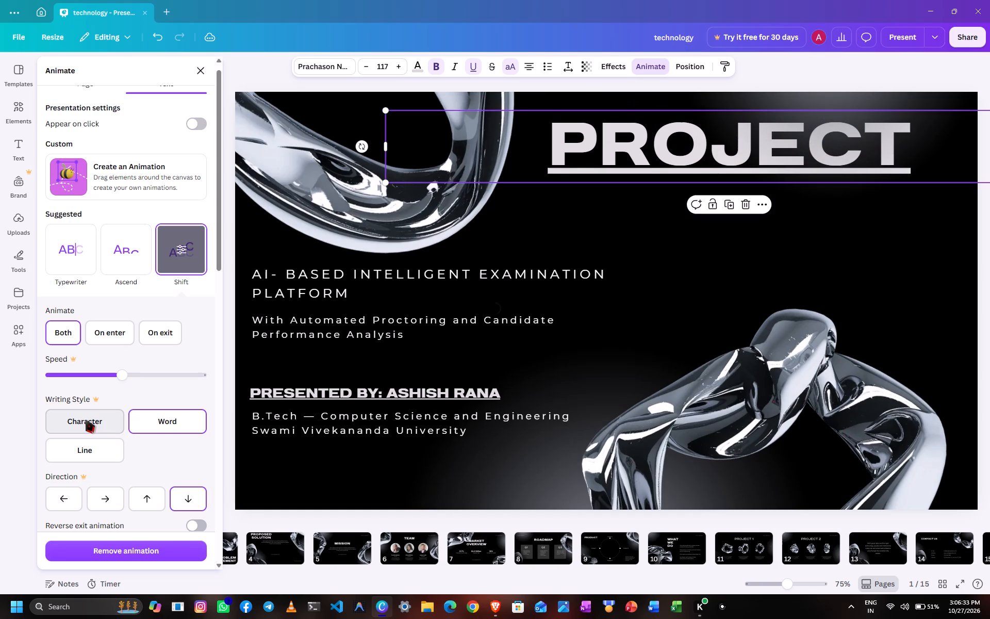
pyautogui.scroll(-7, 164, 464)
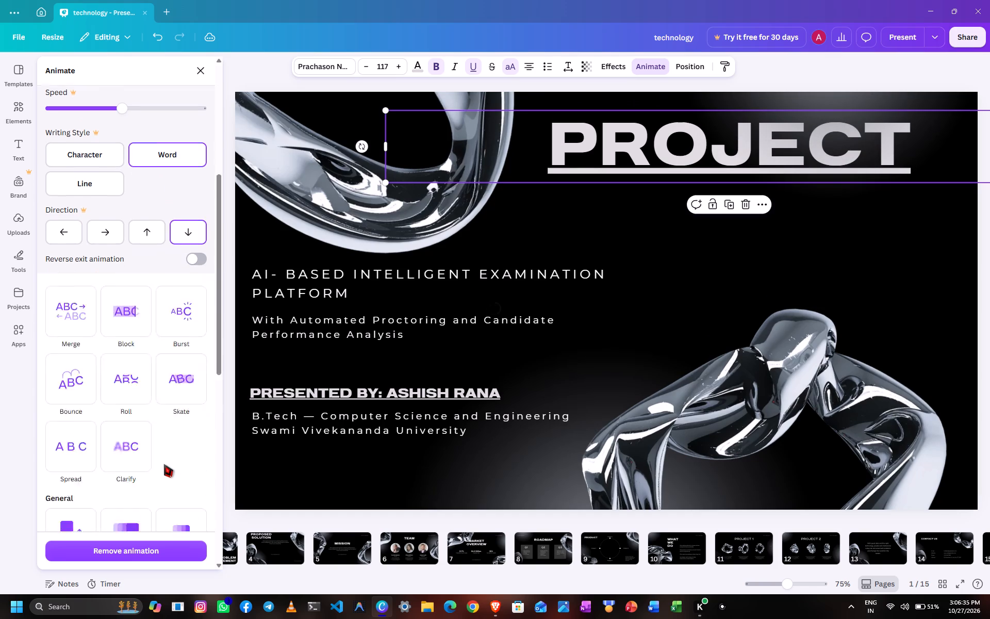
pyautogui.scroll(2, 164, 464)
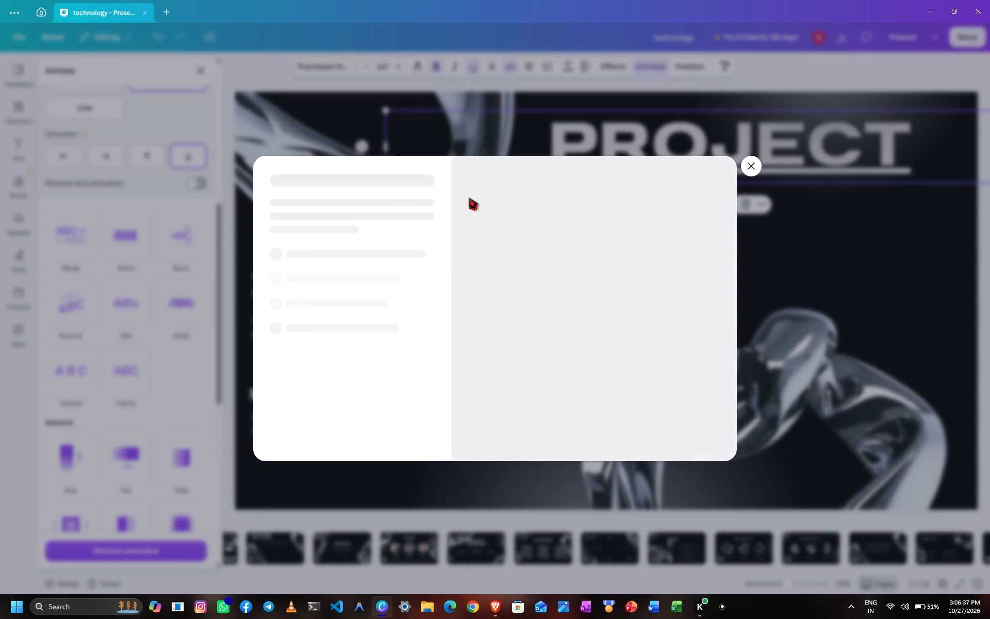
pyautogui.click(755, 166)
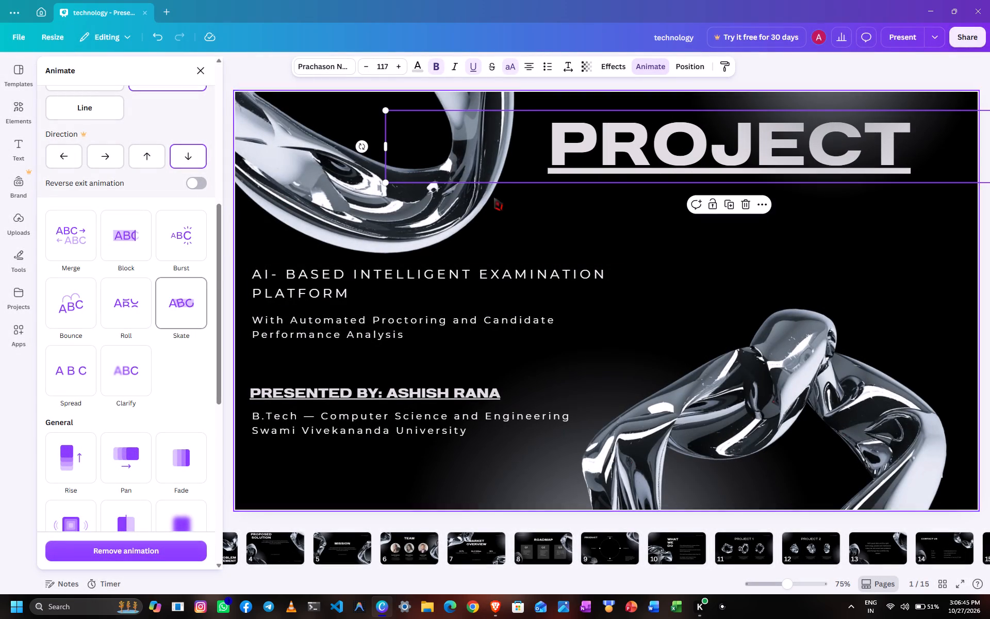
# Remove the underline from the PROJECT title on page 1.
pyautogui.click(474, 69)
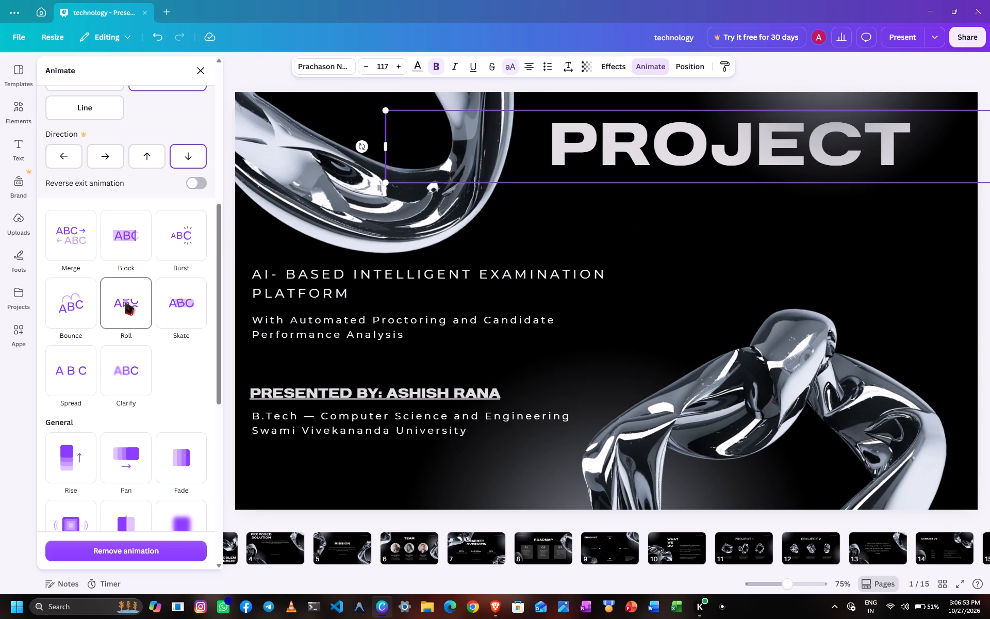
# Apply the Bounce text animation to the PROJECT title.
pyautogui.click(63, 313)
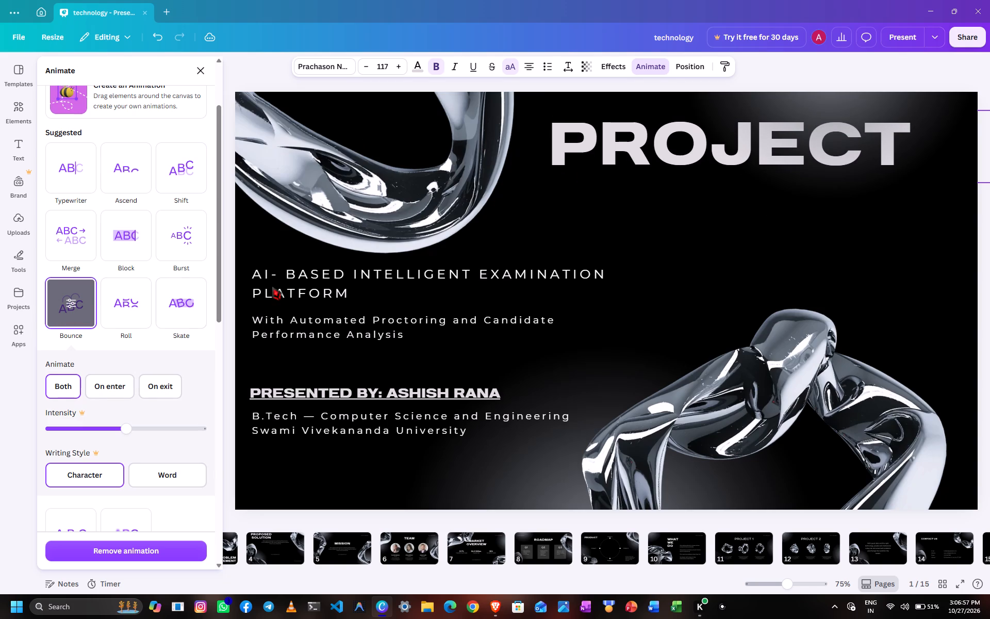
# Apply the Clarify text animation to the "AI- Based Intelligent Examination Platform" heading on page 1.
pyautogui.click(304, 274)
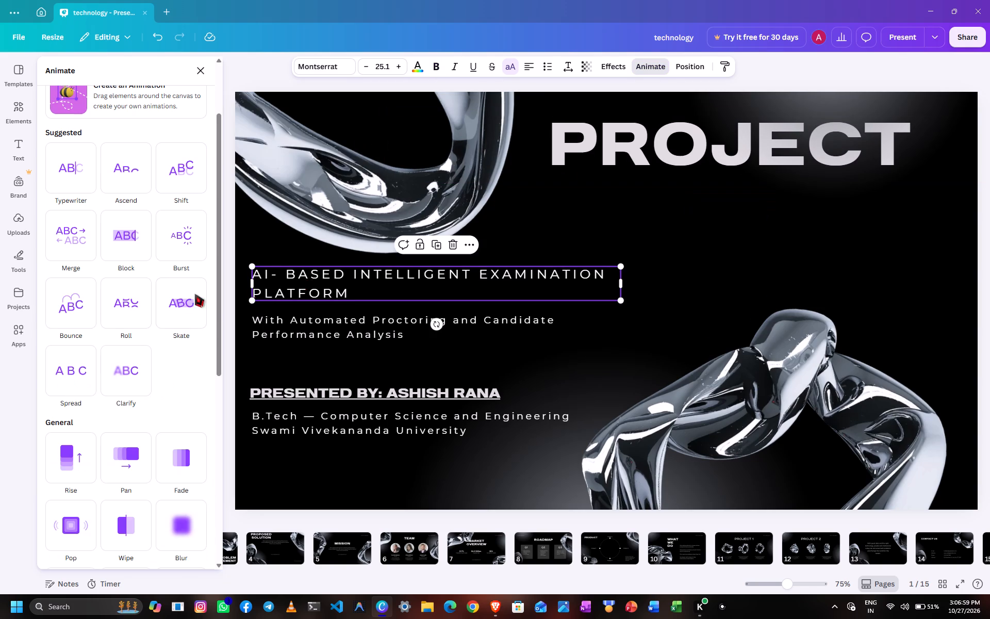
pyautogui.click(131, 365)
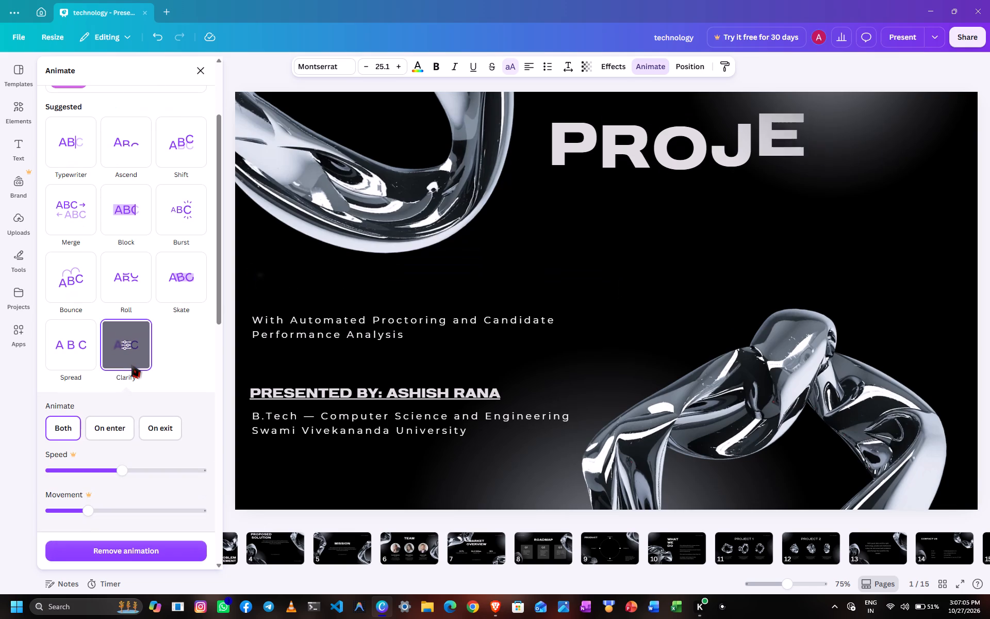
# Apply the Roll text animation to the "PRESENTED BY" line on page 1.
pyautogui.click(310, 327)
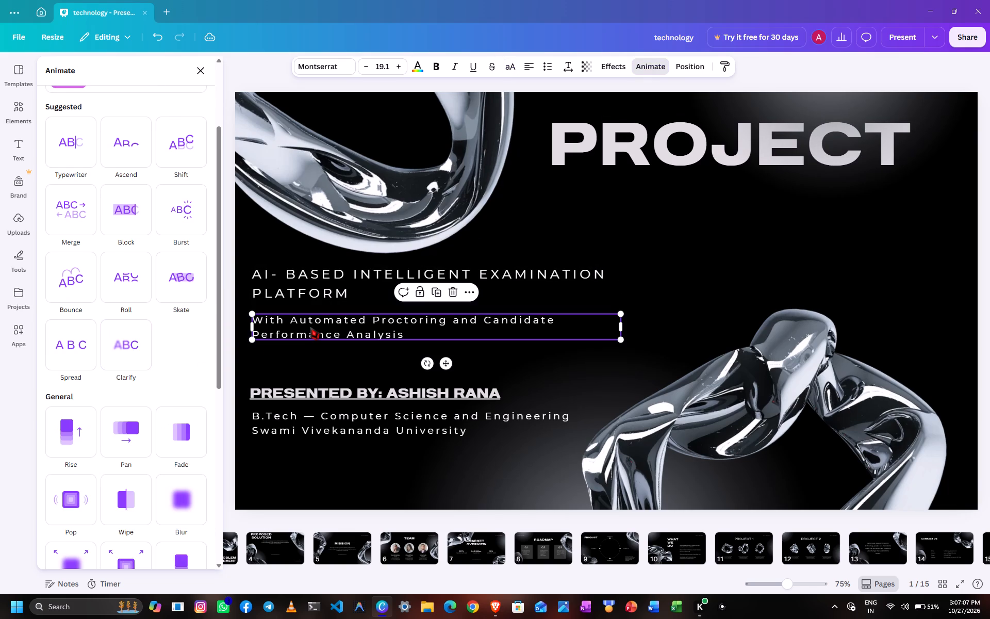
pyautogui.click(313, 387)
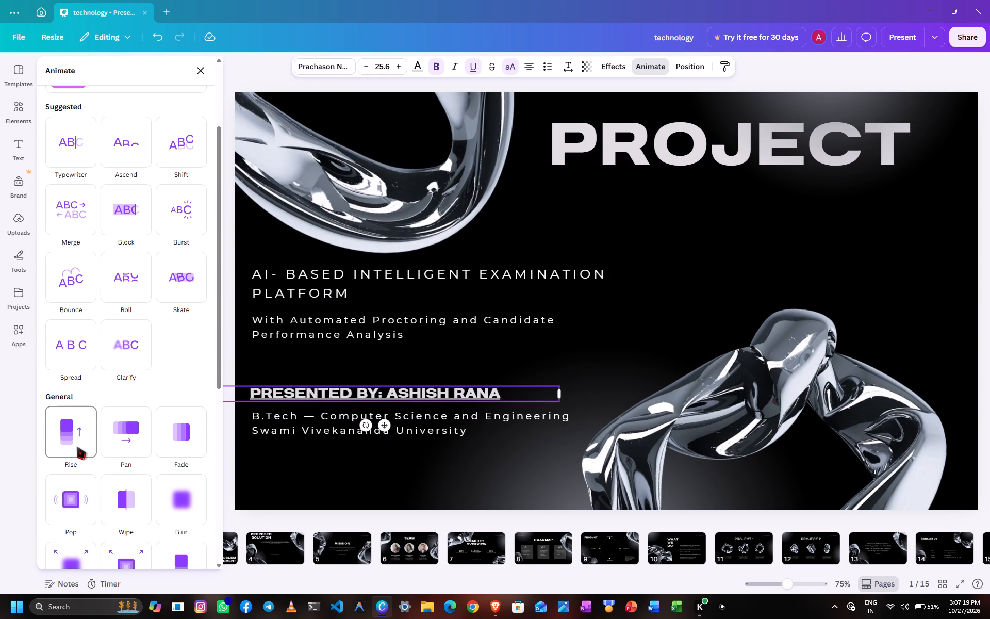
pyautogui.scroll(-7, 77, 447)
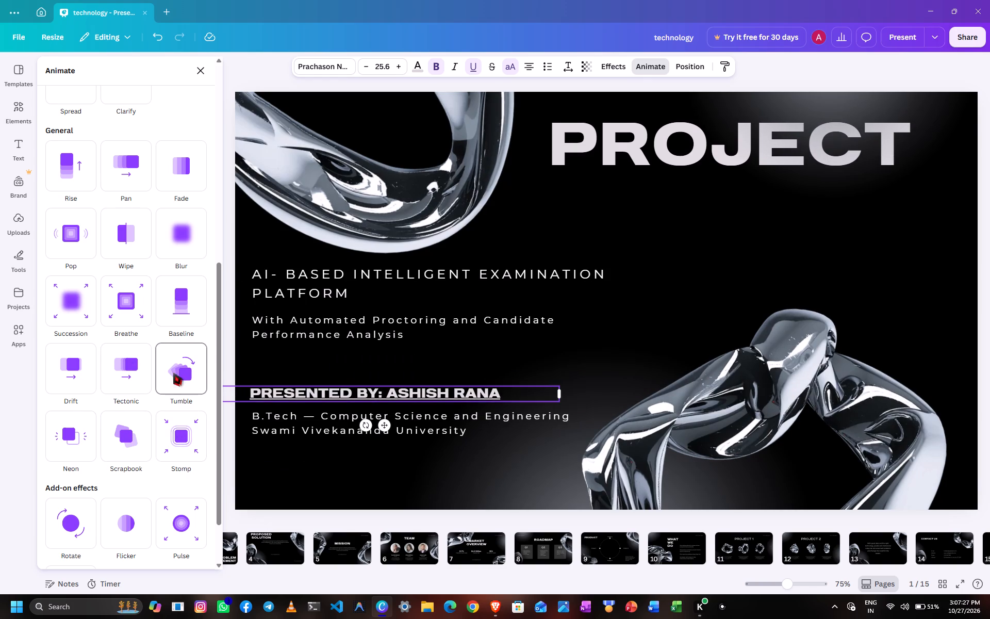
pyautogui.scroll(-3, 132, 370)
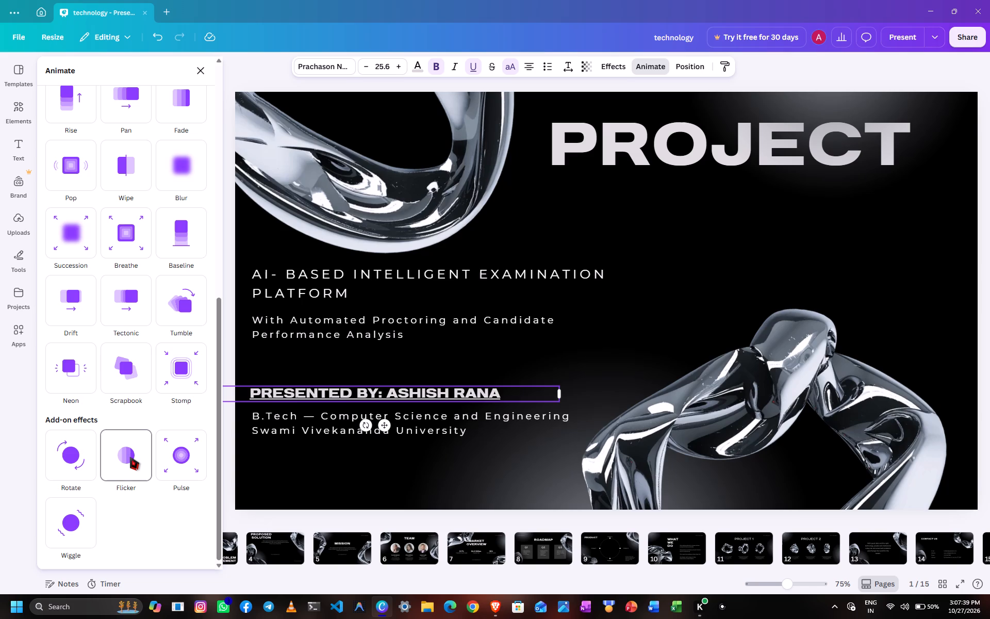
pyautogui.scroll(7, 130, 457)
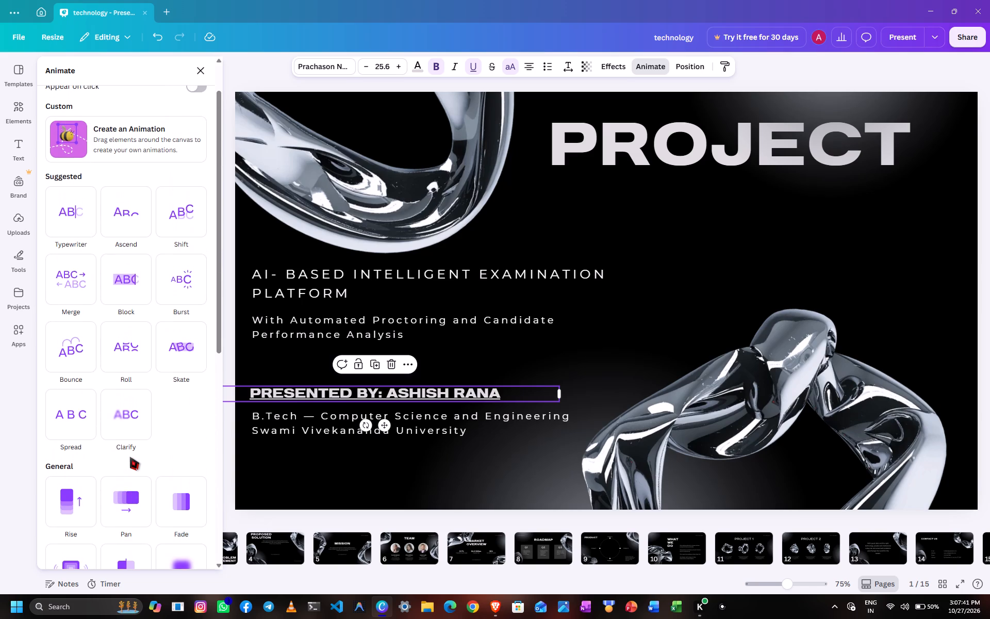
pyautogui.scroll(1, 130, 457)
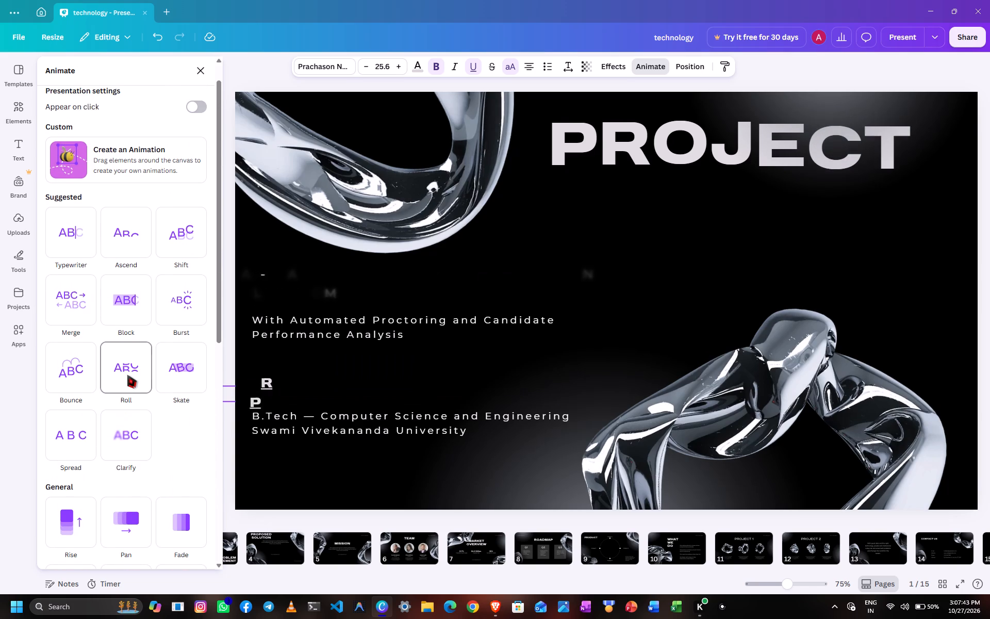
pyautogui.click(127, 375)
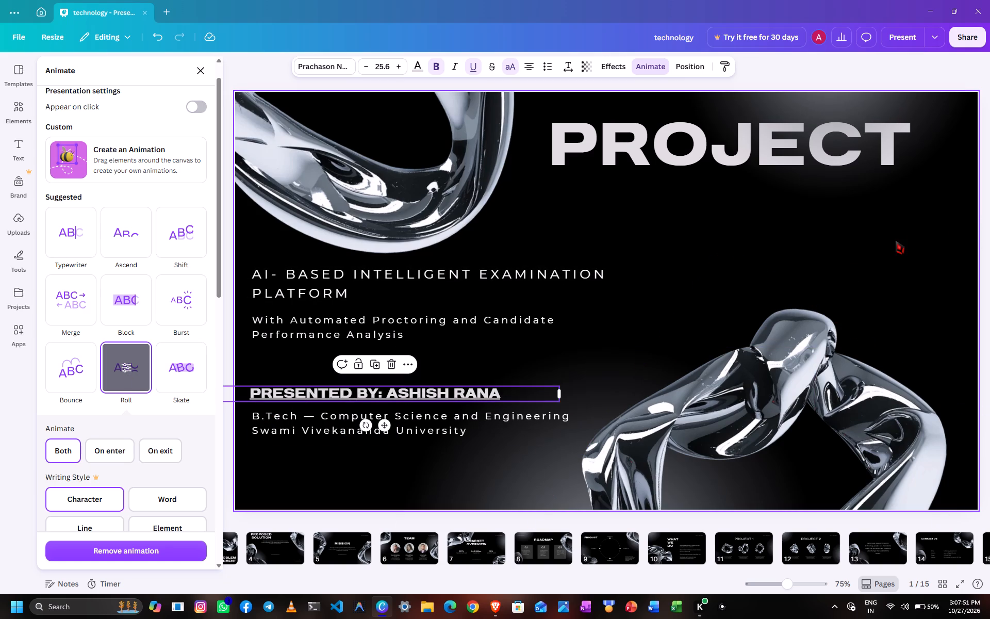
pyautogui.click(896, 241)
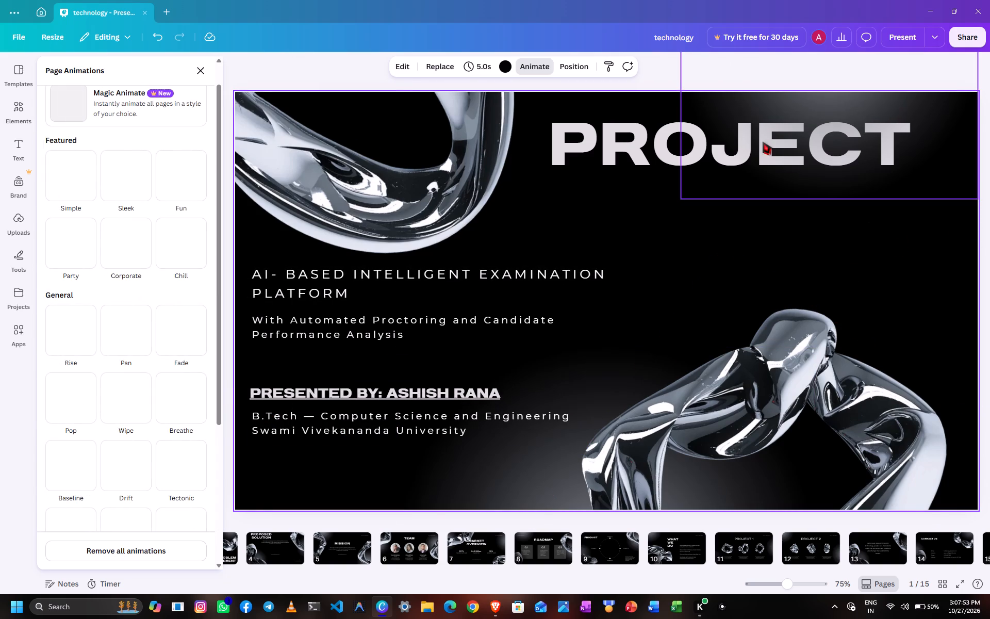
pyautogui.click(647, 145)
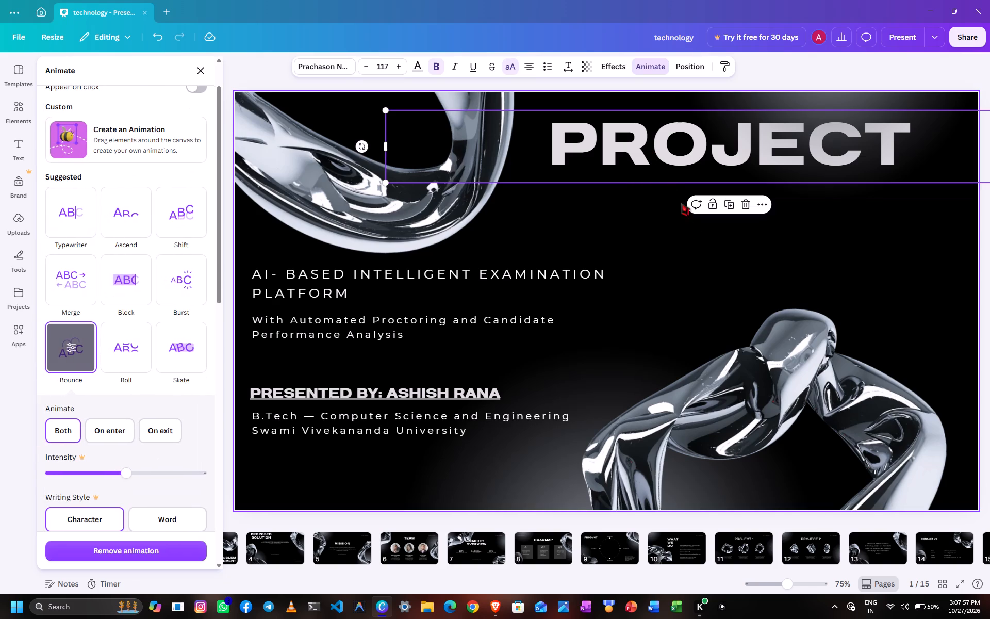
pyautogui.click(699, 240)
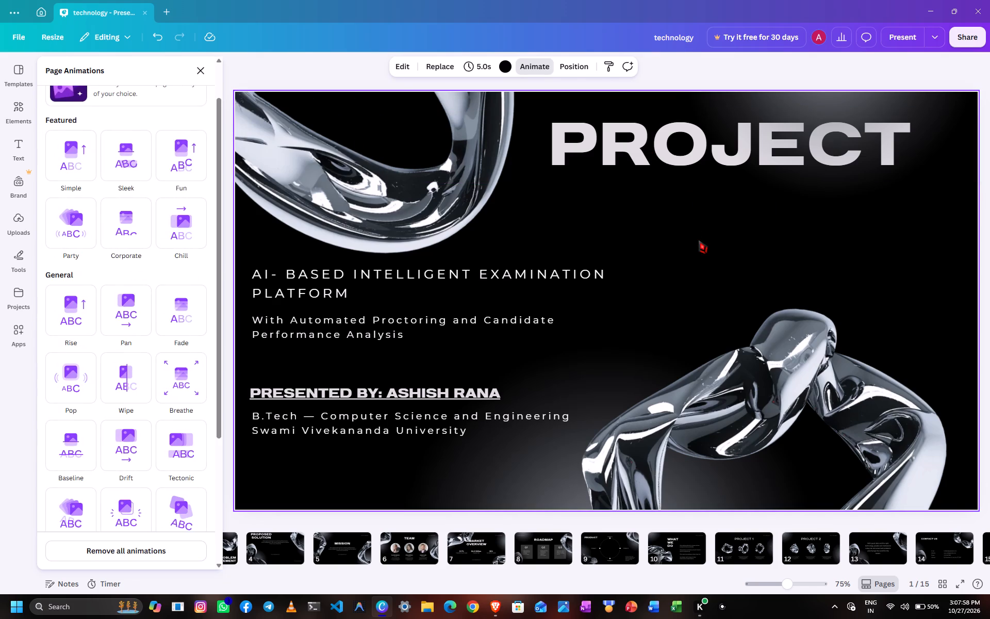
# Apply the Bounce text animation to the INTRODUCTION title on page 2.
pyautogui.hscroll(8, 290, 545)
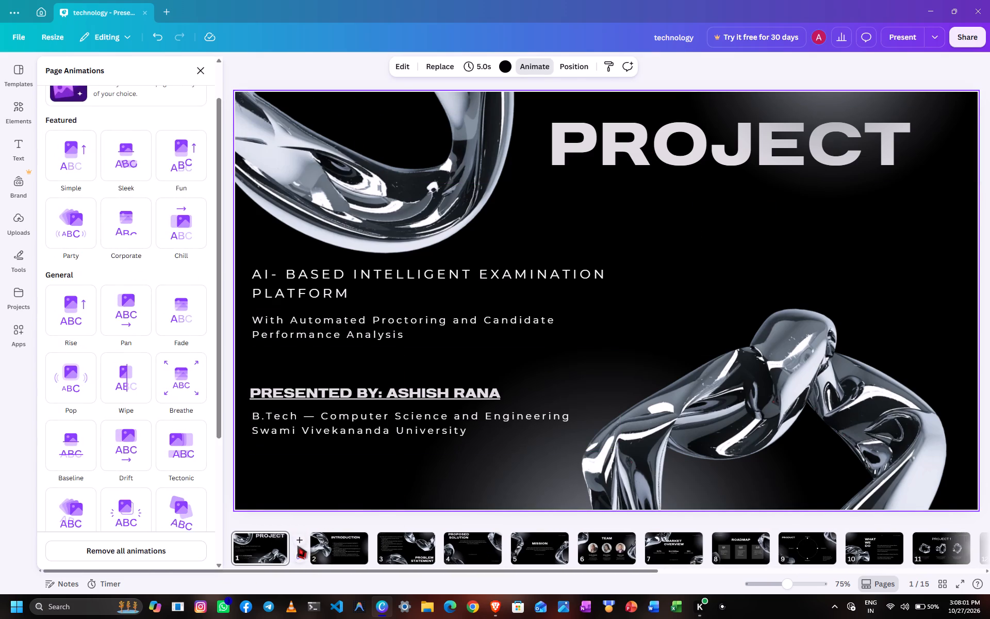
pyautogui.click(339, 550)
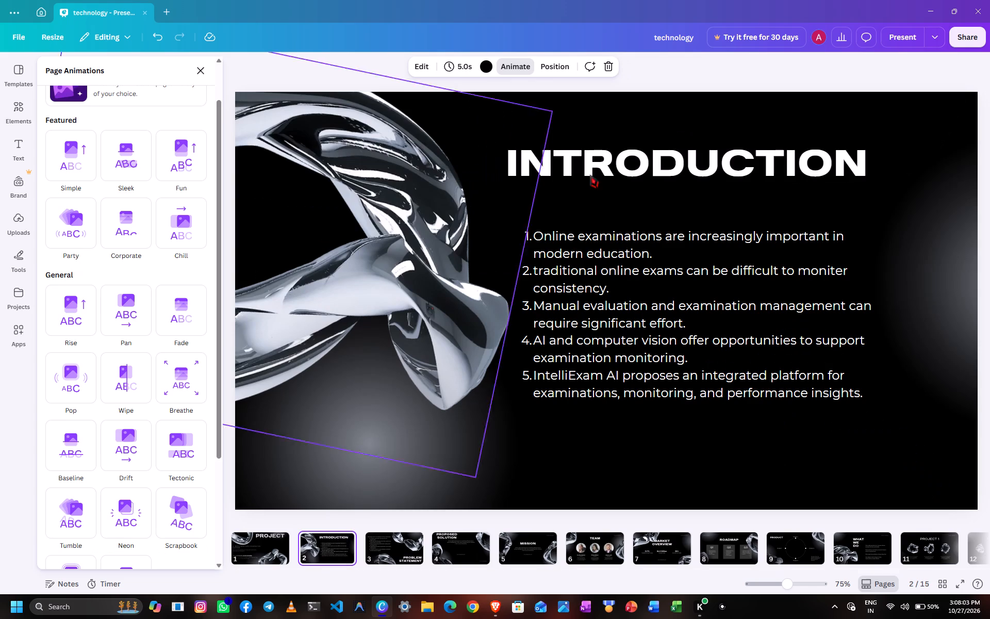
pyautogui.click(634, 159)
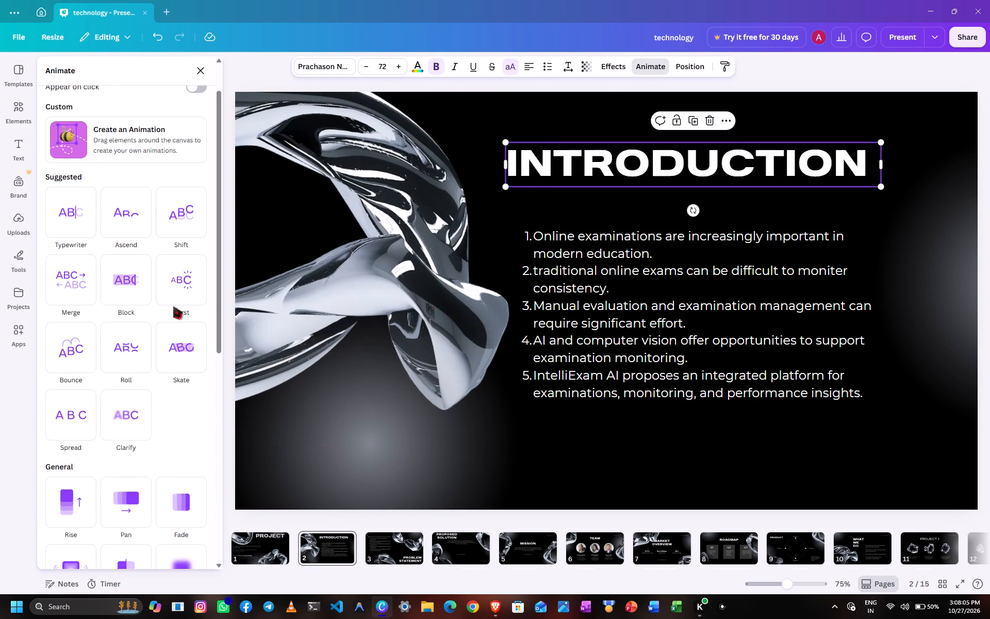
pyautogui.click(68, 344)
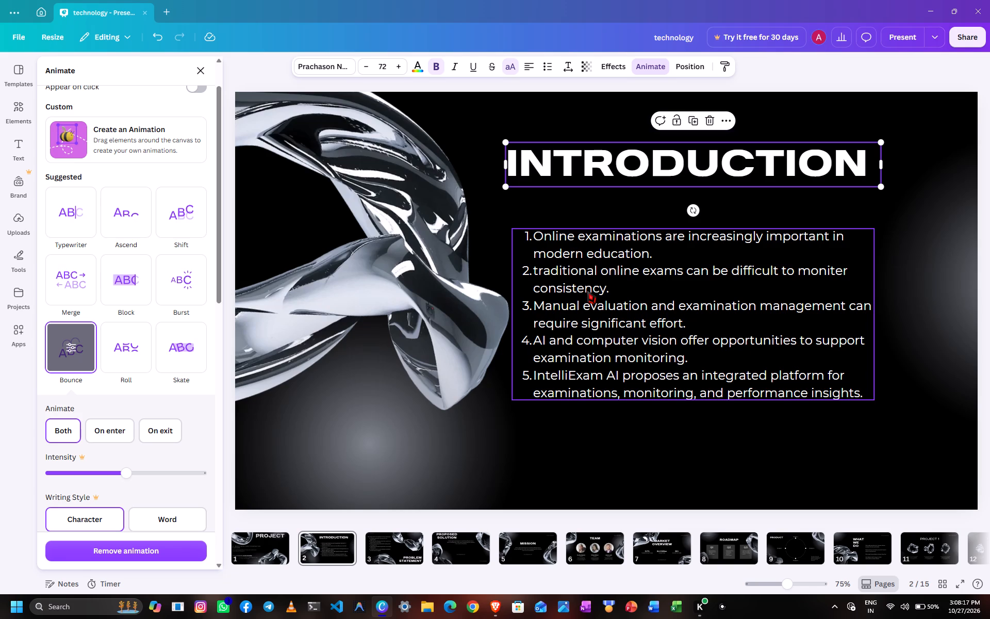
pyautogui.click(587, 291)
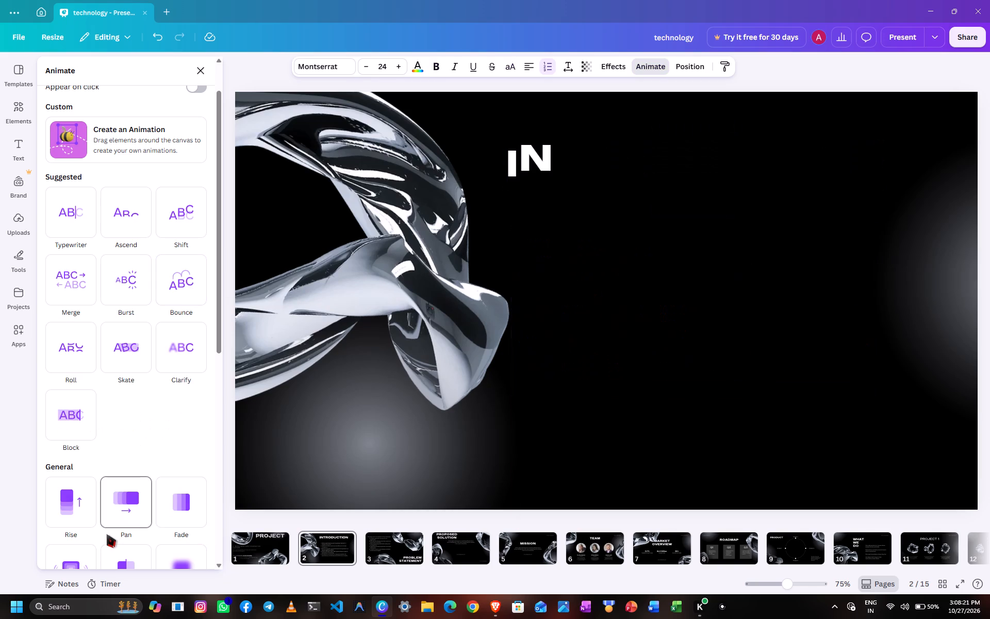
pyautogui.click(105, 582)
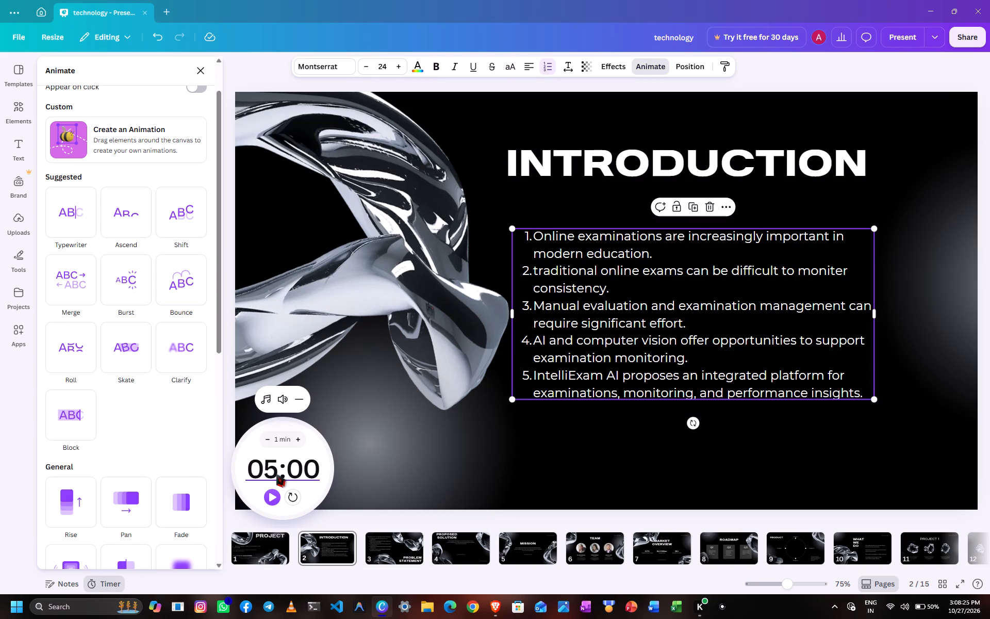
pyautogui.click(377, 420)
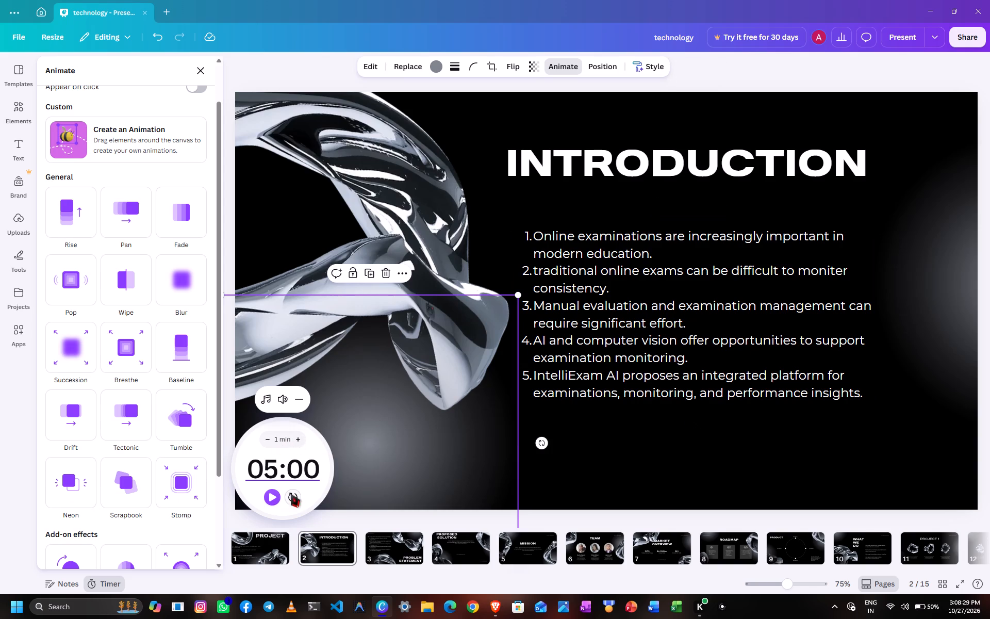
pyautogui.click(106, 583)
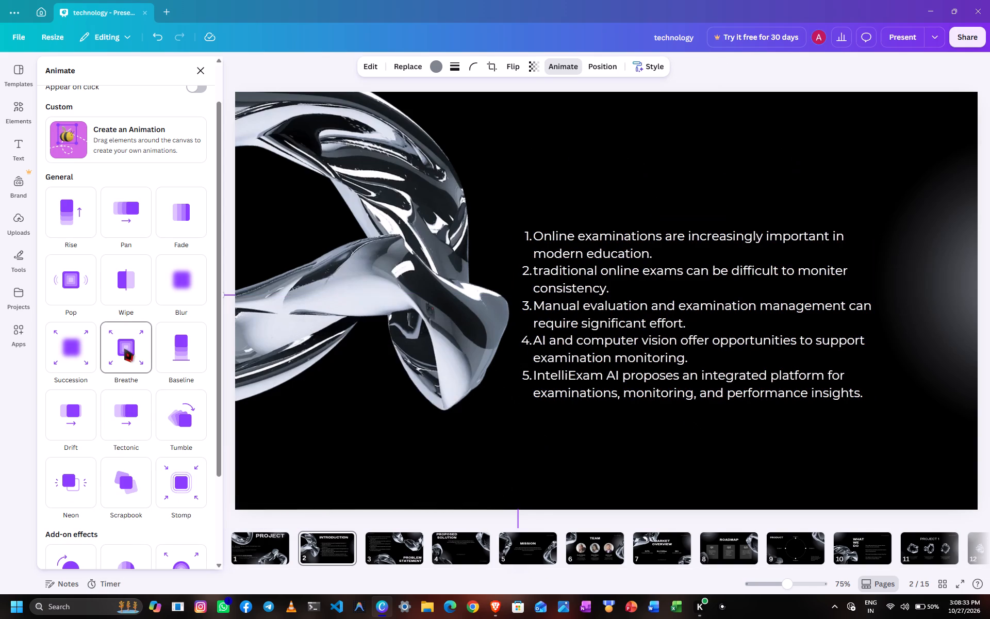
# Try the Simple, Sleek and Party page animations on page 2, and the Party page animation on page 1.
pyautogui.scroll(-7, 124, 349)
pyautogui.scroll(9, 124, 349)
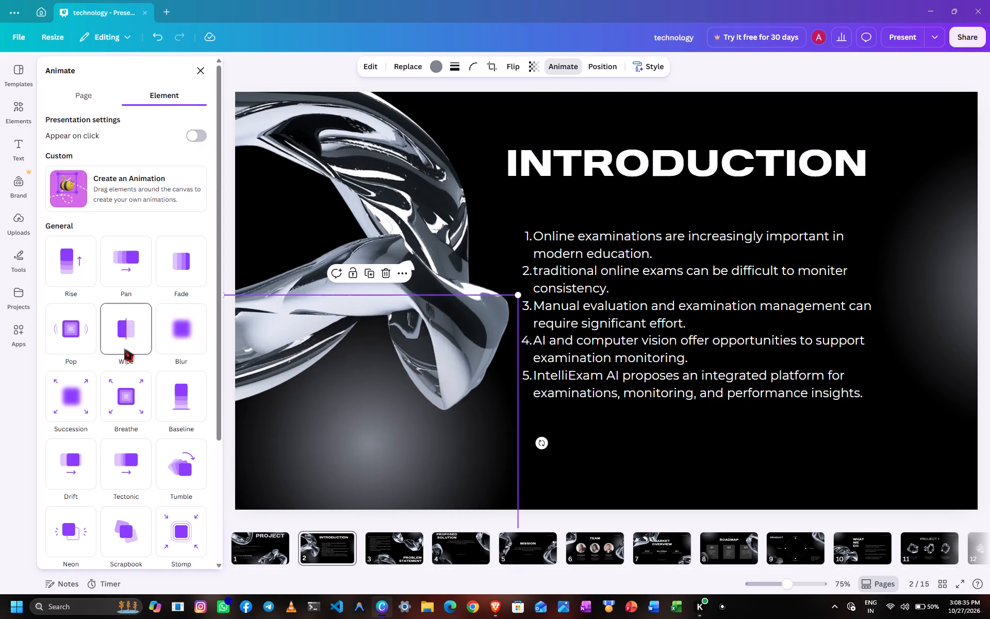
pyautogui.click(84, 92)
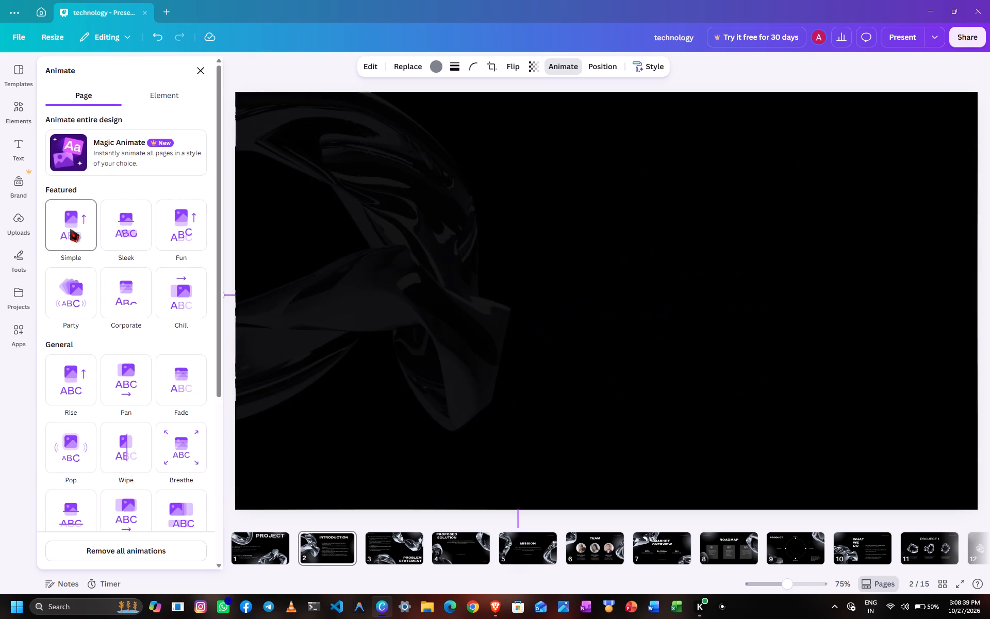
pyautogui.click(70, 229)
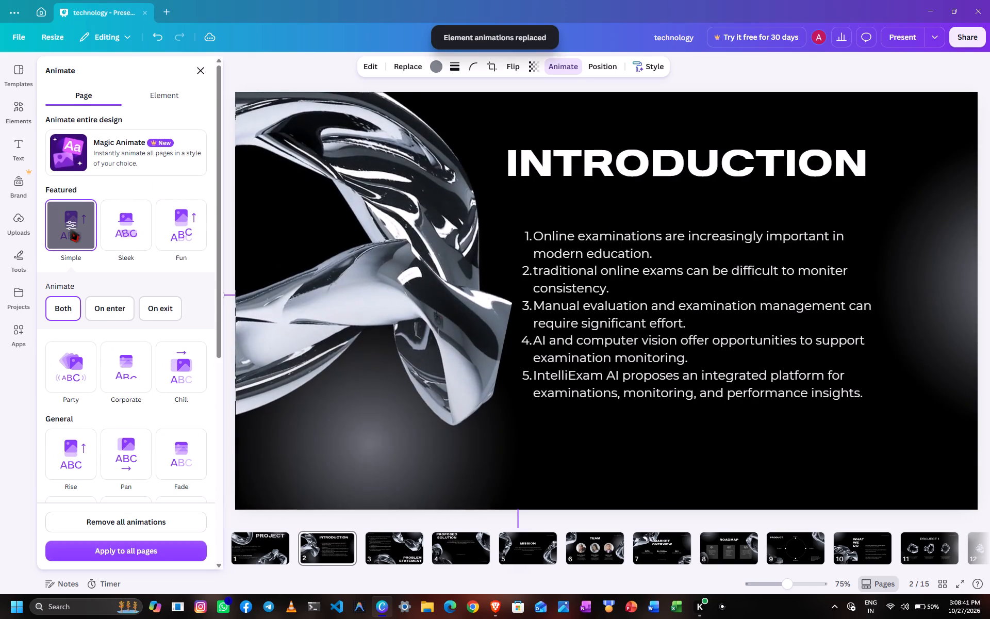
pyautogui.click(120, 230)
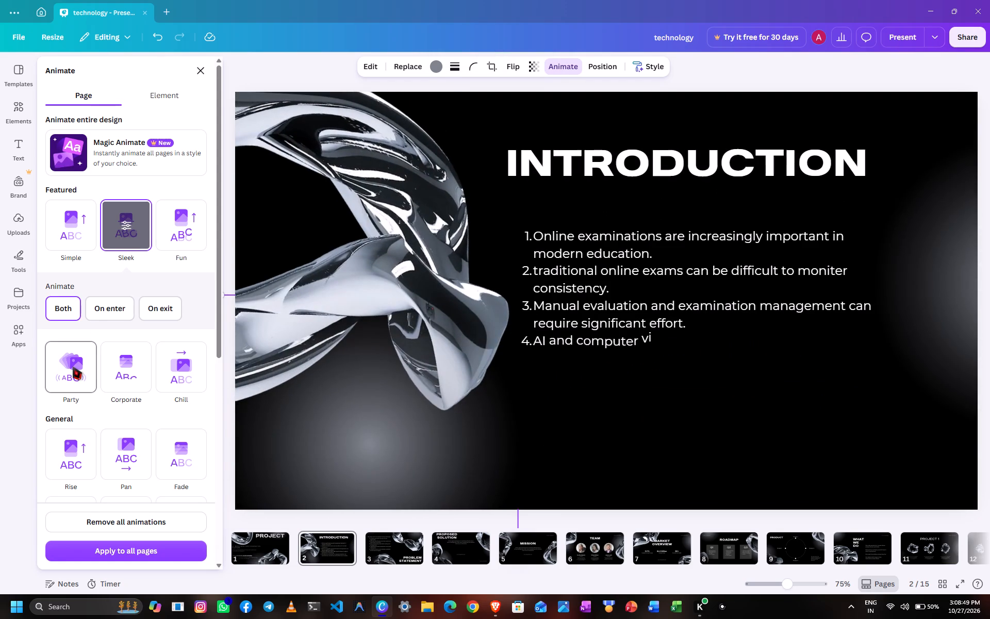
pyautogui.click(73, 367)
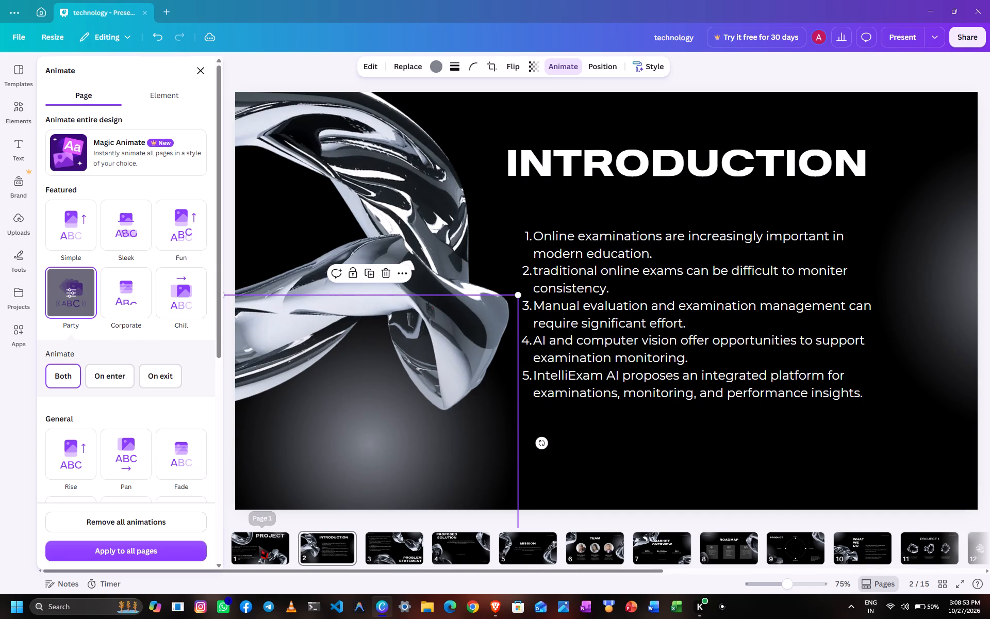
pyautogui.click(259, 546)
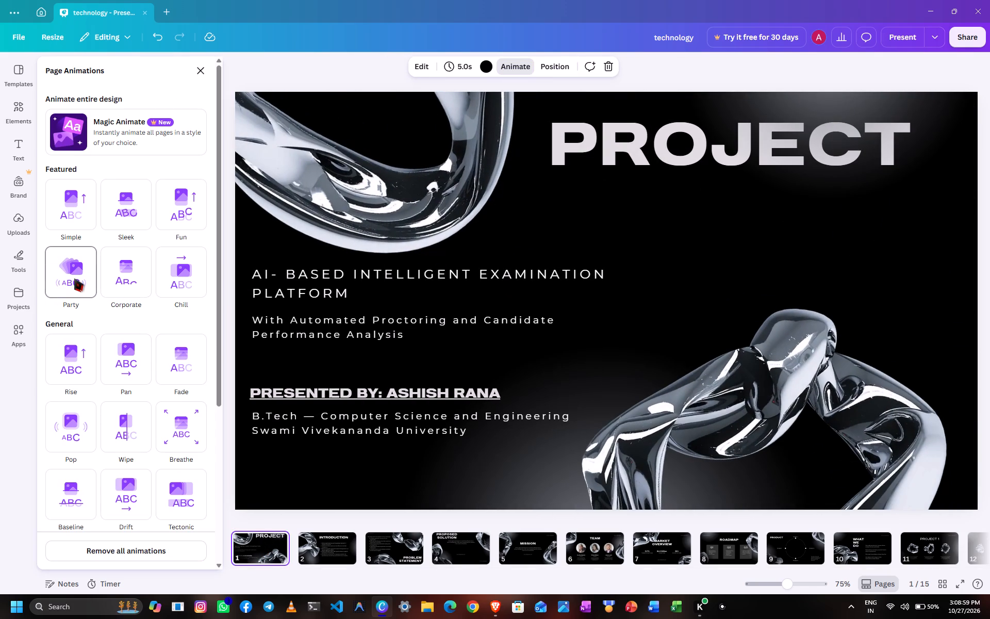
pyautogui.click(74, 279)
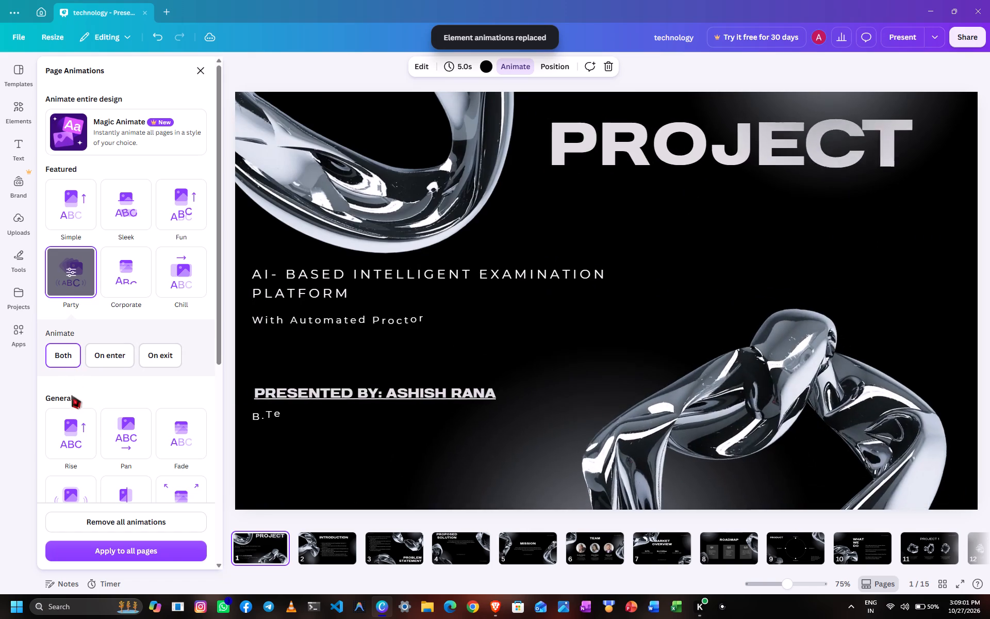
# Apply the Rise page animation to pages 1 to 4 one by one and extend it to all pages.
pyautogui.click(74, 443)
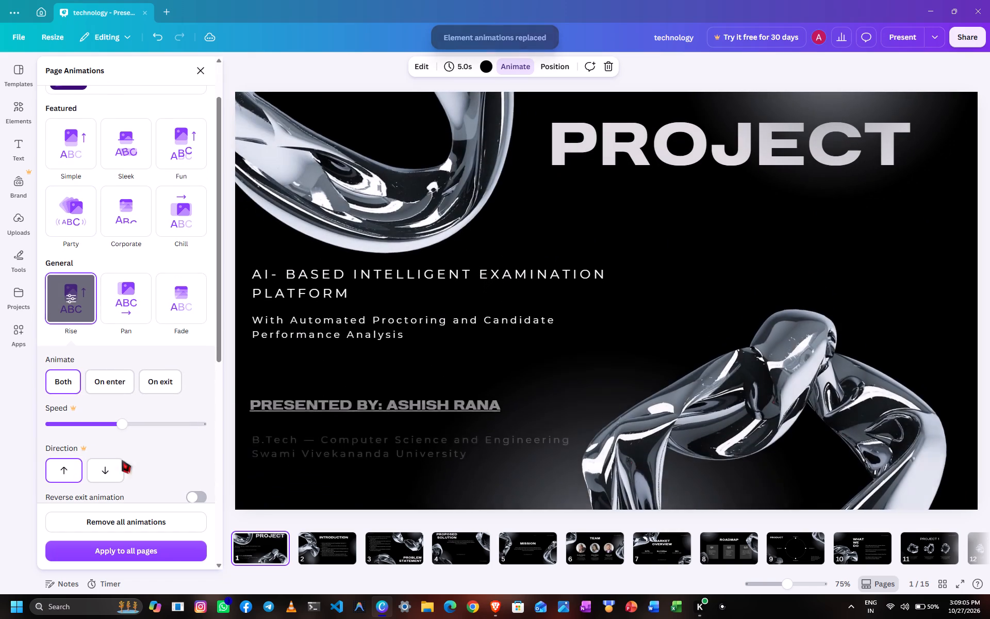
pyautogui.click(319, 542)
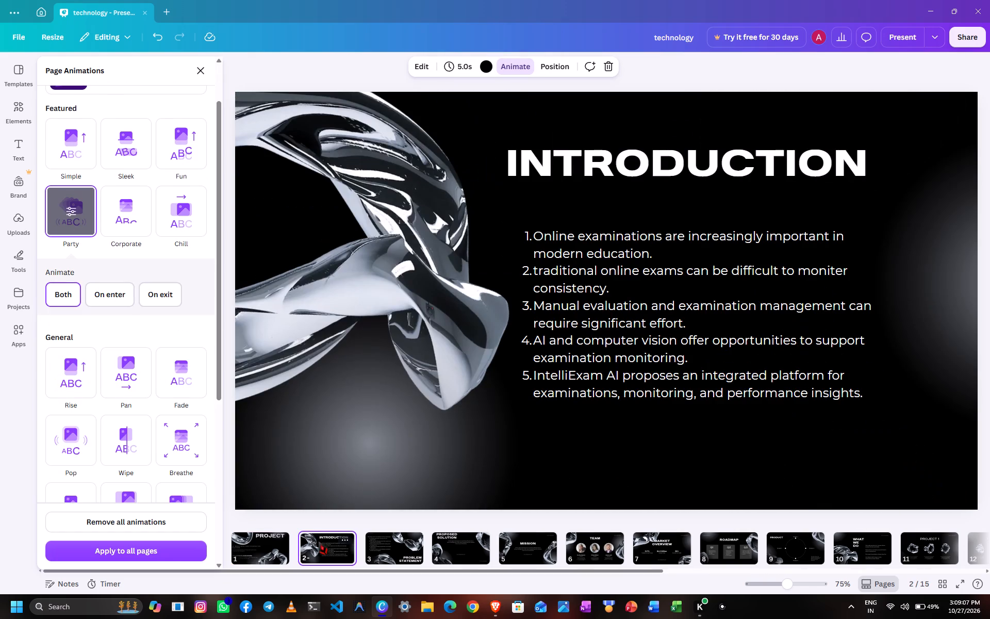
pyautogui.click(68, 370)
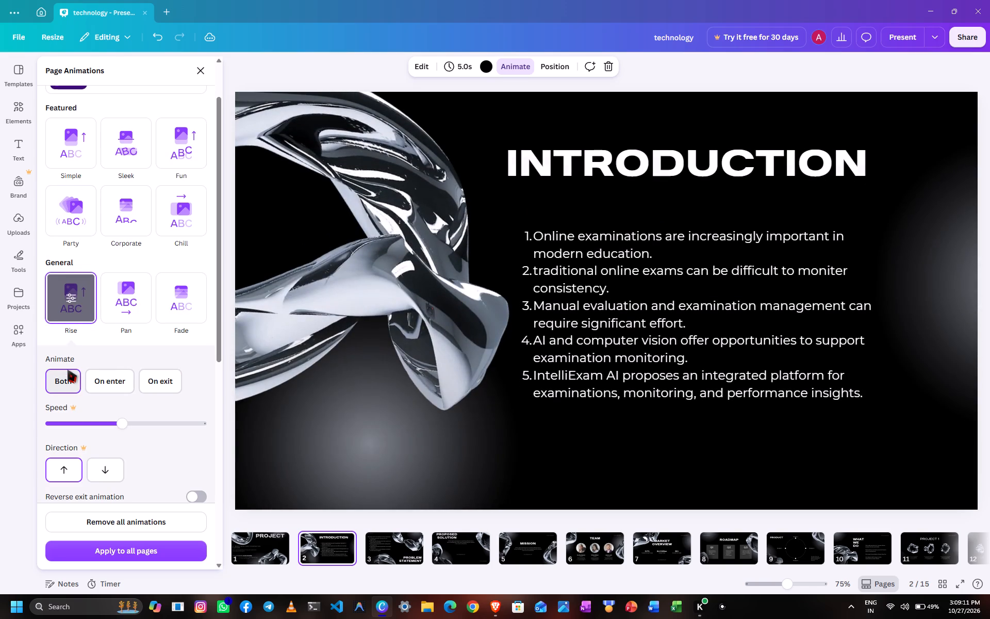
pyautogui.click(400, 555)
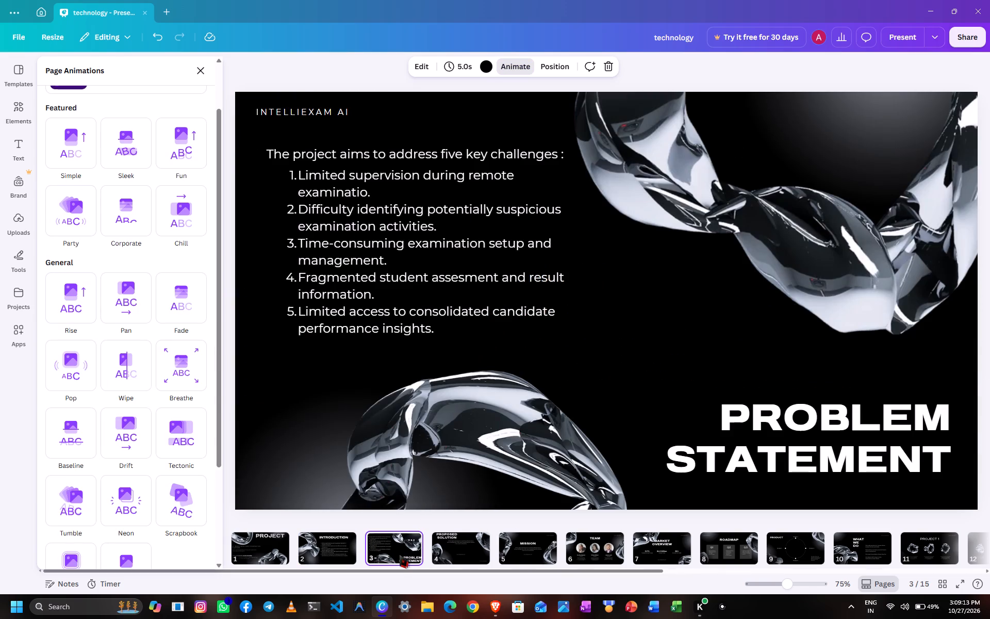
pyautogui.click(67, 296)
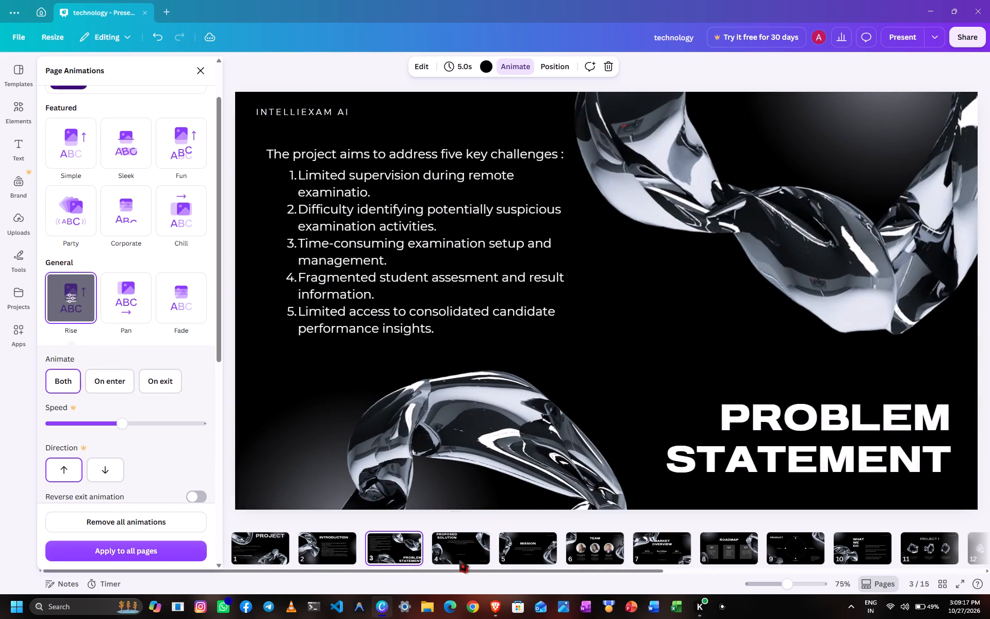
pyautogui.click(459, 560)
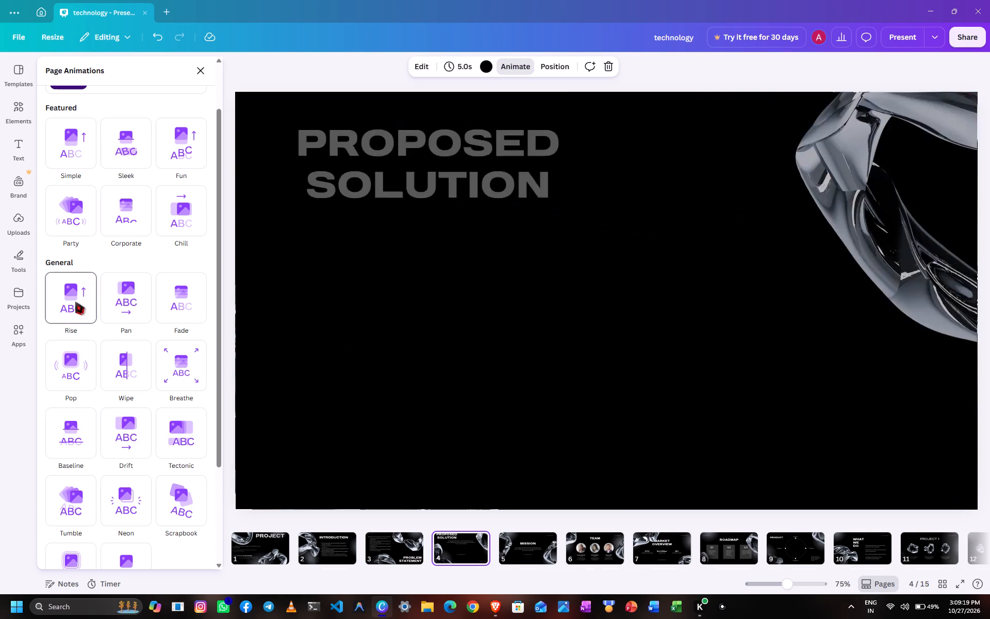
pyautogui.click(75, 302)
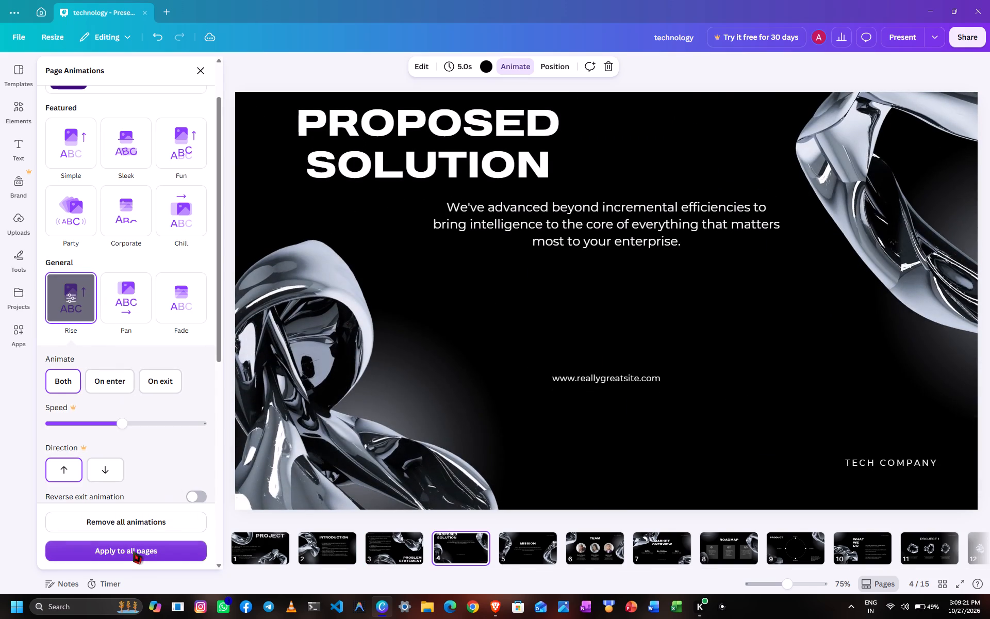
pyautogui.click(129, 550)
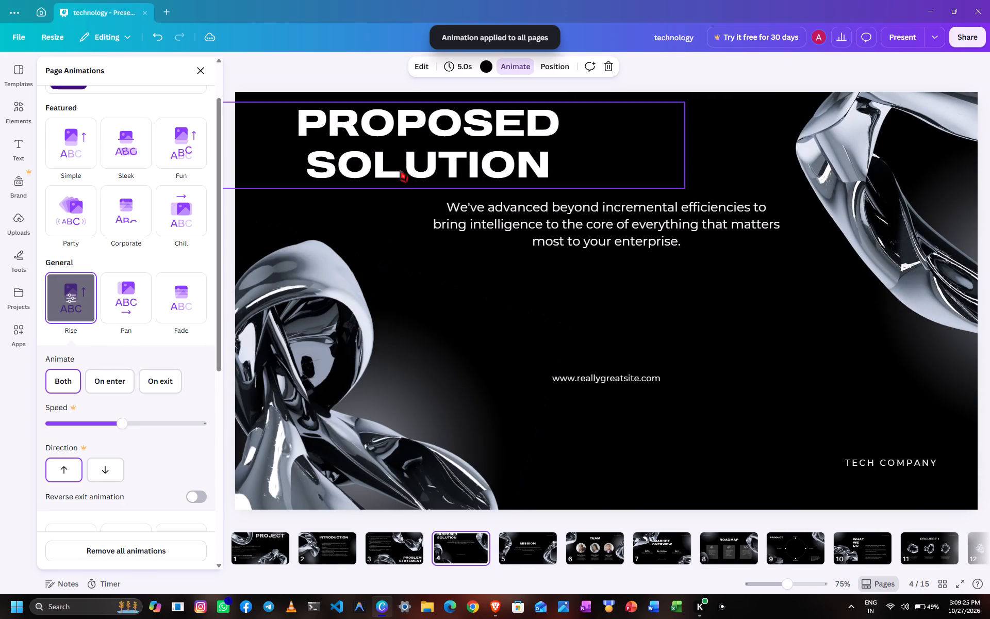
# Apply the Bounce text animation to the PROPOSED SOLUTION title on page 4.
pyautogui.click(411, 154)
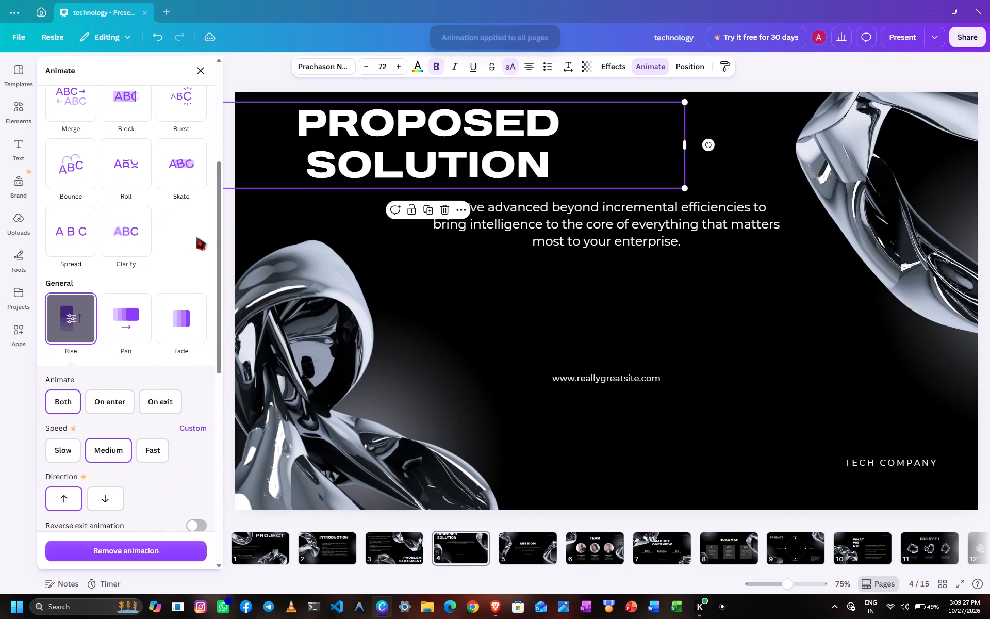
pyautogui.click(67, 153)
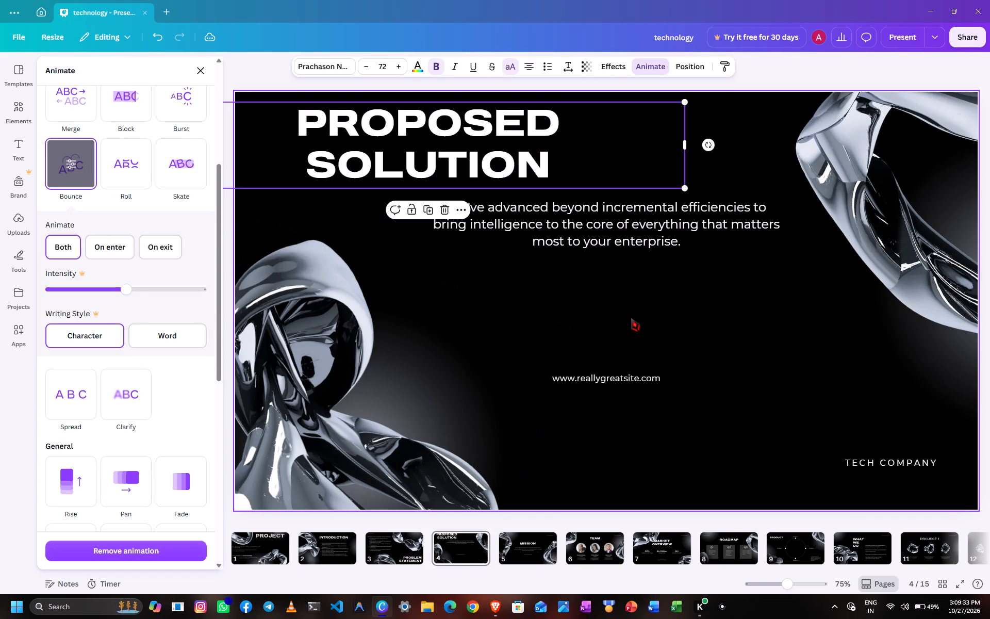
pyautogui.click(605, 379)
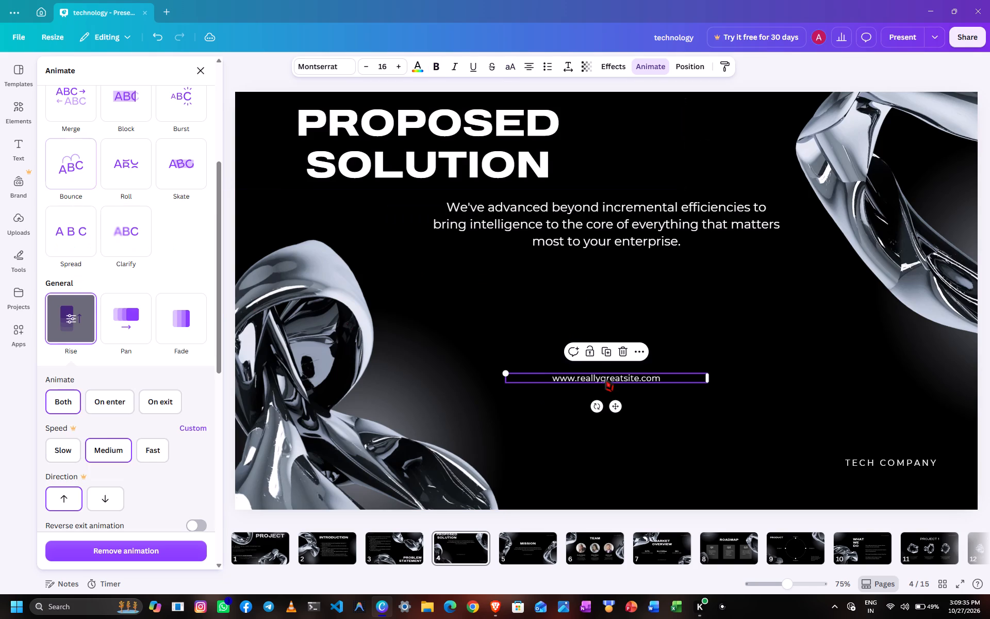
pyautogui.click(621, 352)
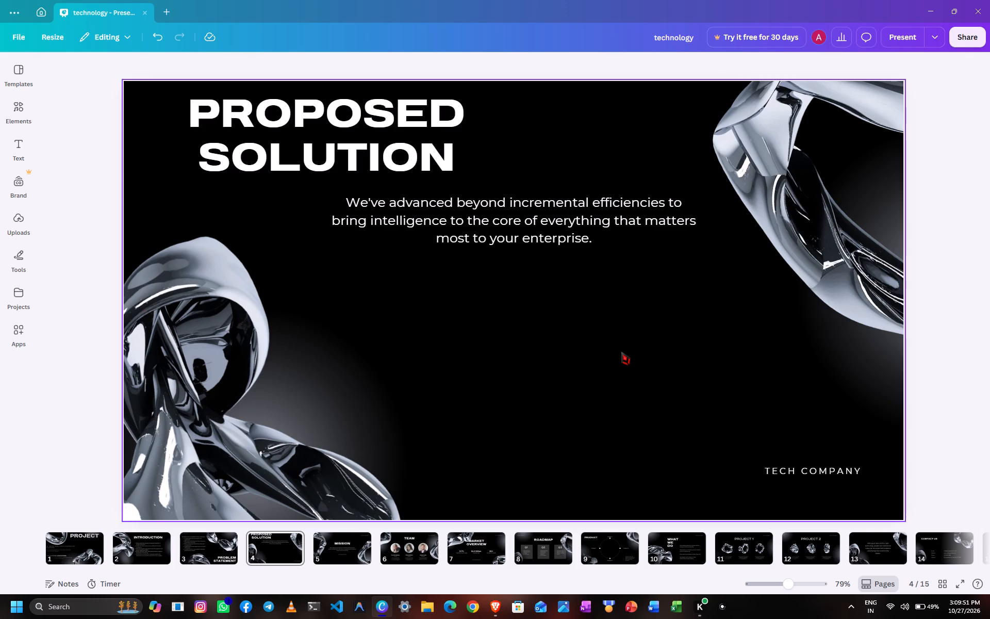
# Switch to the Brave browser and bring up the open YouTube video page.
pyautogui.click(498, 609)
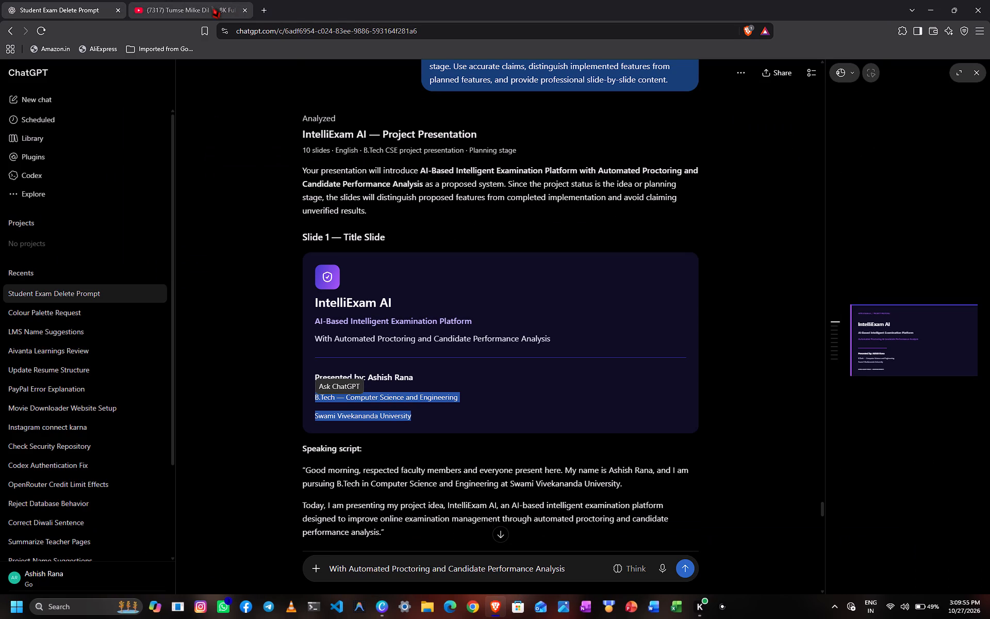
pyautogui.click(211, 6)
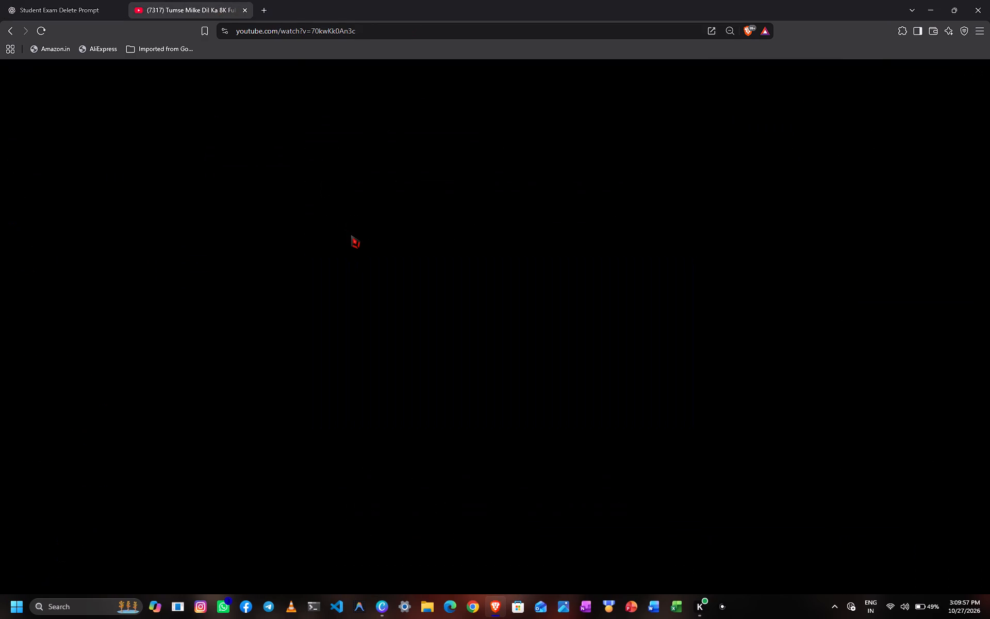
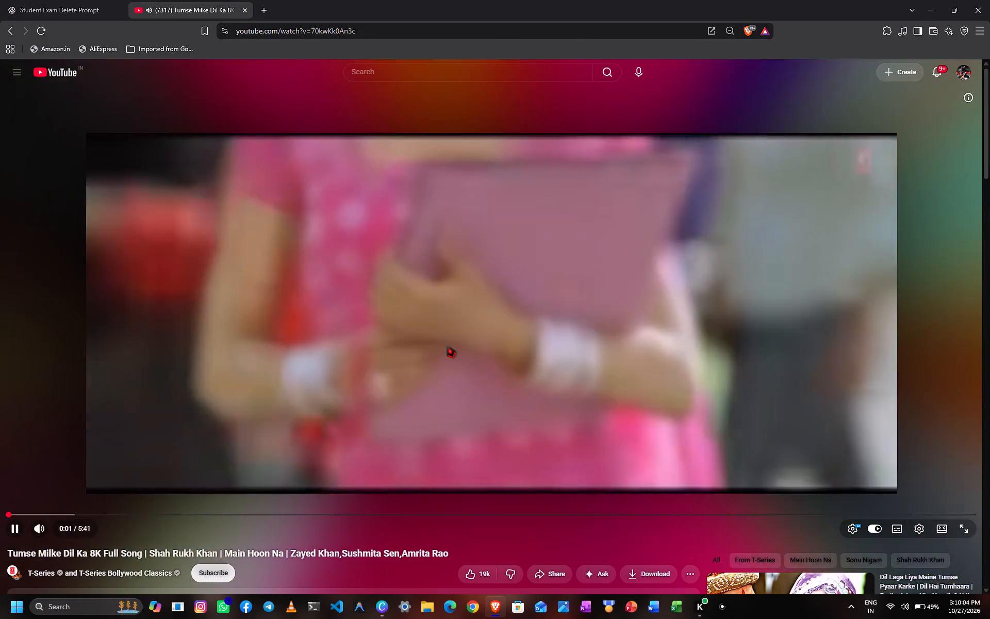
# Pause the playing YouTube video and switch back to the technology presentation in Canva.
pyautogui.click(447, 345)
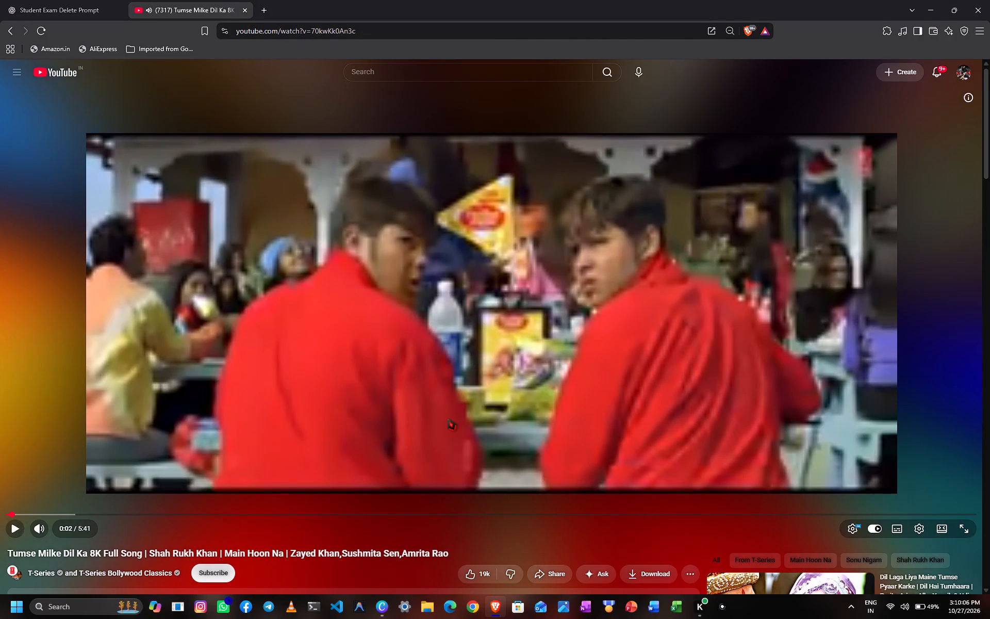
pyautogui.click(379, 598)
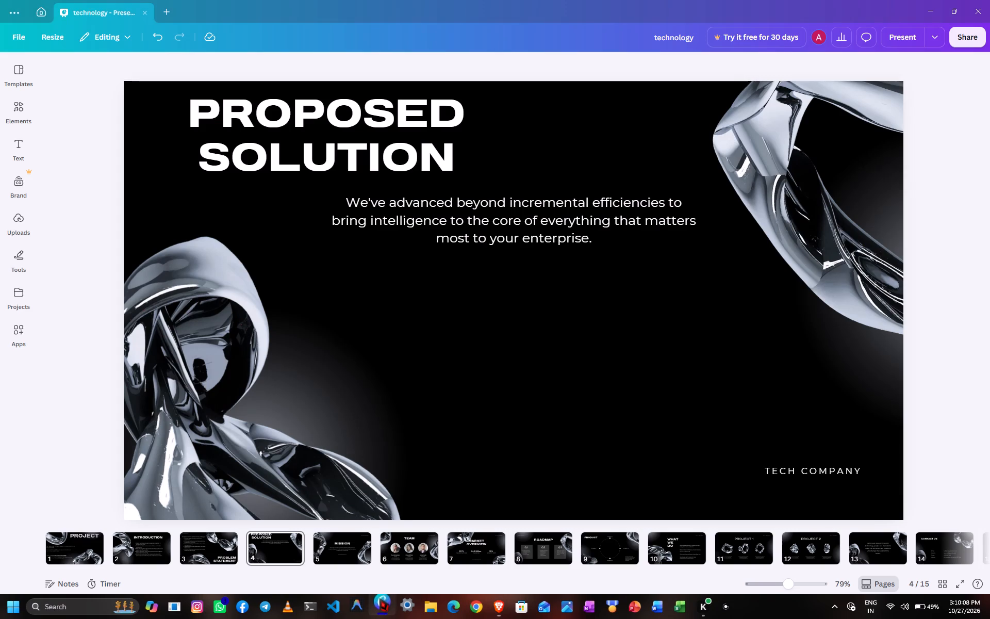